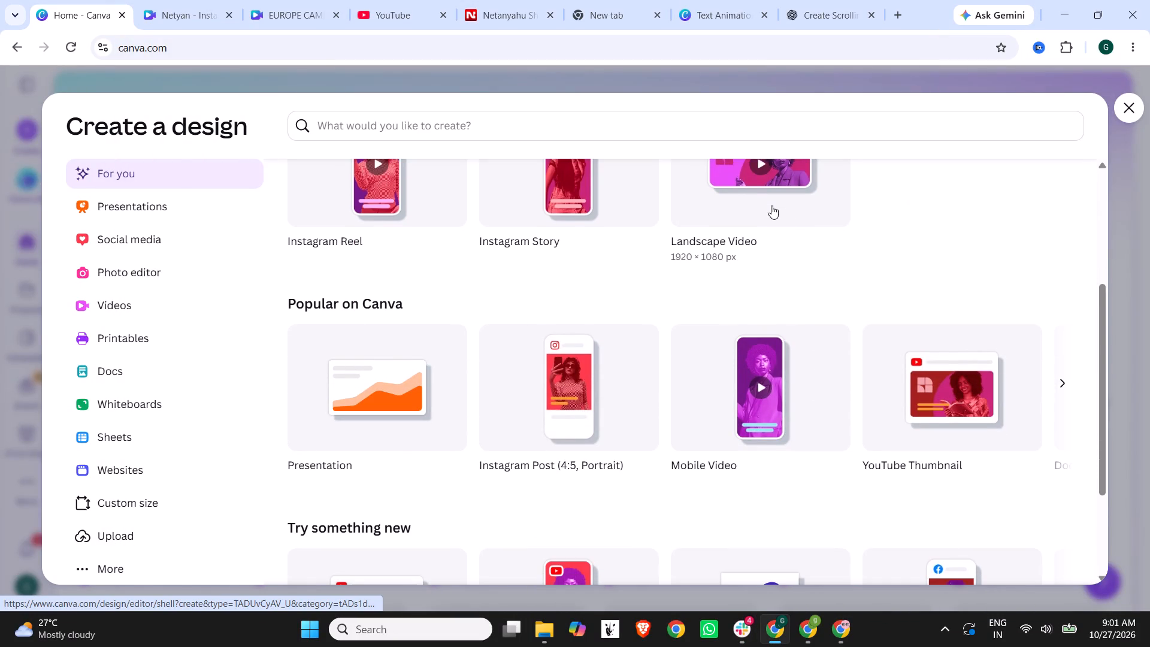
Create a blank Landscape Video design at 1920 × 1080 px.
{"action": "left_click", "coordinate": [771, 199]}
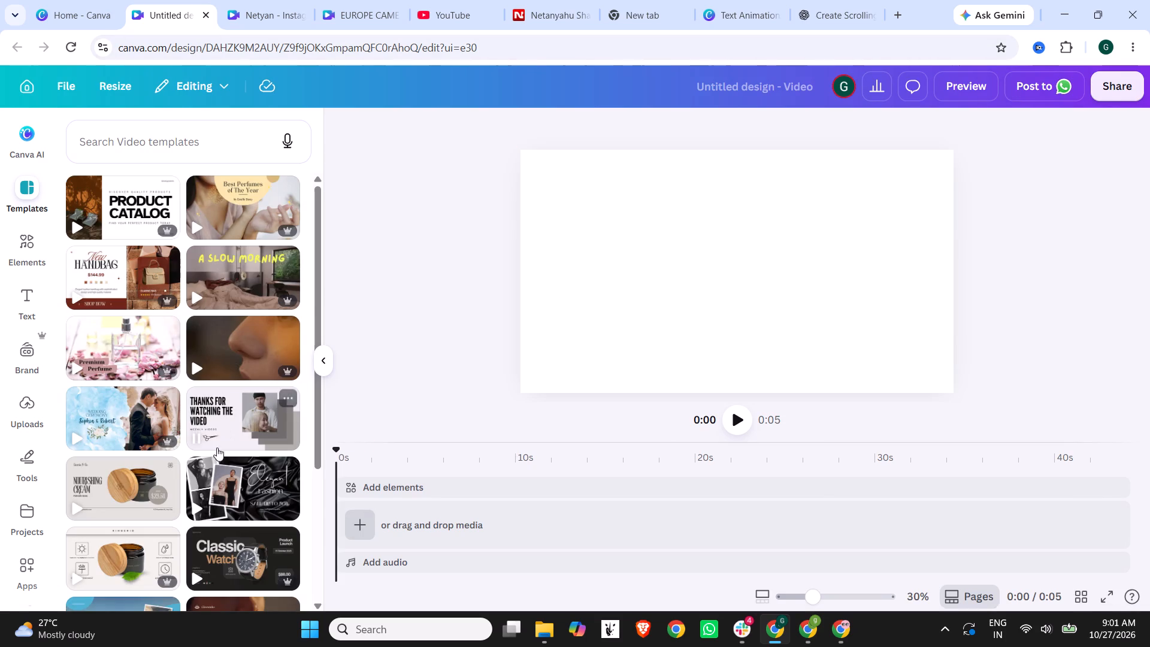
Upload the 17:56 Generated Audio October 27, 2026 WAV file from Downloads to the design's uploads.
{"action": "left_click", "coordinate": [32, 406]}
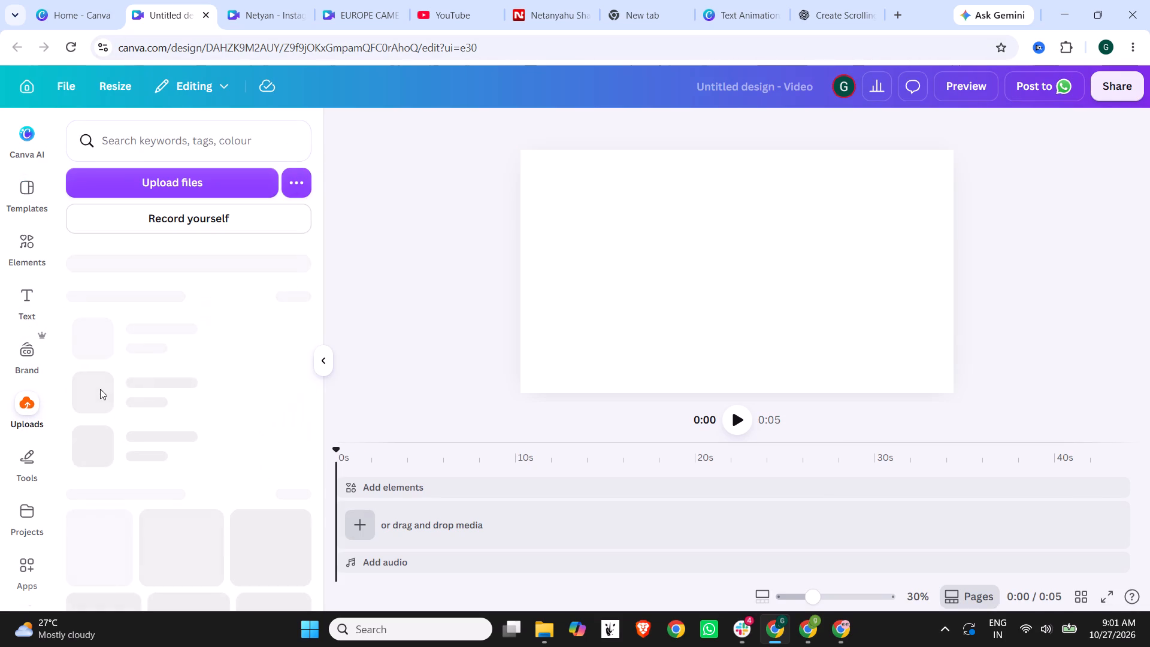
{"action": "left_click", "coordinate": [158, 180]}
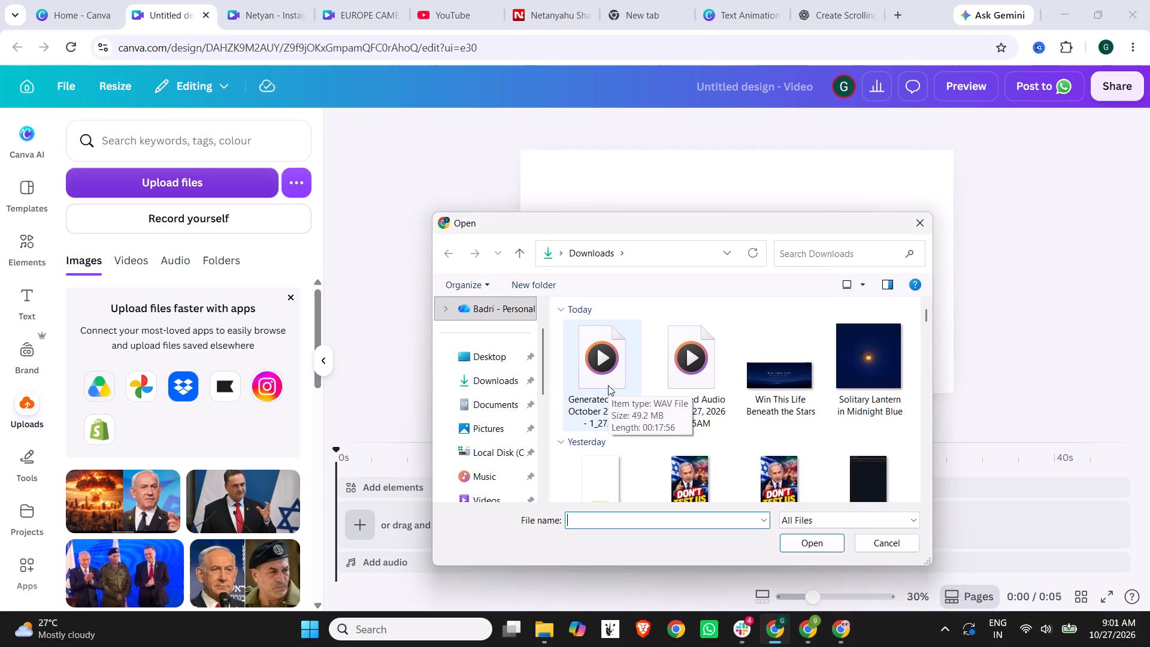
{"action": "double_click", "coordinate": [622, 383]}
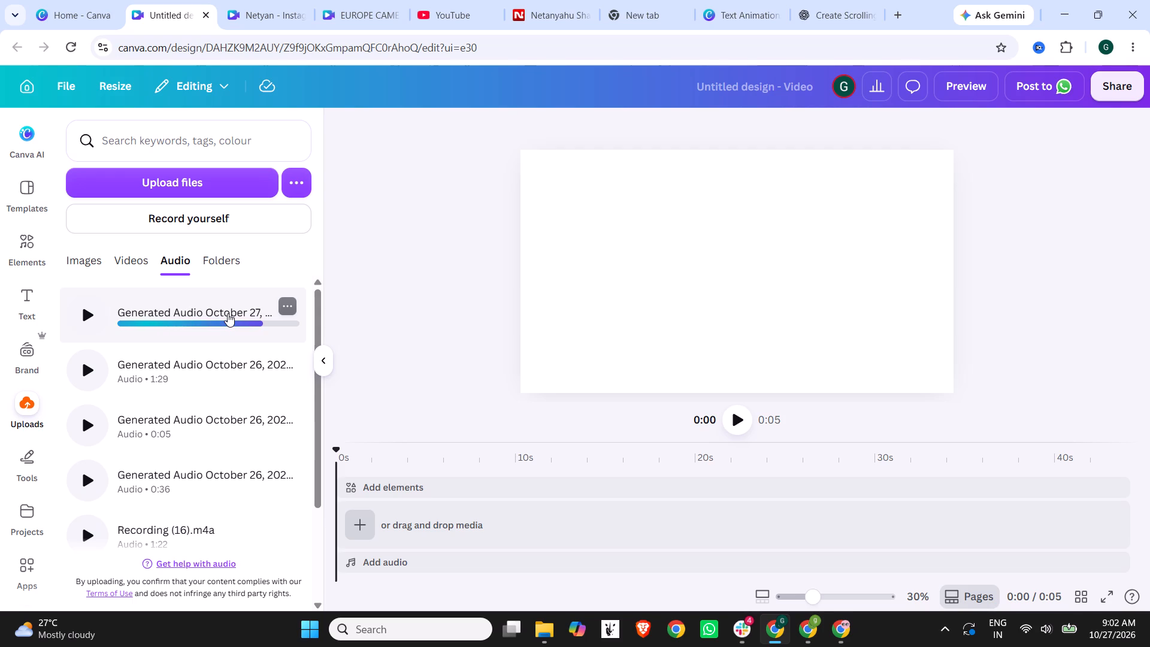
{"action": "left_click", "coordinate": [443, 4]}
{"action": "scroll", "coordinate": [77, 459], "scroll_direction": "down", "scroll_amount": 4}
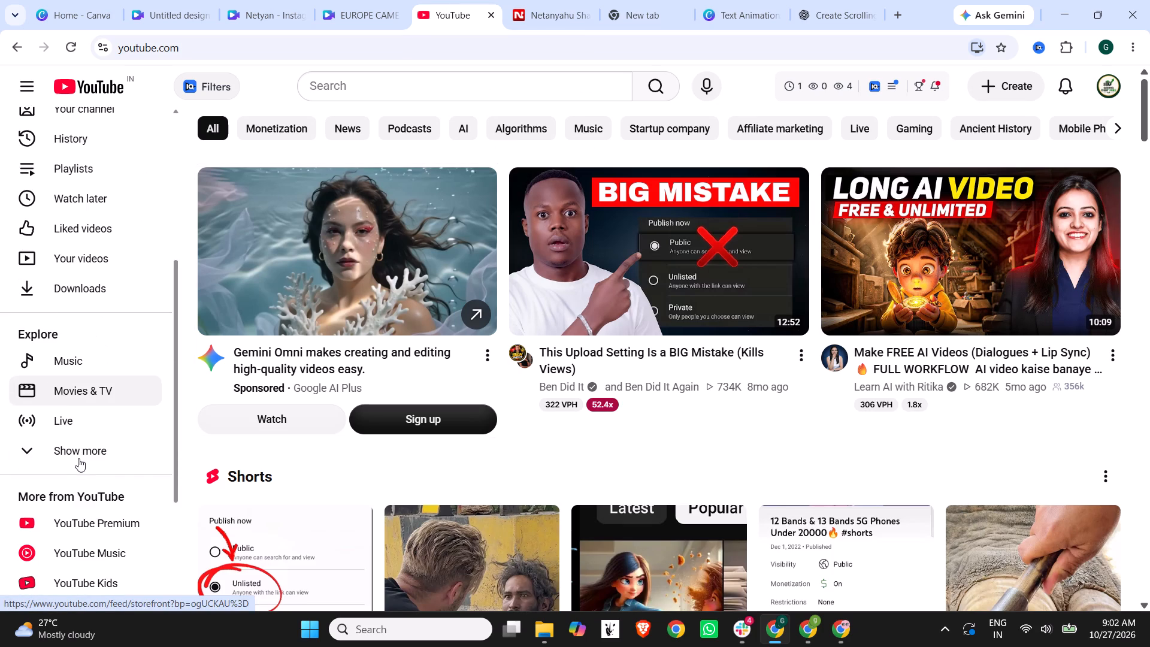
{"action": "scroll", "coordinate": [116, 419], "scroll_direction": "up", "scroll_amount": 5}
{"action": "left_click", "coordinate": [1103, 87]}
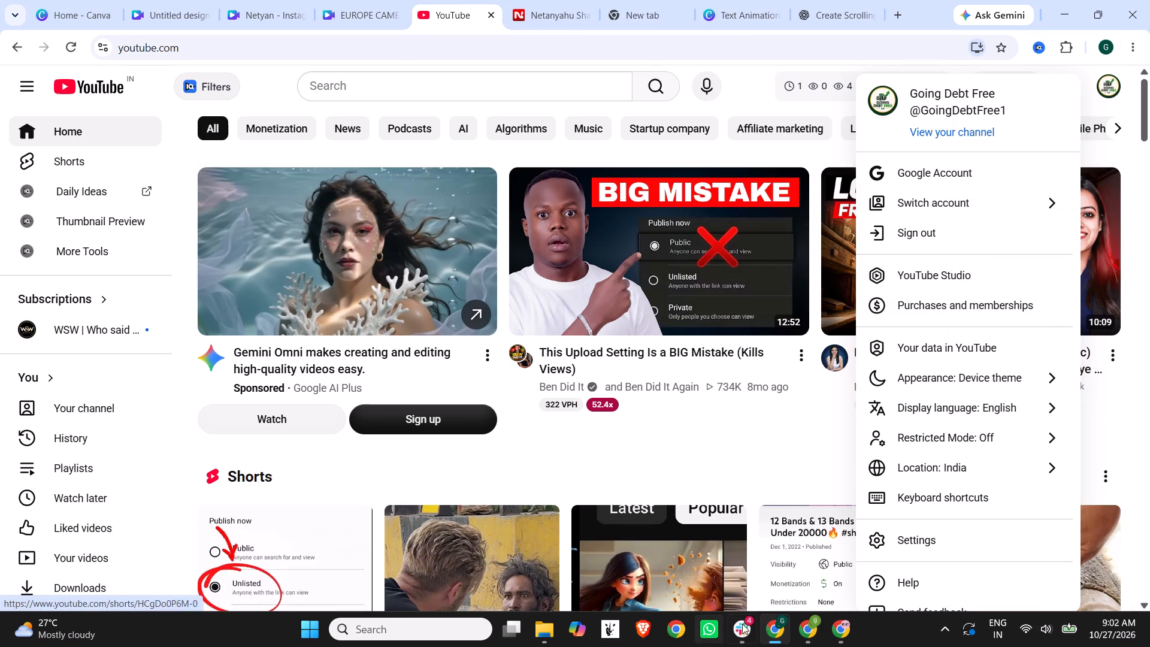
Switch to YouTube Studio's Audio library and replace the Ambient genre filter with a search for "sleep calm".
{"action": "left_click", "coordinate": [802, 627]}
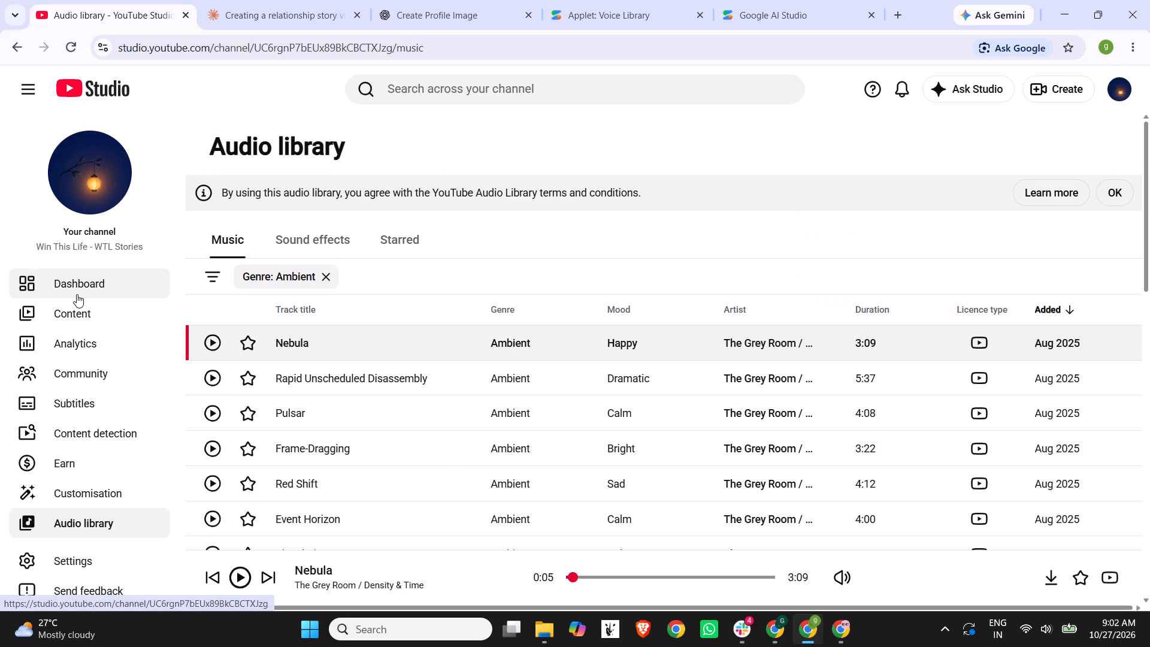
{"action": "scroll", "coordinate": [111, 451], "scroll_direction": "down", "scroll_amount": 1}
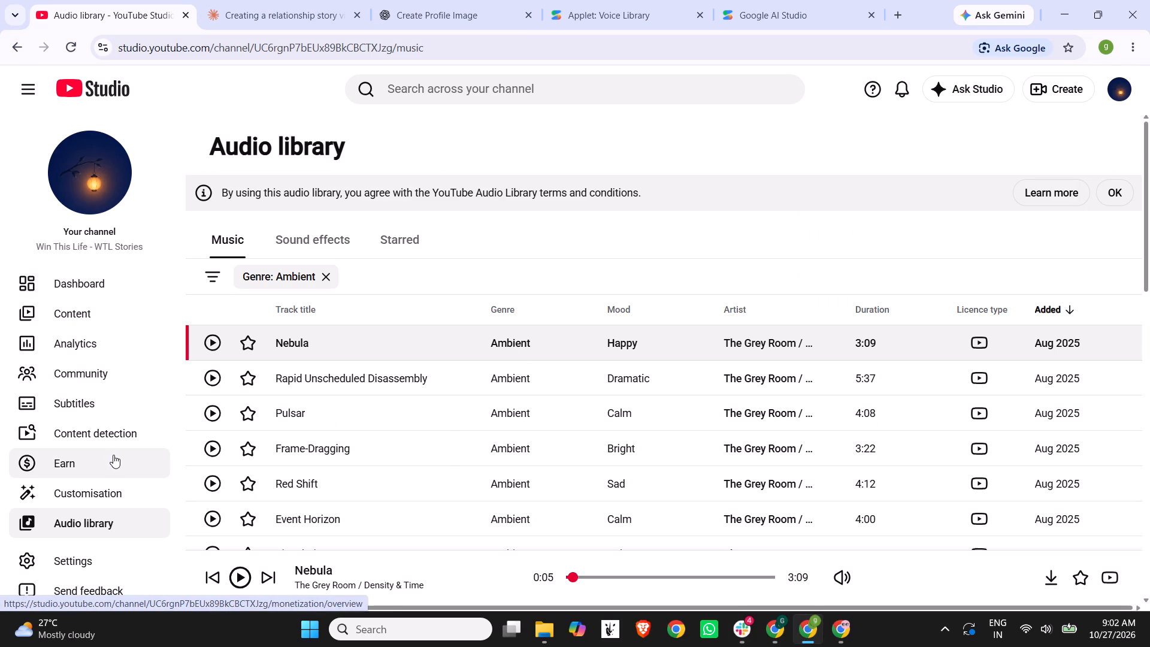
{"action": "left_click", "coordinate": [328, 276]}
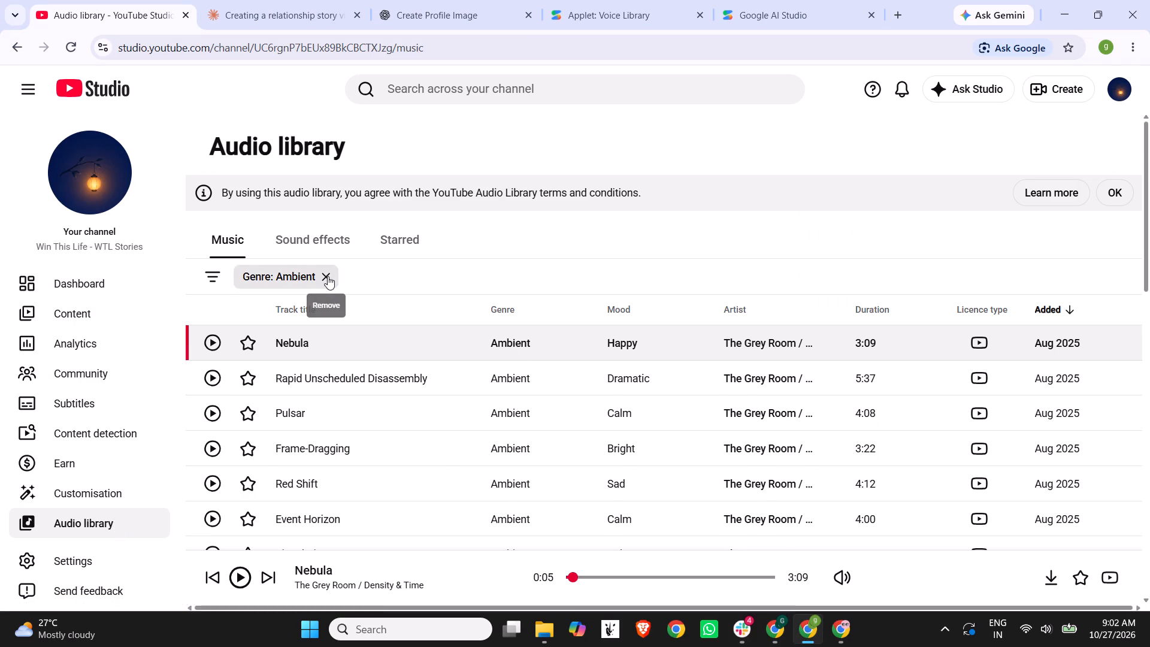
{"action": "left_click", "coordinate": [342, 277]}
{"action": "type", "text": "sleep calm"}
{"action": "key", "text": "Return"}
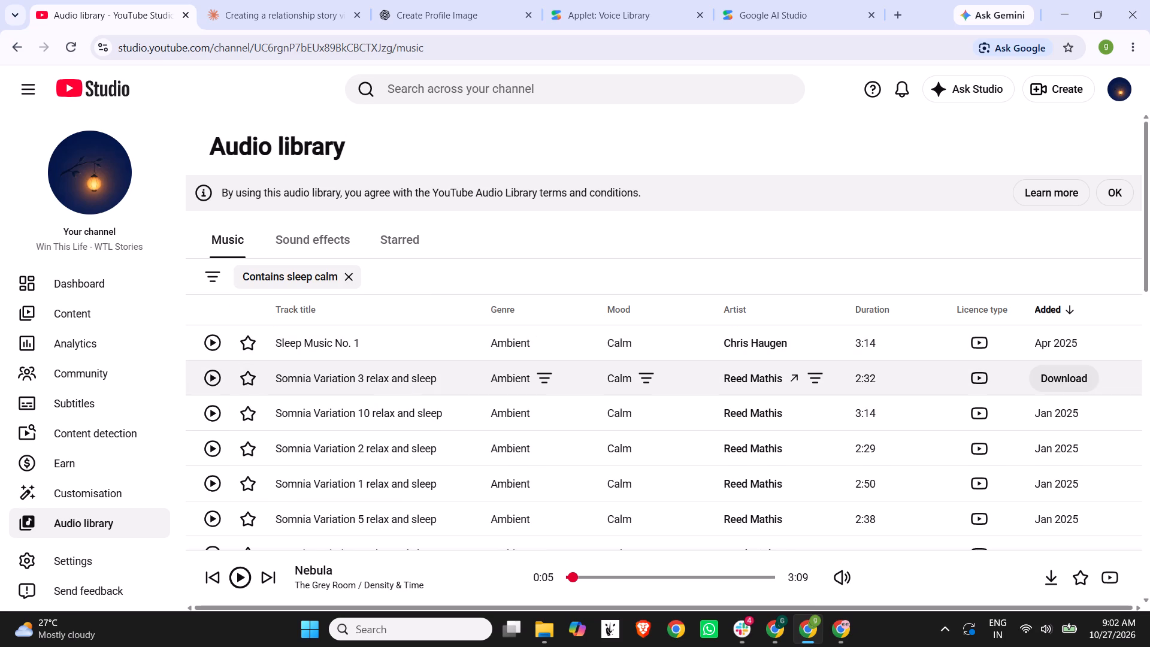
Audition Somnia Variations 3, 10 and 2 and Sleep Music No. 1, and download Sleep Music No. 1.
{"action": "left_click", "coordinate": [209, 383]}
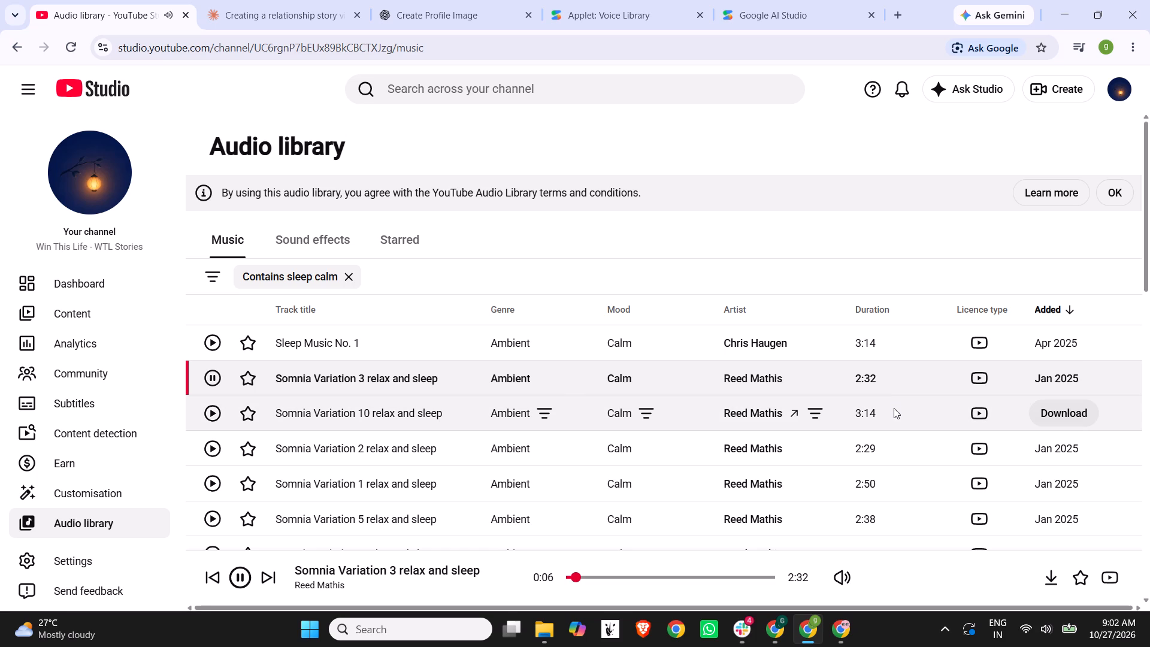
{"action": "left_click", "coordinate": [209, 412]}
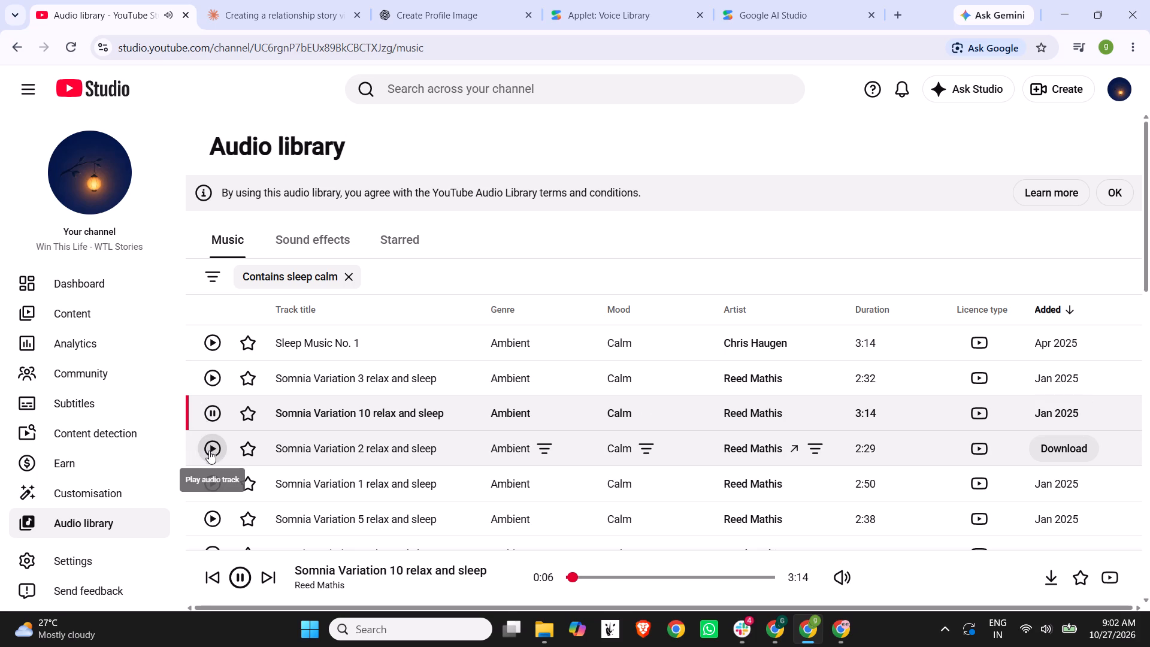
{"action": "left_click", "coordinate": [211, 449]}
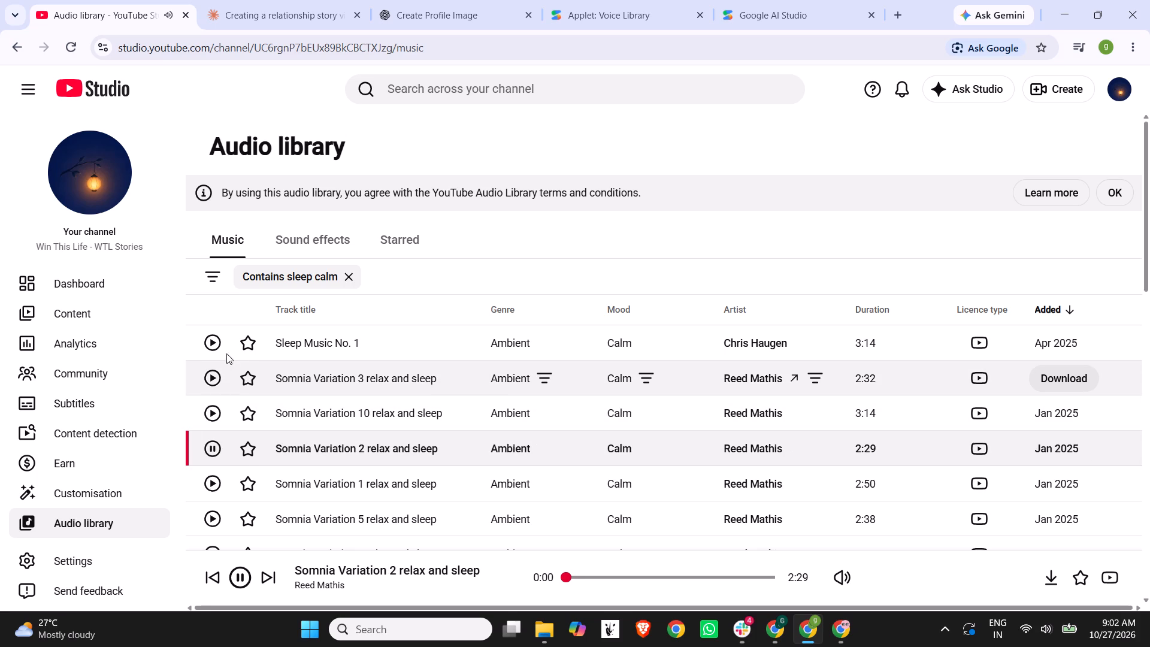
{"action": "left_click", "coordinate": [212, 346]}
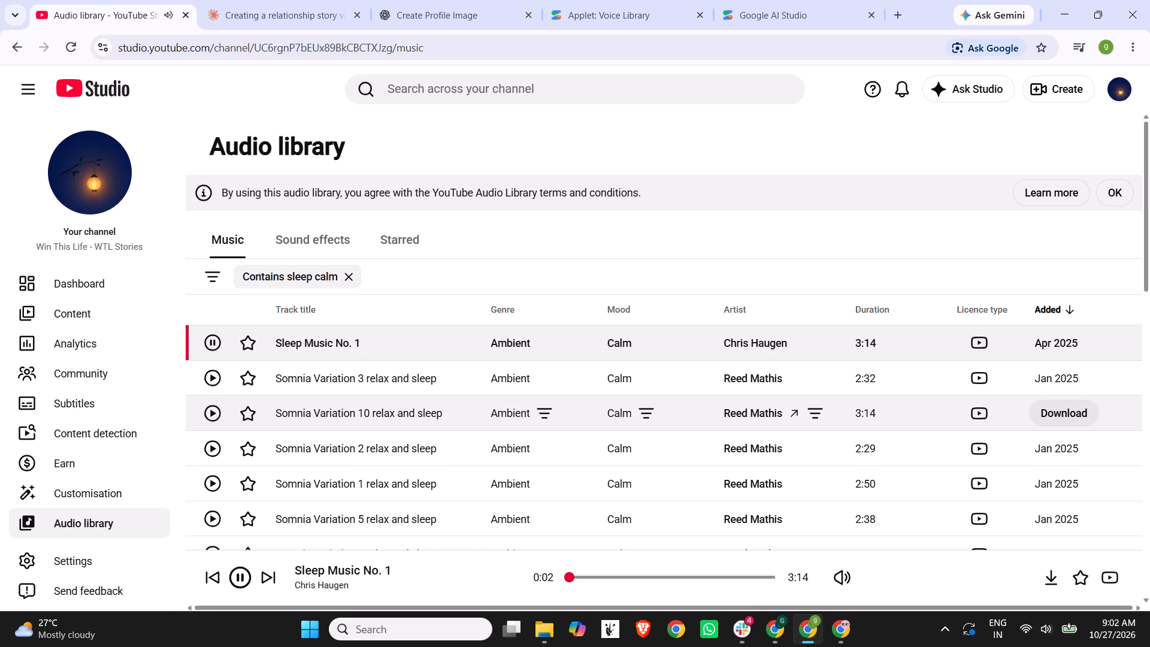
{"action": "scroll", "coordinate": [283, 414], "scroll_direction": "down", "scroll_amount": 2}
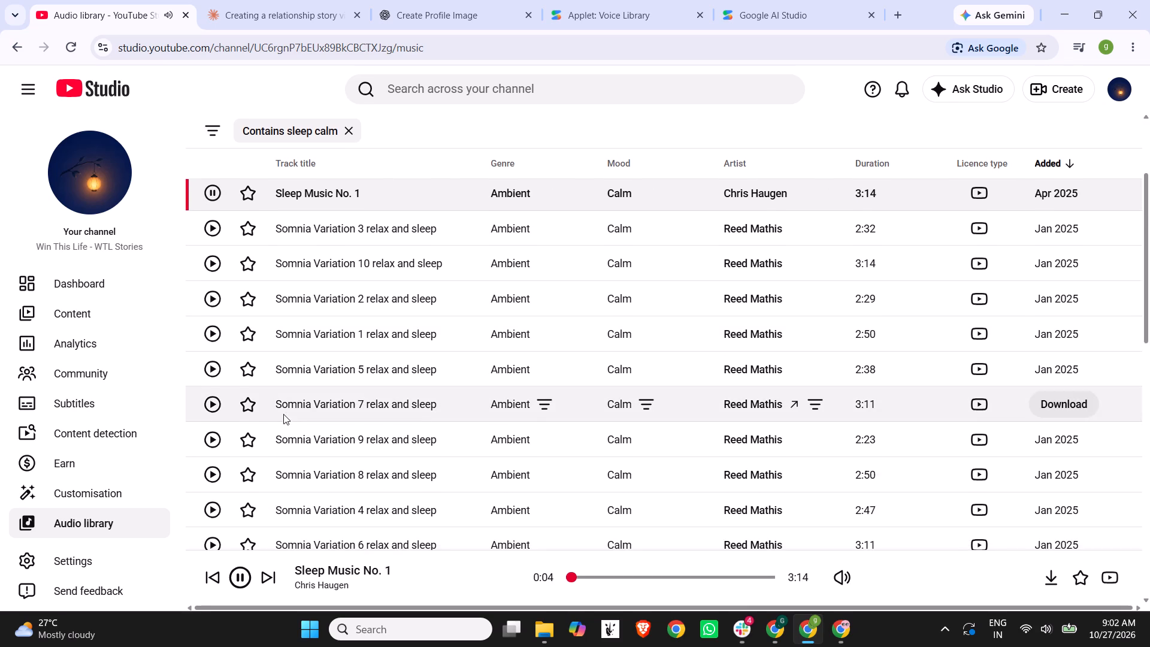
{"action": "scroll", "coordinate": [688, 364], "scroll_direction": "up", "scroll_amount": 3}
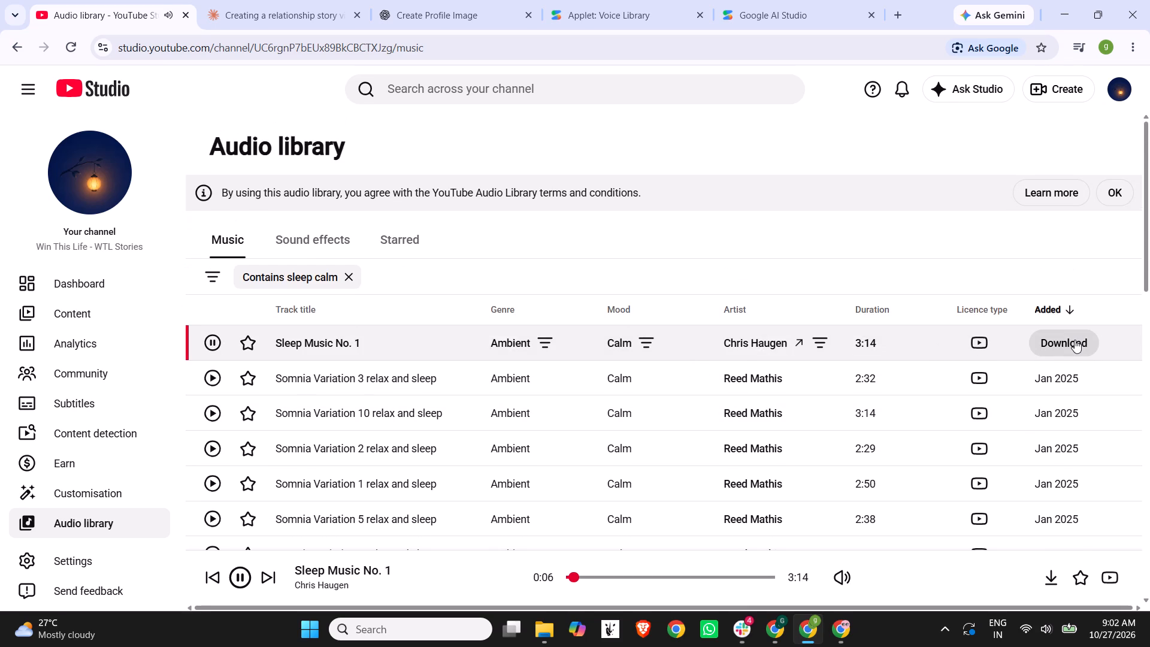
{"action": "left_click", "coordinate": [1075, 340]}
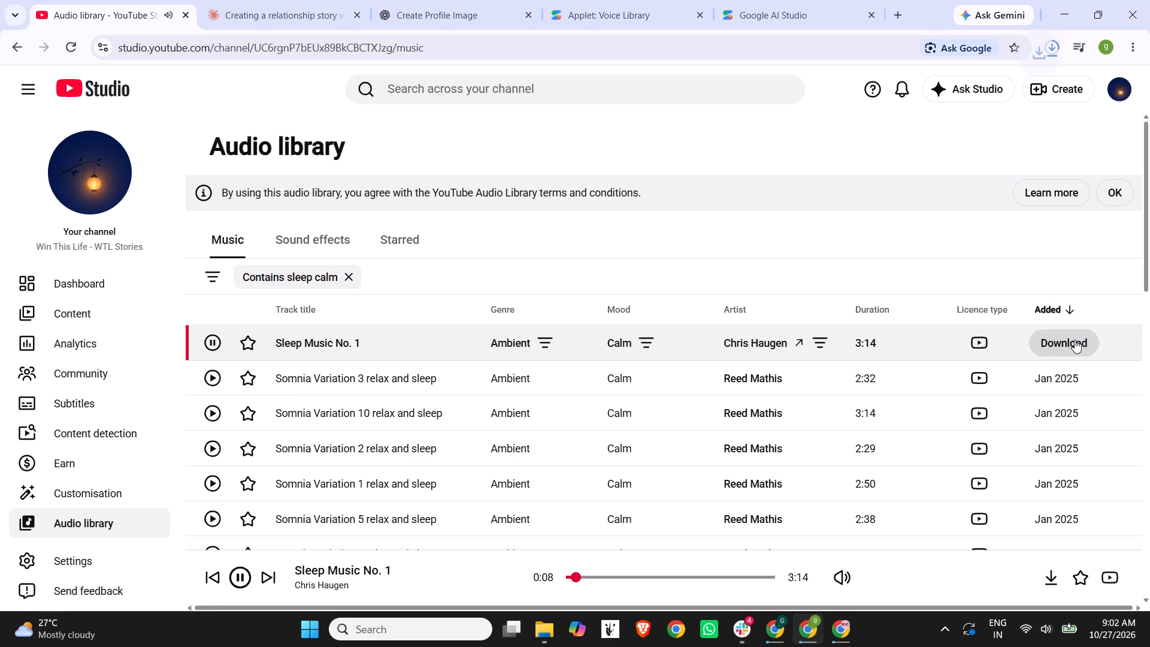
Audition Nineties Pad and several points of Icelandic Arpeggios among the older sleep calm tracks.
{"action": "scroll", "coordinate": [333, 441], "scroll_direction": "down", "scroll_amount": 4}
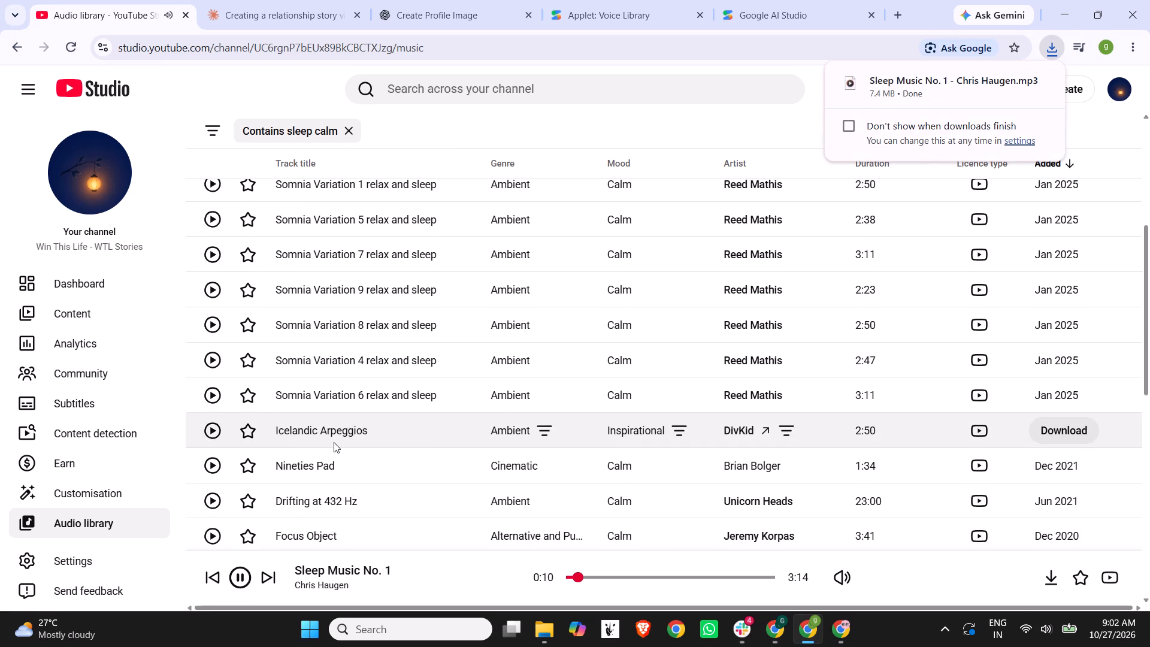
{"action": "left_click", "coordinate": [210, 467]}
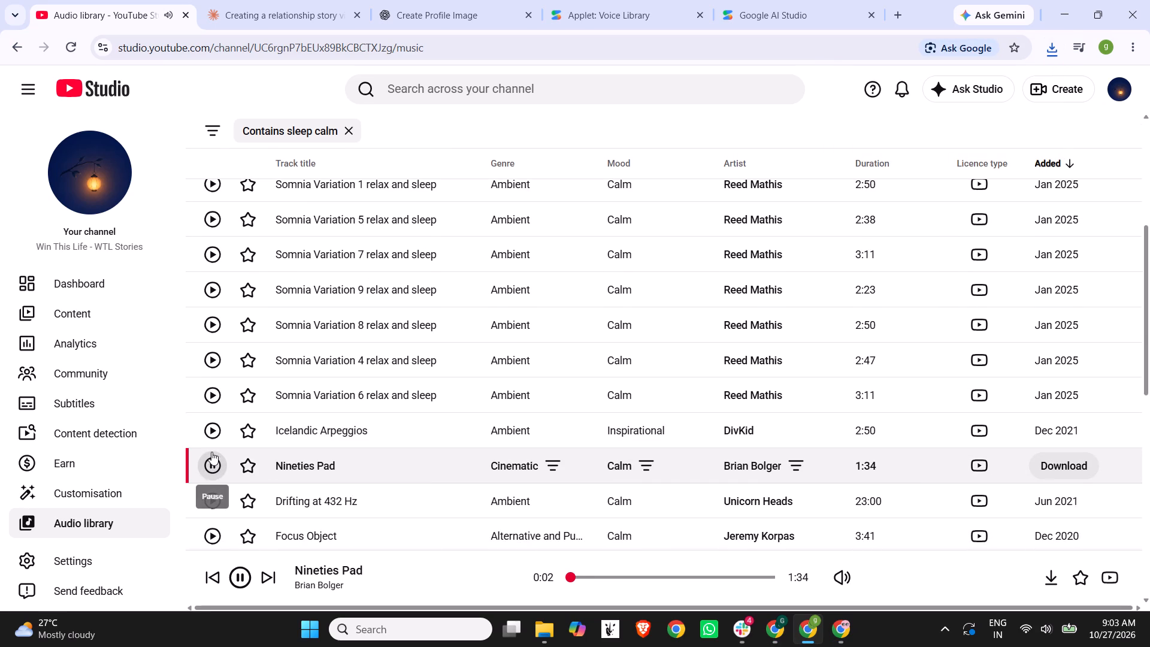
{"action": "left_click", "coordinate": [209, 436]}
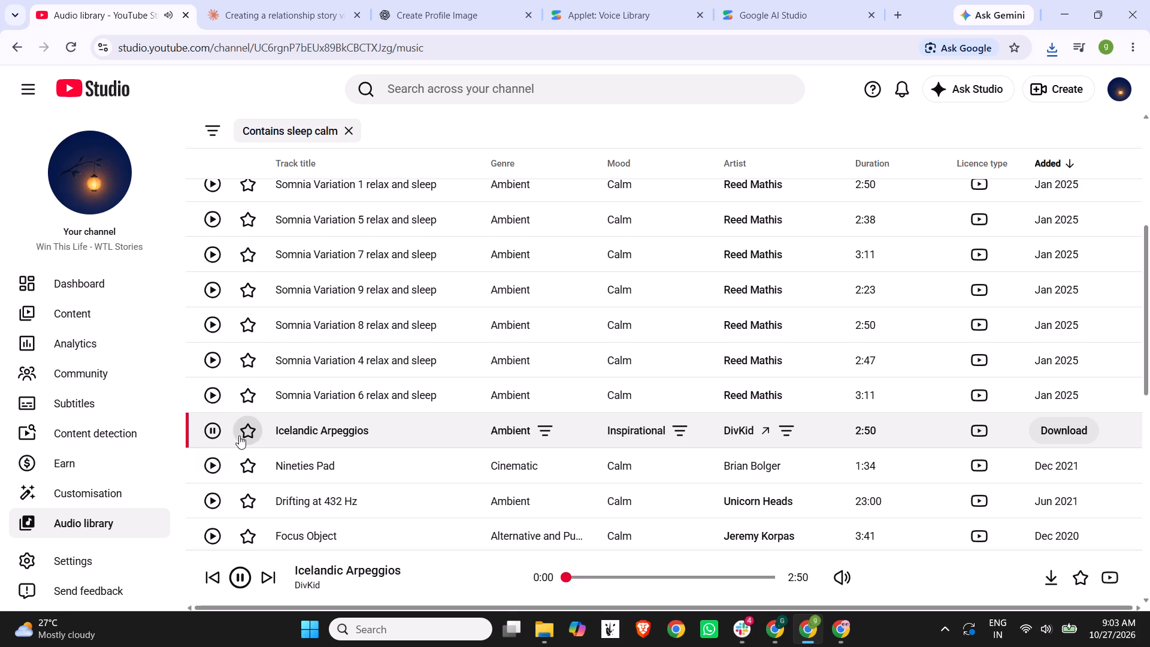
{"action": "scroll", "coordinate": [239, 436], "scroll_direction": "down", "scroll_amount": 1}
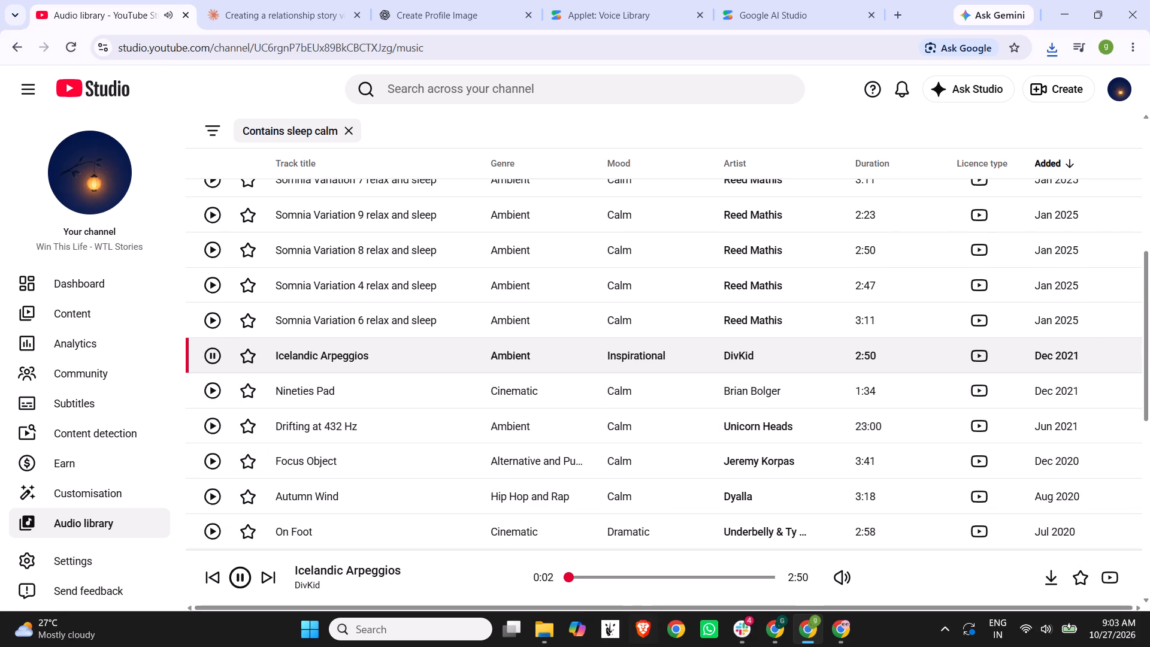
{"action": "left_click", "coordinate": [615, 585]}
{"action": "left_click", "coordinate": [677, 582]}
{"action": "left_click", "coordinate": [758, 582]}
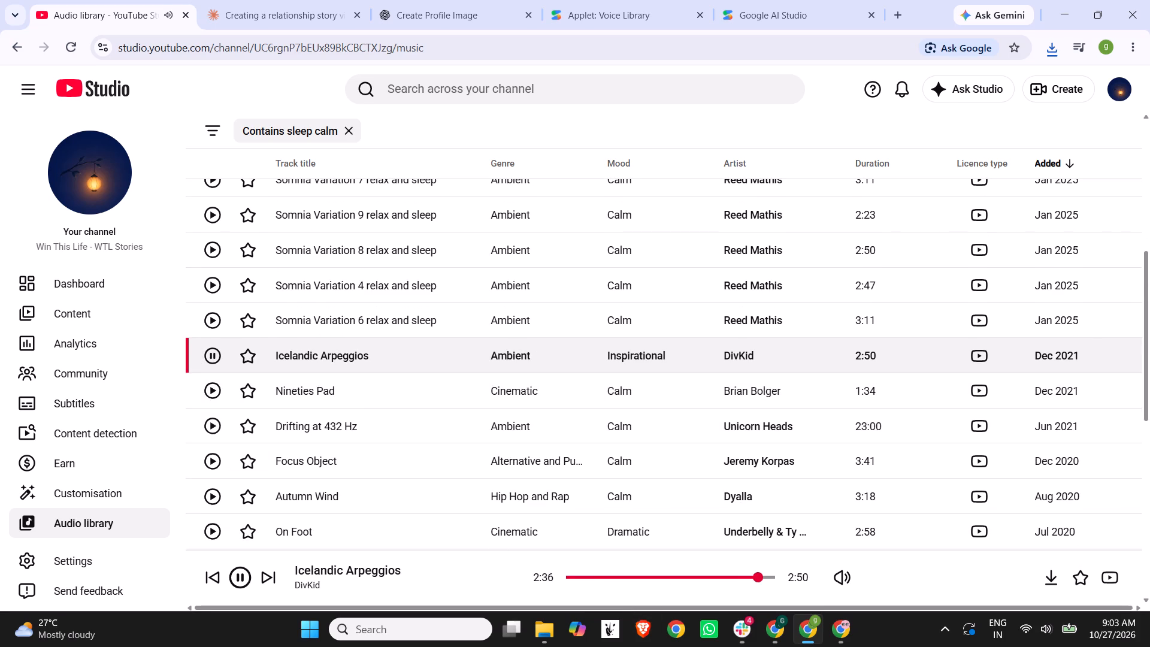
{"action": "scroll", "coordinate": [277, 498], "scroll_direction": "down", "scroll_amount": 4}
{"action": "scroll", "coordinate": [279, 498], "scroll_direction": "up", "scroll_amount": 7}
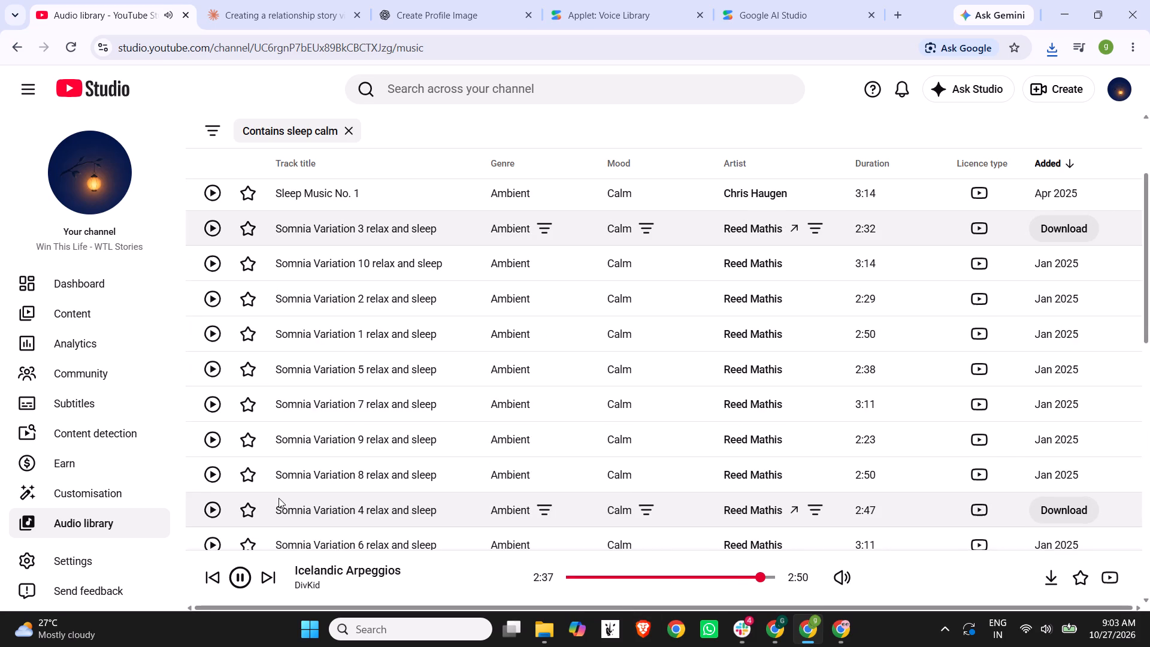
Sample the middle and late parts of Somnia Variation 10 relax and sleep, and download the track.
{"action": "left_click", "coordinate": [216, 266]}
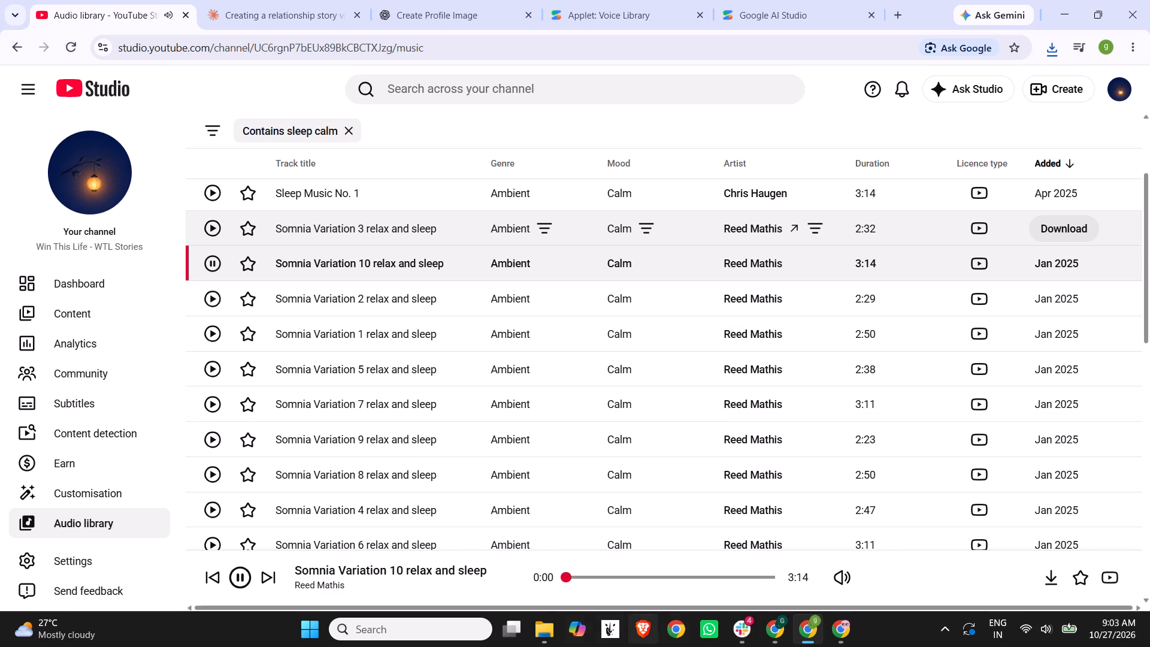
{"action": "left_click", "coordinate": [645, 582]}
{"action": "left_click", "coordinate": [738, 582]}
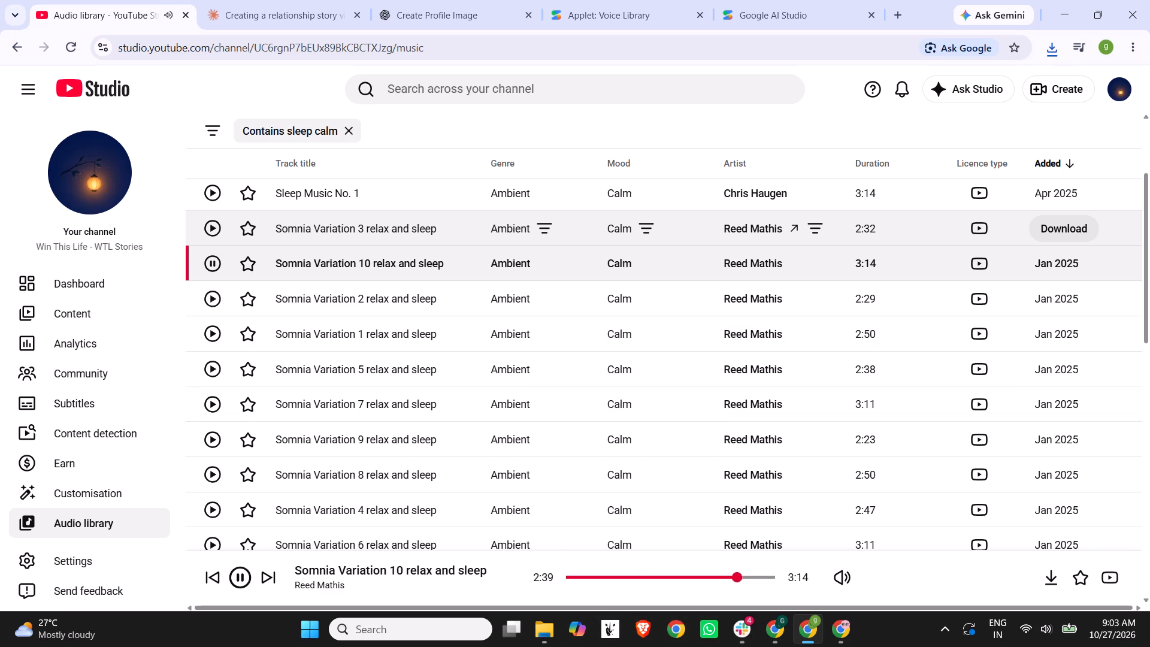
{"action": "scroll", "coordinate": [833, 391], "scroll_direction": "up", "scroll_amount": 4}
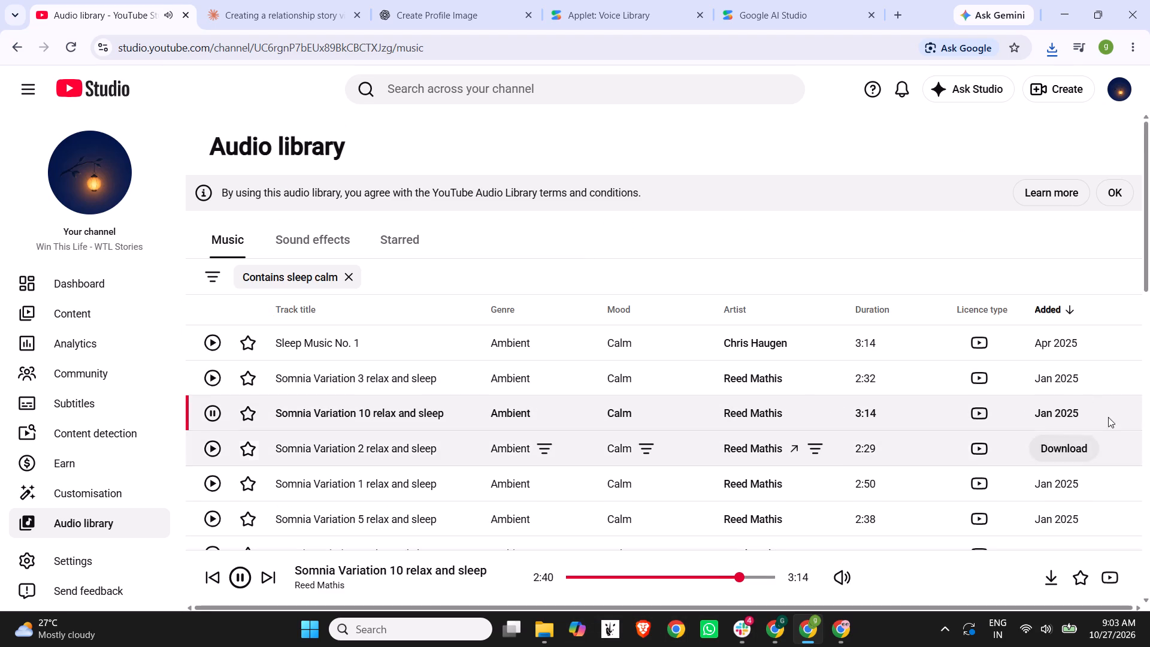
{"action": "left_click", "coordinate": [1051, 407]}
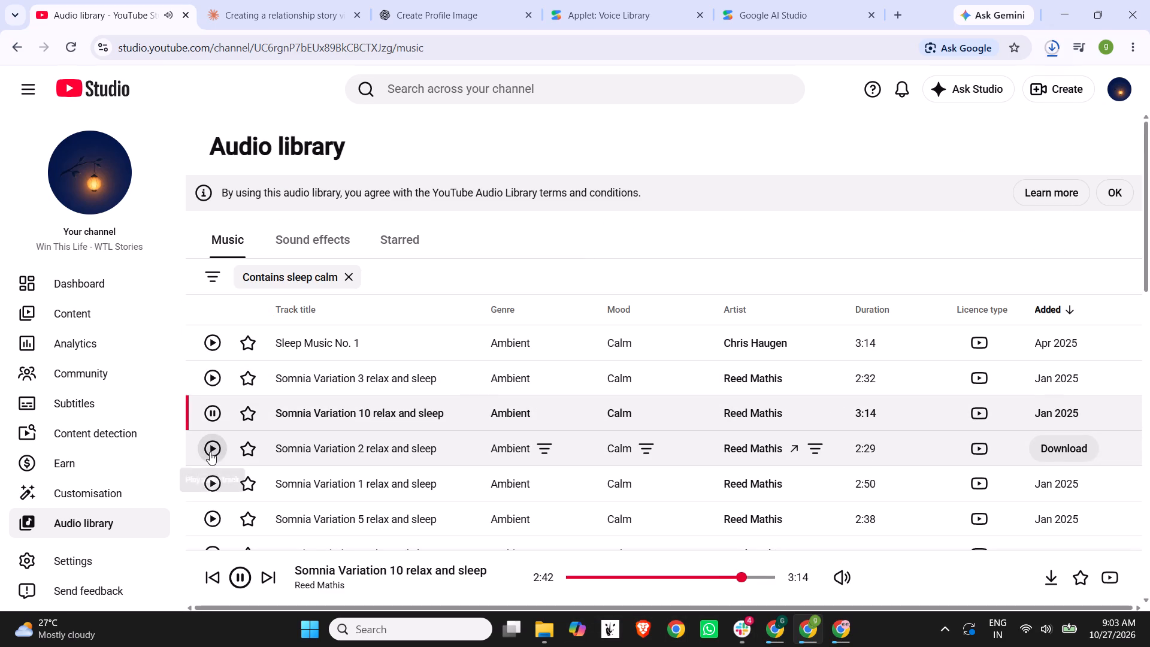
Audition Somnia Variations 2, 1 and 7 relax and sleep, and download Somnia Variation 7.
{"action": "left_click", "coordinate": [210, 452]}
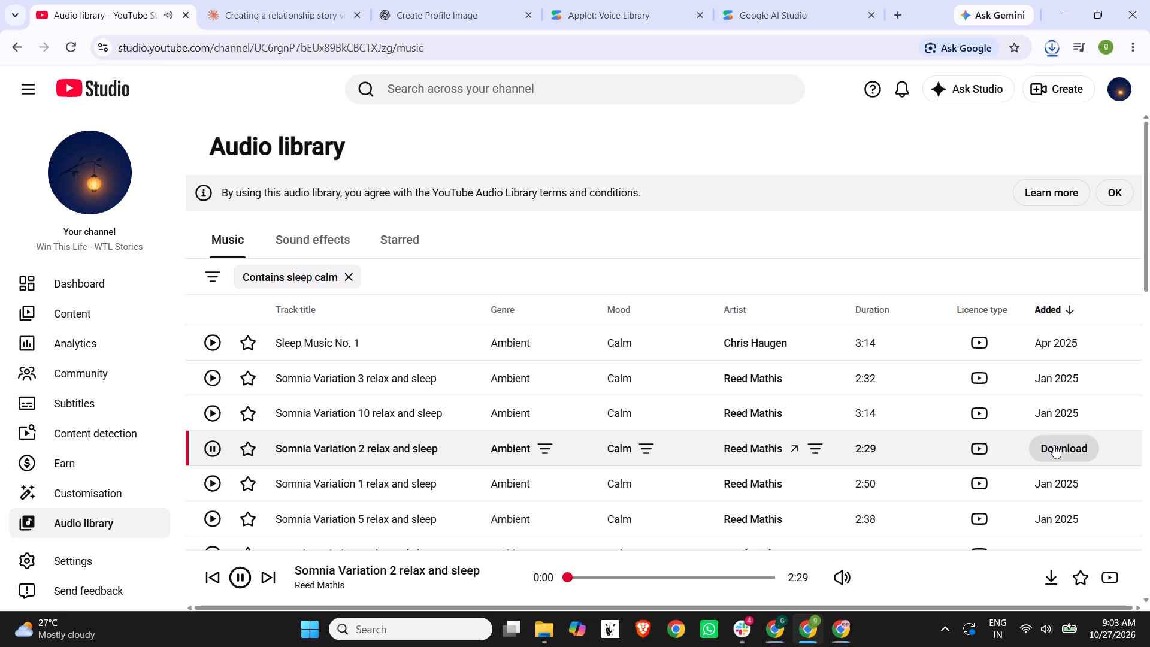
{"action": "left_click", "coordinate": [621, 573]}
{"action": "left_click", "coordinate": [696, 578]}
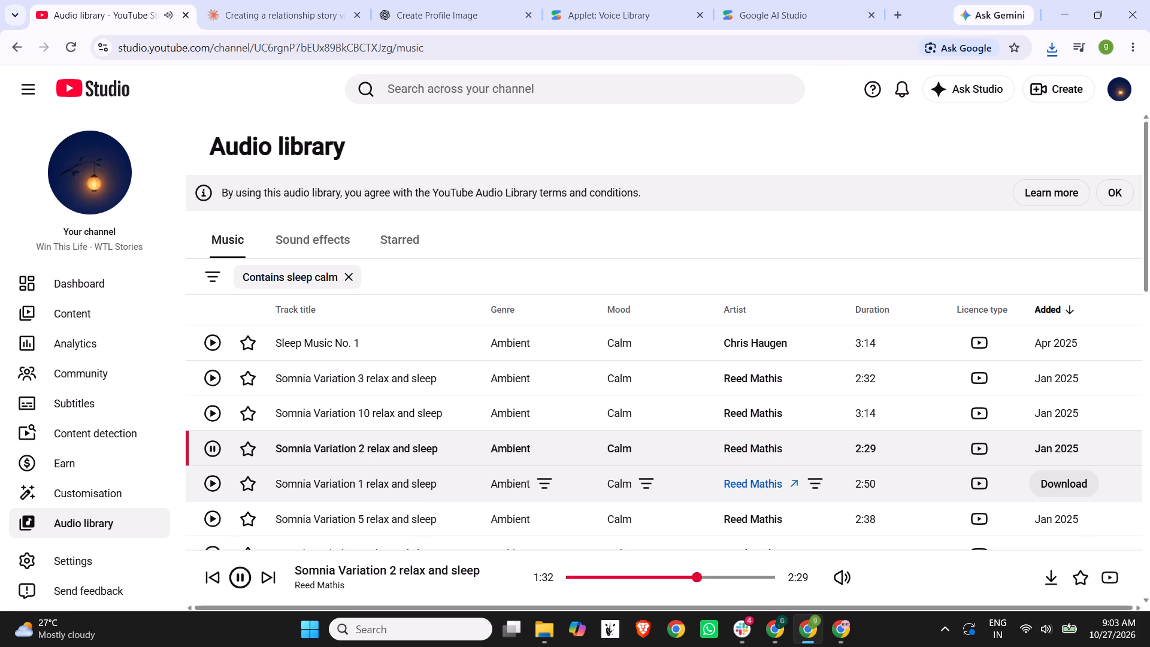
{"action": "left_click", "coordinate": [215, 483]}
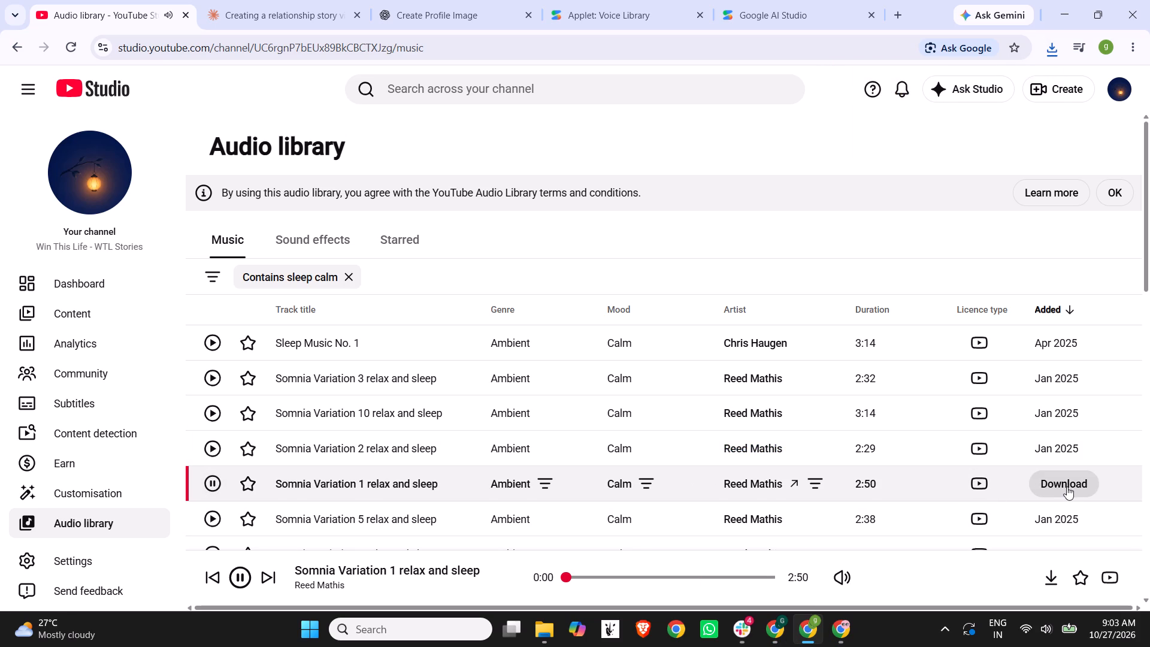
{"action": "scroll", "coordinate": [815, 425], "scroll_direction": "down", "scroll_amount": 1}
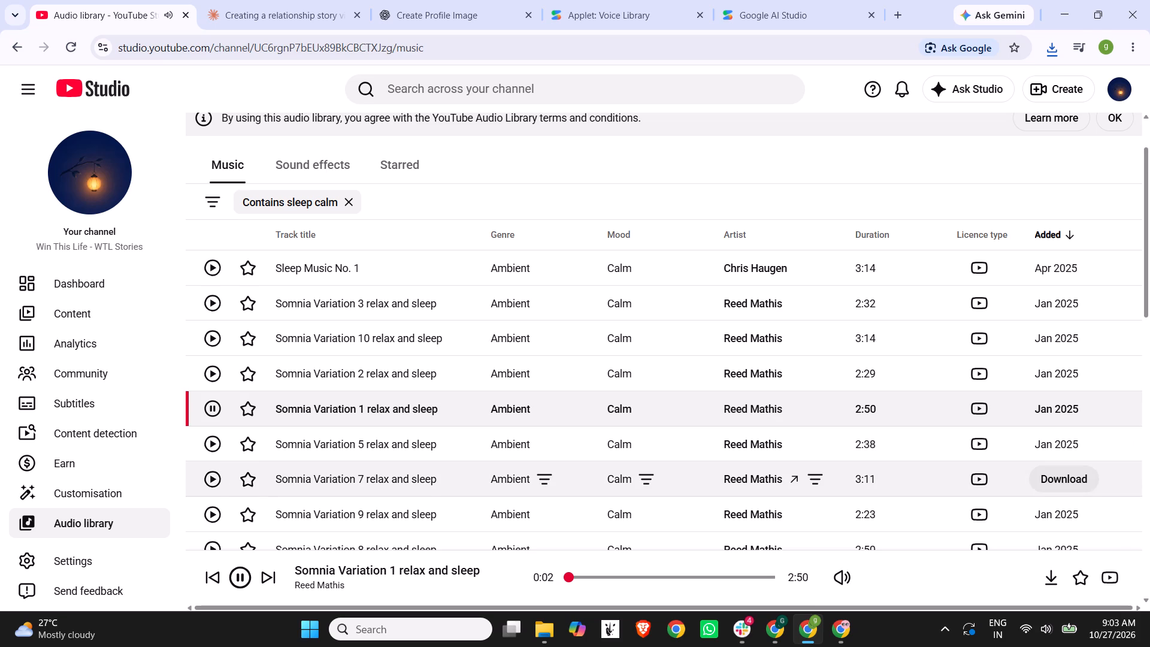
{"action": "left_click", "coordinate": [208, 477]}
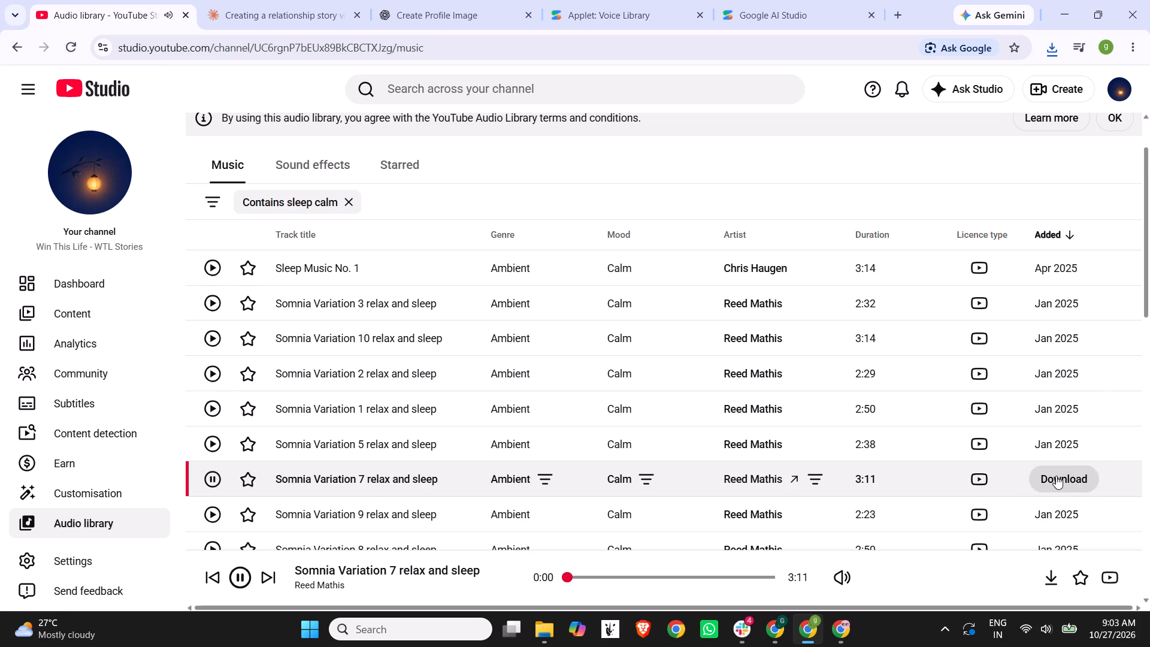
{"action": "left_click", "coordinate": [652, 575]}
{"action": "left_click", "coordinate": [747, 576]}
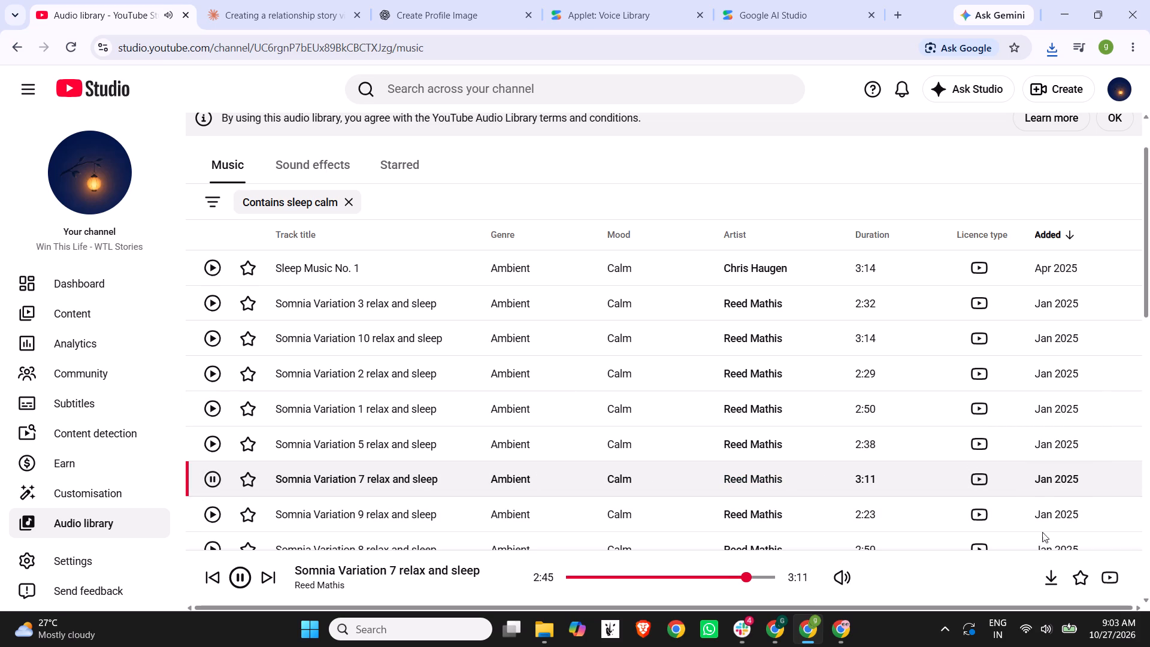
{"action": "left_click", "coordinate": [1052, 483]}
Sample several points of Somnia Variation 8 relax and sleep, and download the track.
{"action": "scroll", "coordinate": [595, 276], "scroll_direction": "down", "scroll_amount": 2}
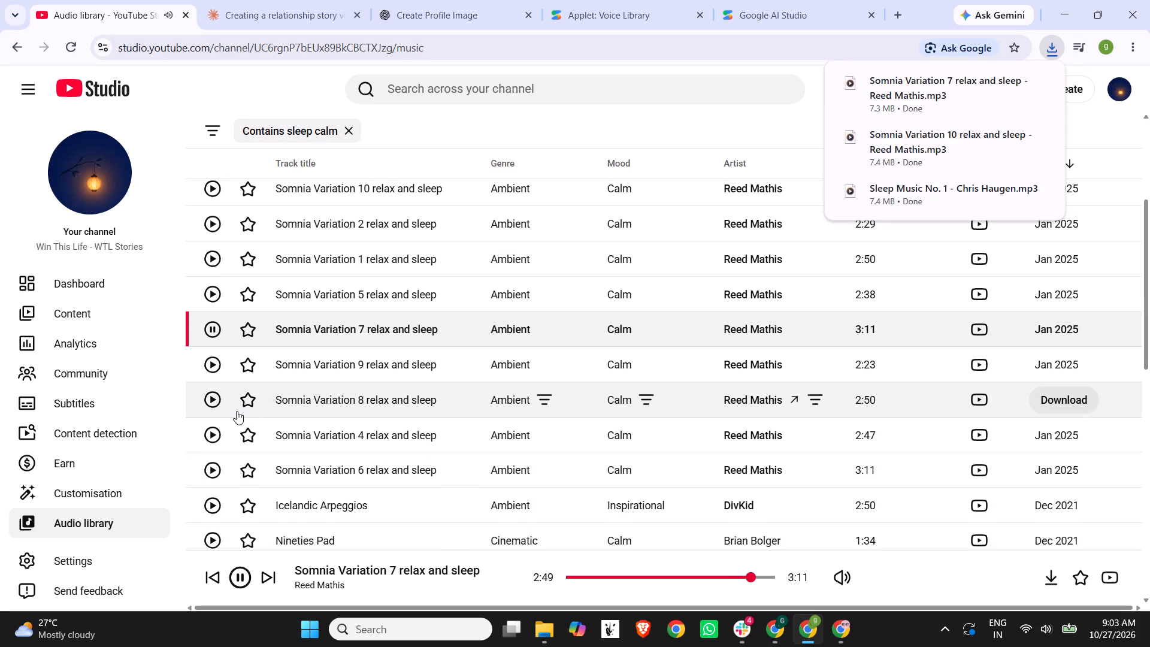
{"action": "left_click", "coordinate": [202, 404]}
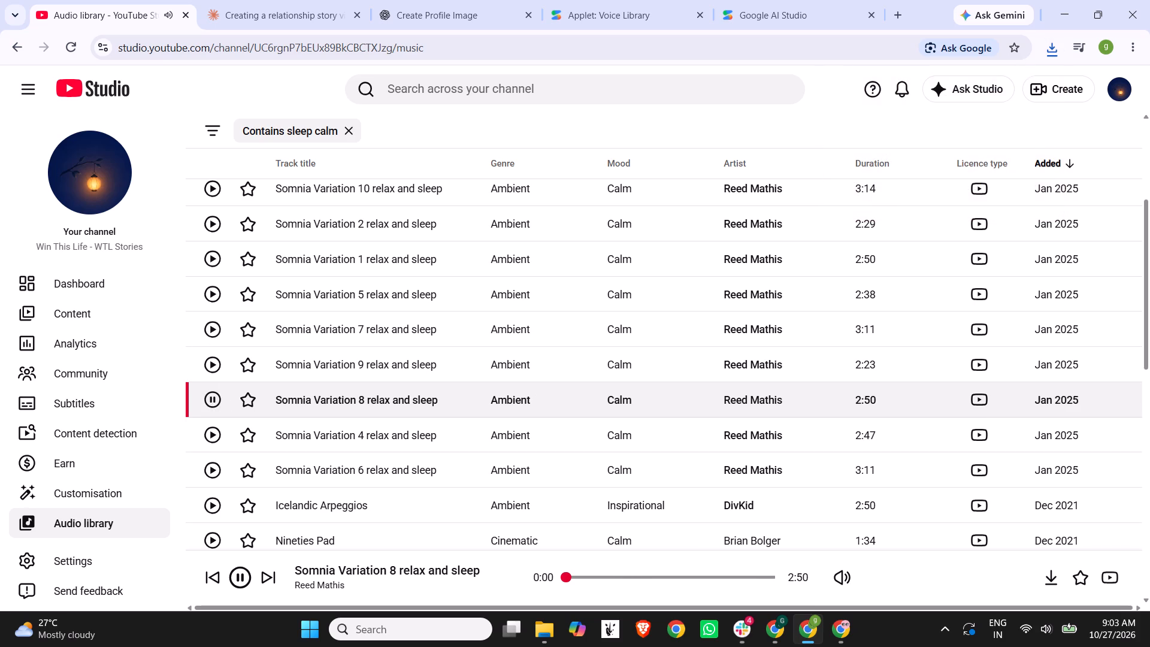
{"action": "left_click", "coordinate": [639, 579]}
{"action": "left_click", "coordinate": [713, 579]}
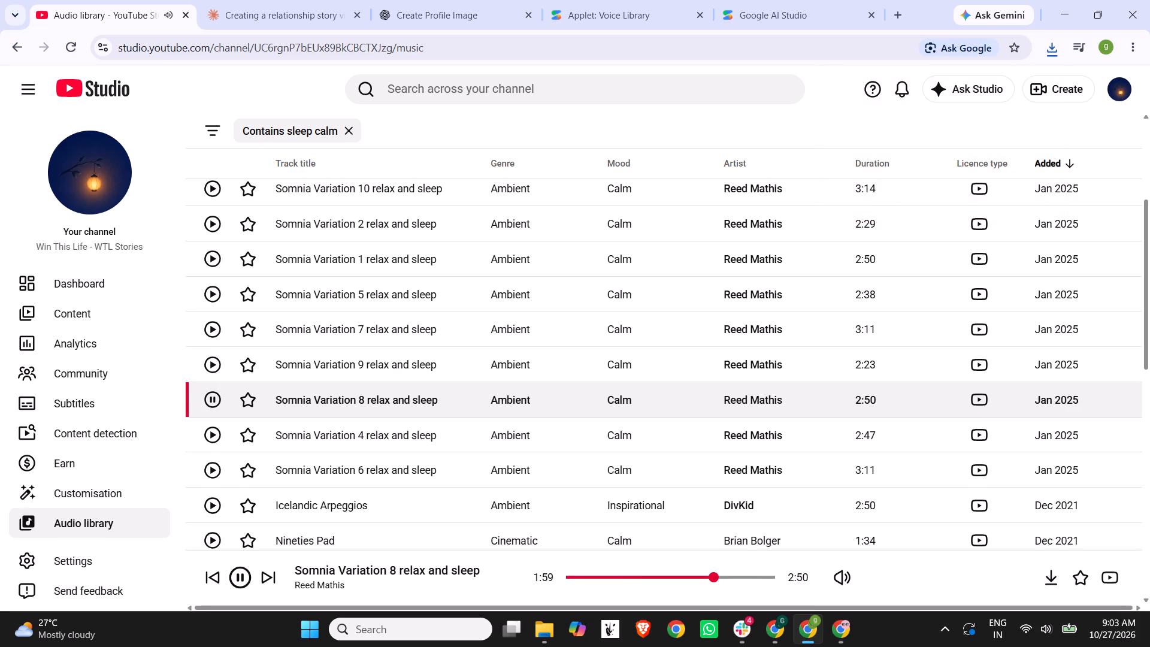
{"action": "left_click", "coordinate": [750, 581]}
{"action": "left_click", "coordinate": [1051, 573]}
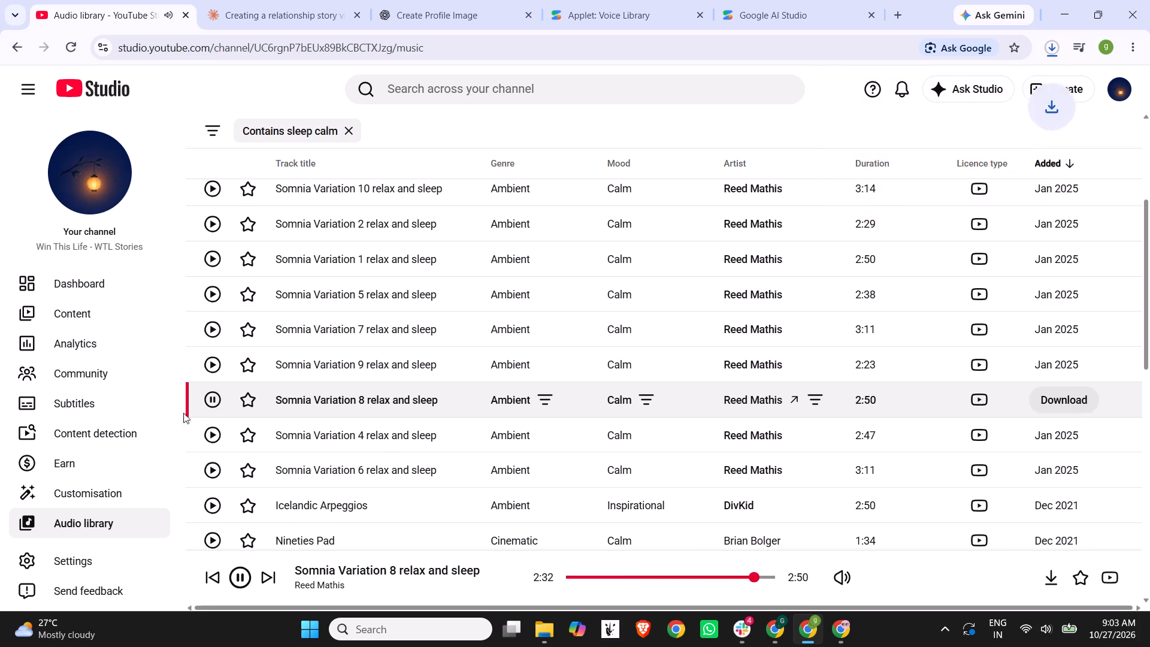
Sample the early, middle and late parts of Somnia Variation 4 relax and sleep, and download the track.
{"action": "left_click", "coordinate": [207, 434]}
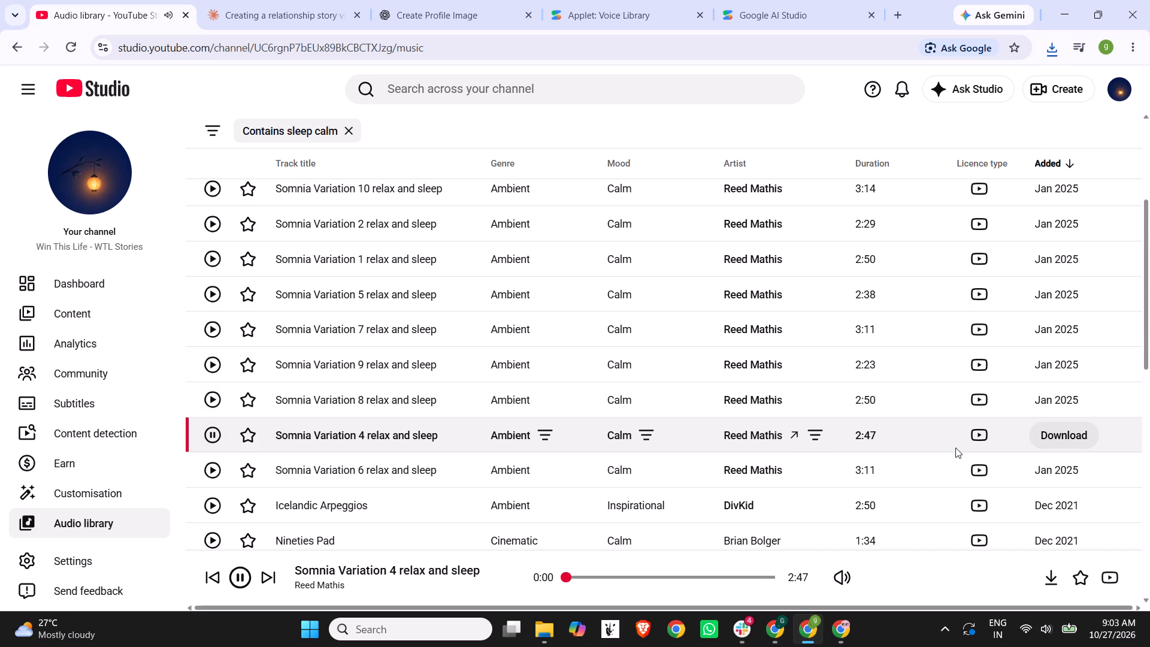
{"action": "left_click", "coordinate": [605, 574]}
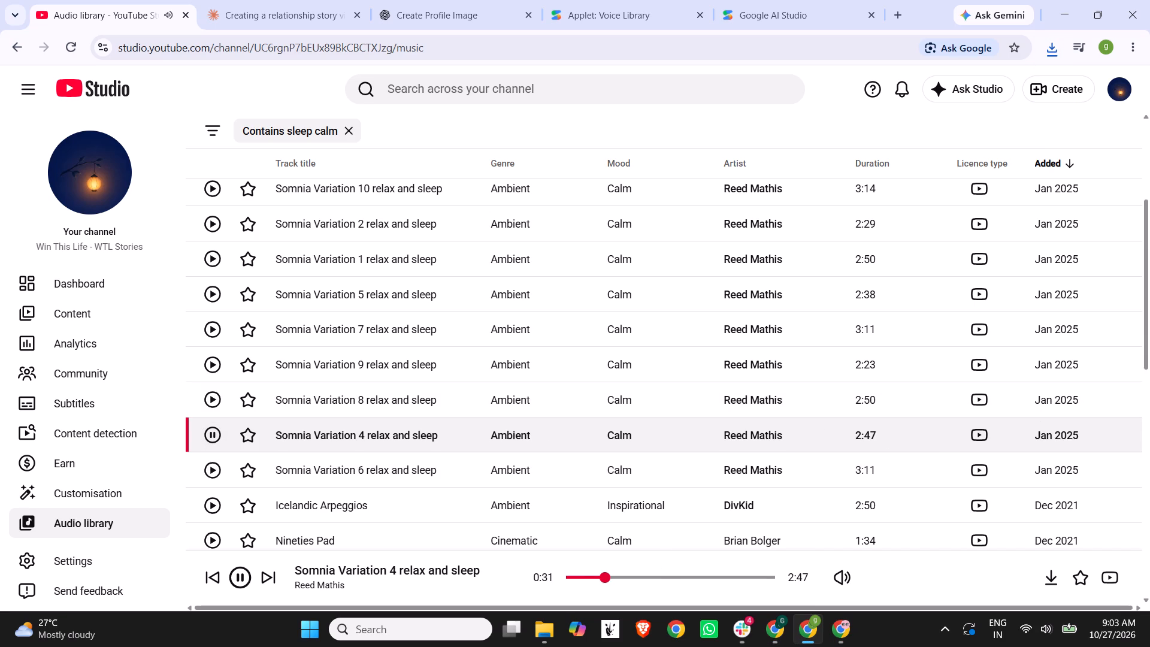
{"action": "left_click", "coordinate": [668, 574]}
{"action": "left_click", "coordinate": [722, 576]}
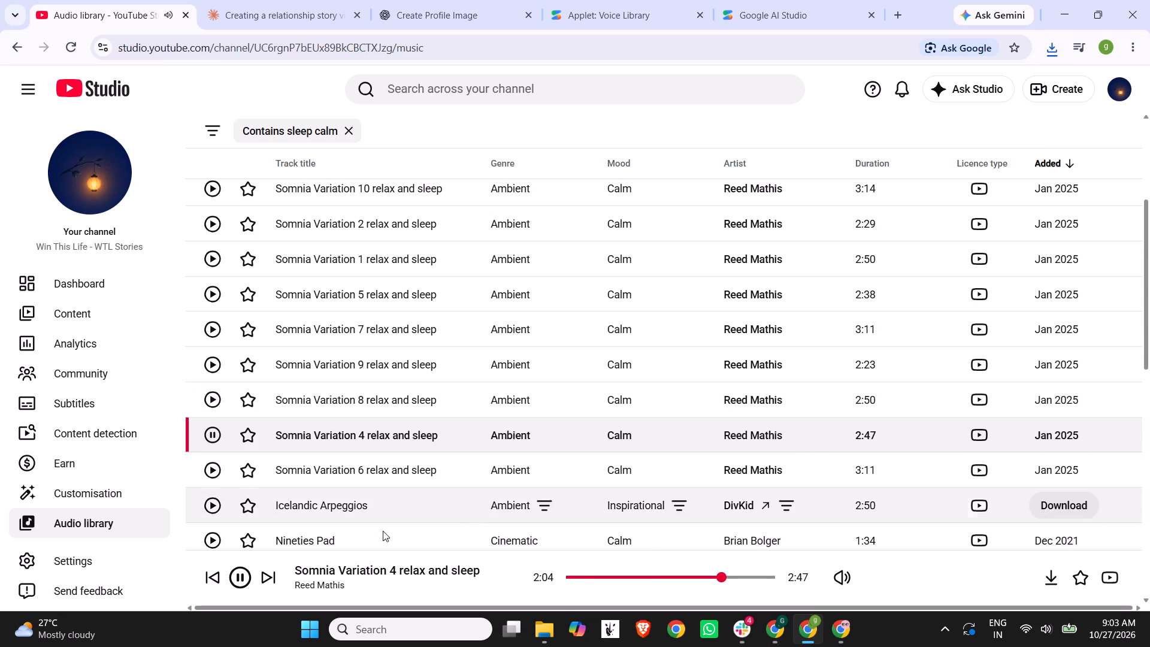
{"action": "left_click", "coordinate": [1056, 579]}
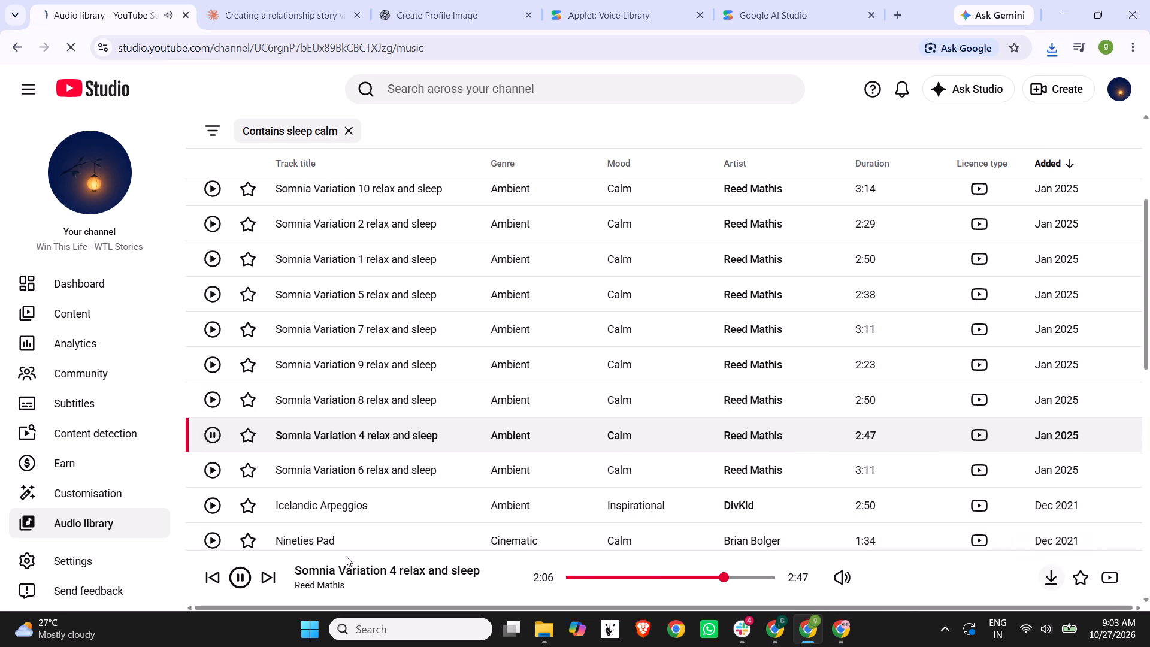
Sample several points of Somnia Variation 6 relax and sleep, and download the track.
{"action": "left_click", "coordinate": [211, 468]}
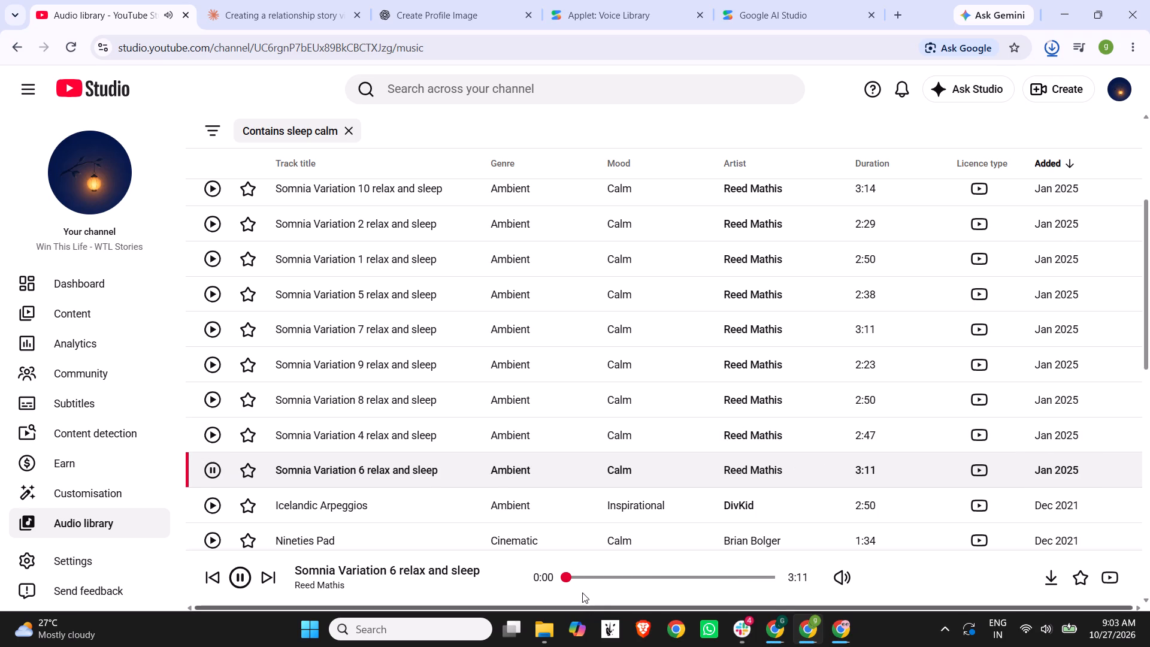
{"action": "left_click", "coordinate": [607, 581]}
{"action": "left_click", "coordinate": [699, 581]}
{"action": "left_click", "coordinate": [745, 581]}
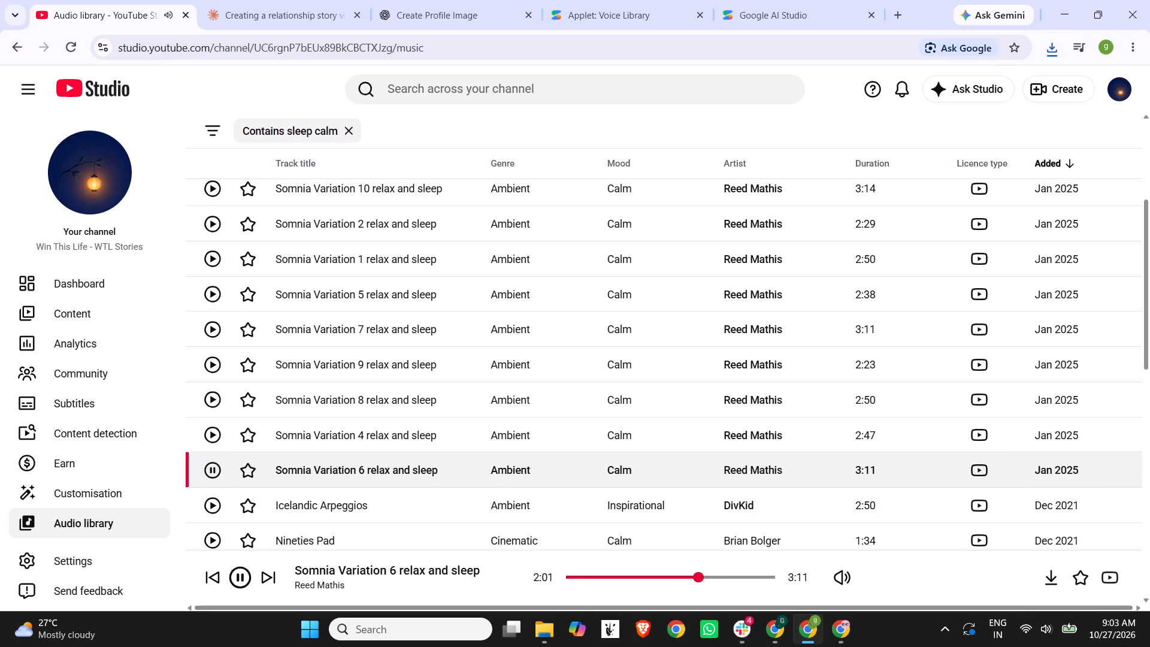
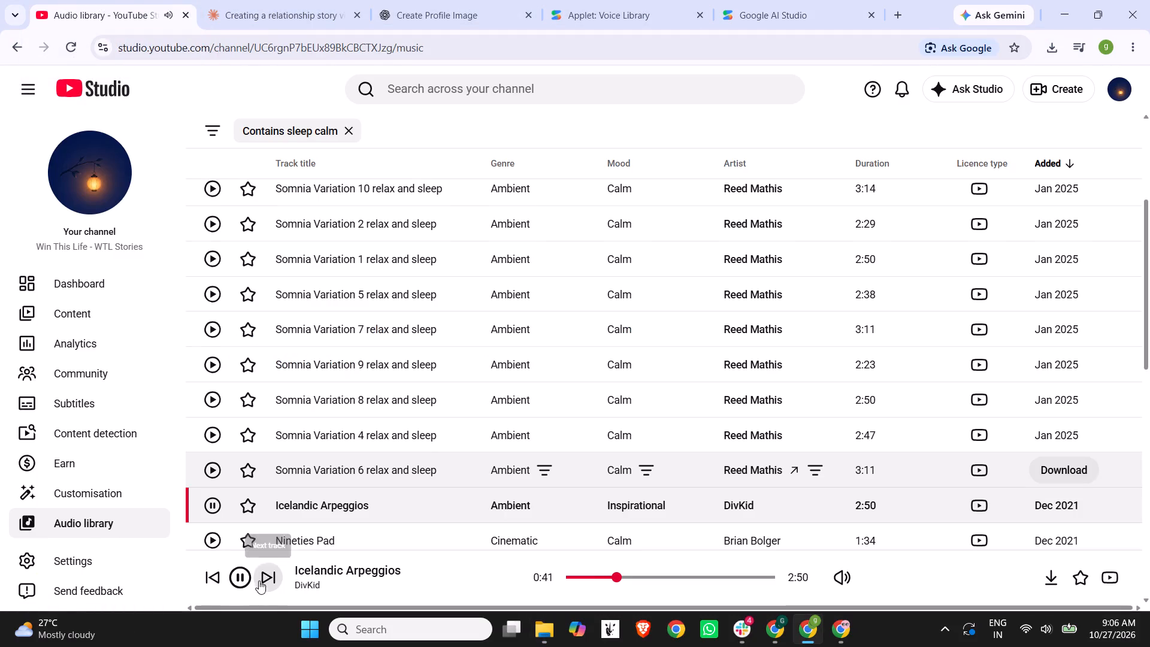
{"action": "left_click", "coordinate": [747, 585]}
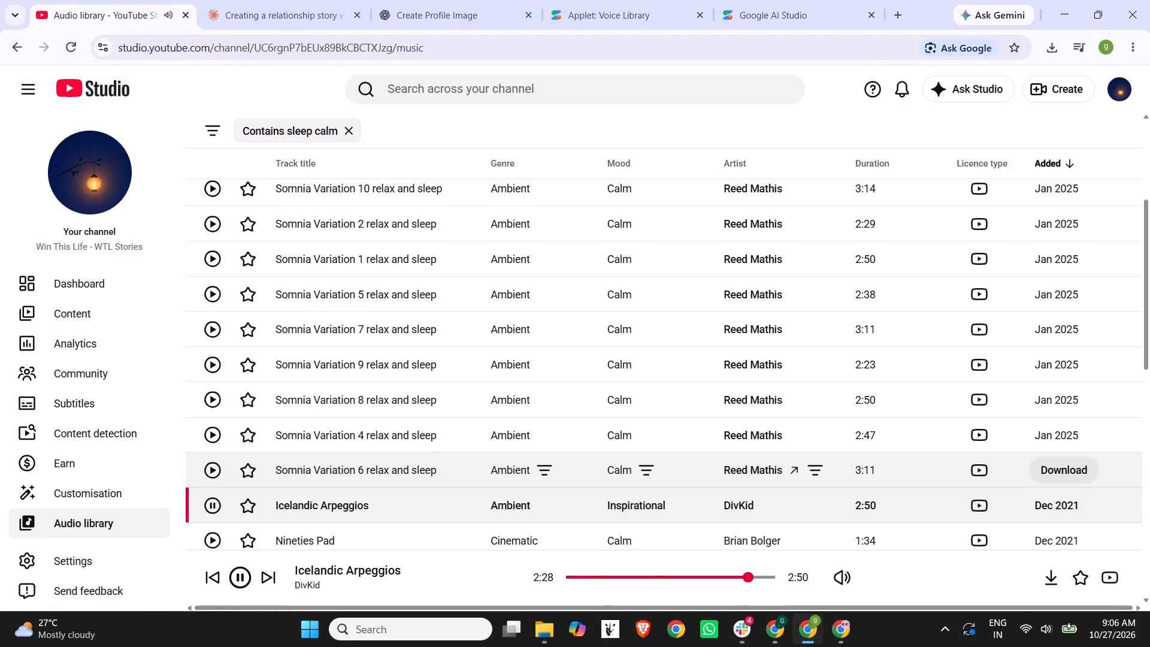
{"action": "left_click", "coordinate": [658, 585]}
{"action": "left_click", "coordinate": [761, 583]}
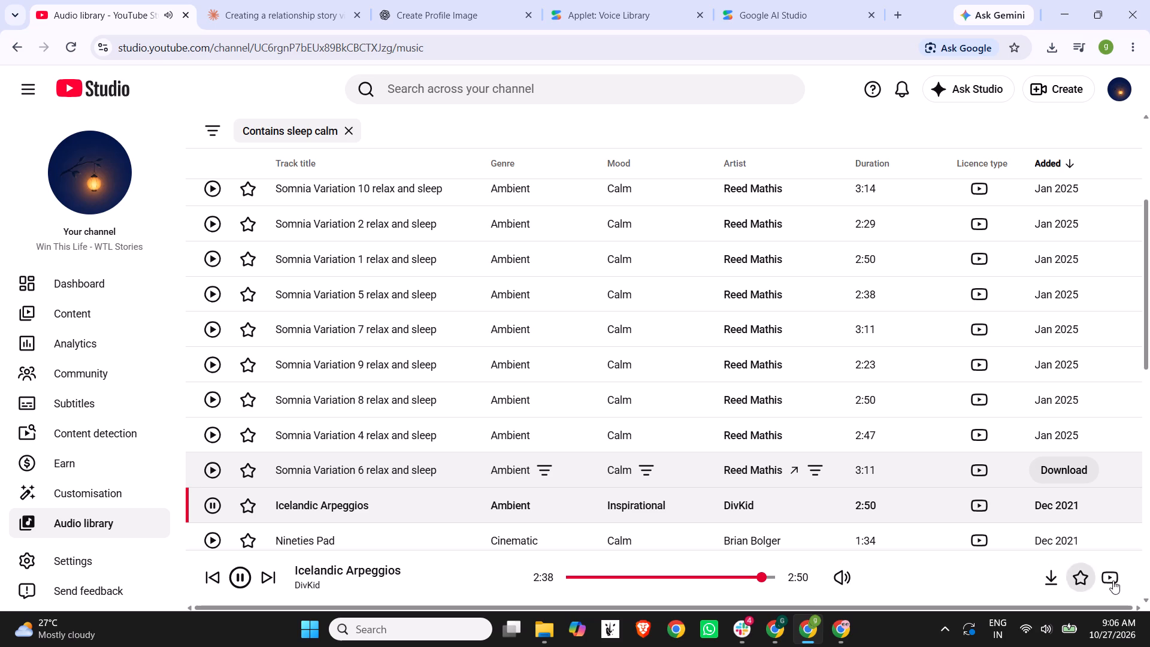
{"action": "left_click", "coordinate": [1050, 574]}
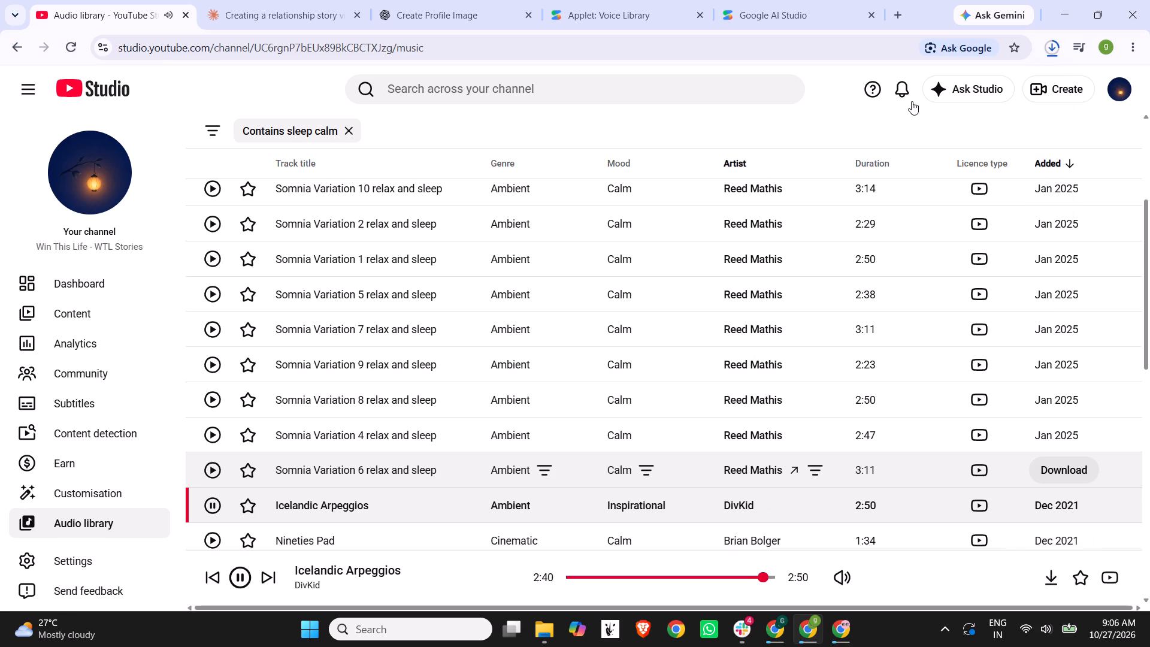
Copy the downloaded Icelandic Arpeggios file from Downloads into the BGM folder and minimize the folder window.
{"action": "left_click", "coordinate": [1054, 47]}
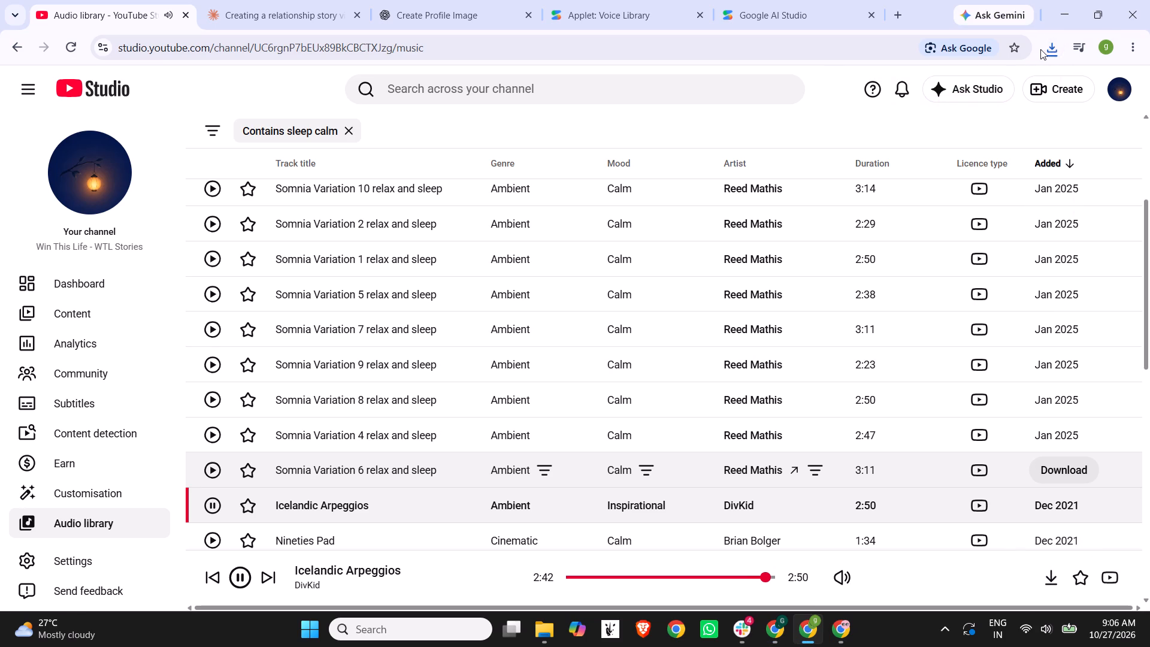
{"action": "left_click", "coordinate": [1052, 46]}
{"action": "left_click", "coordinate": [1003, 110]}
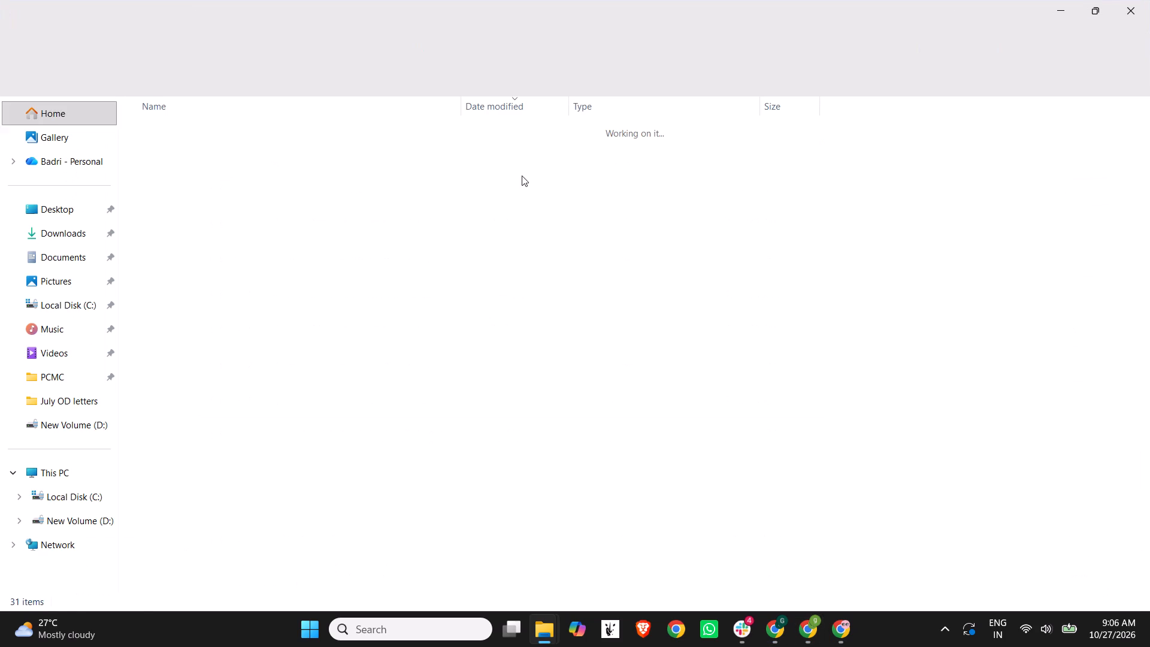
{"action": "key", "text": "ctrl+c"}
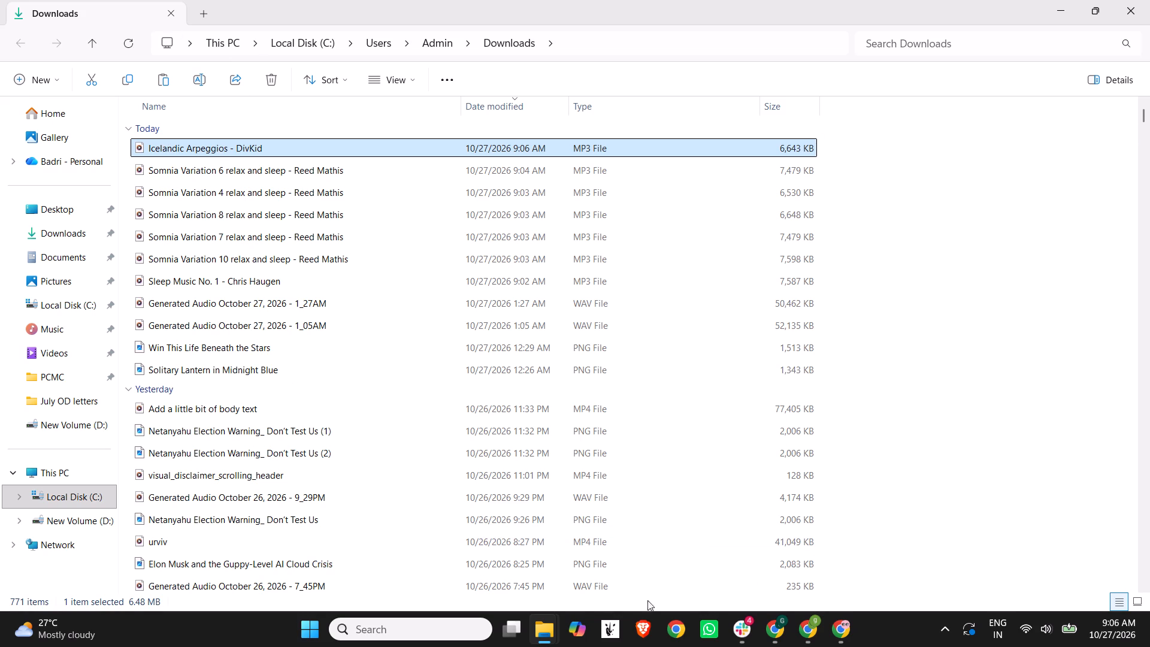
{"action": "left_click", "coordinate": [553, 621]}
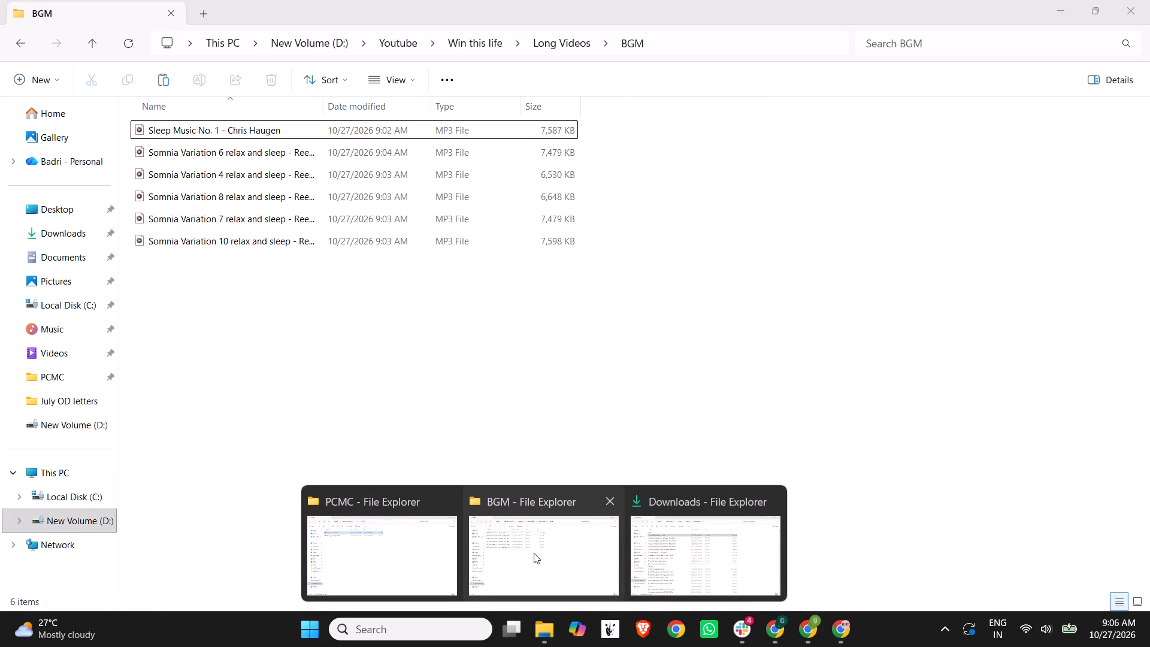
{"action": "left_click", "coordinate": [567, 554]}
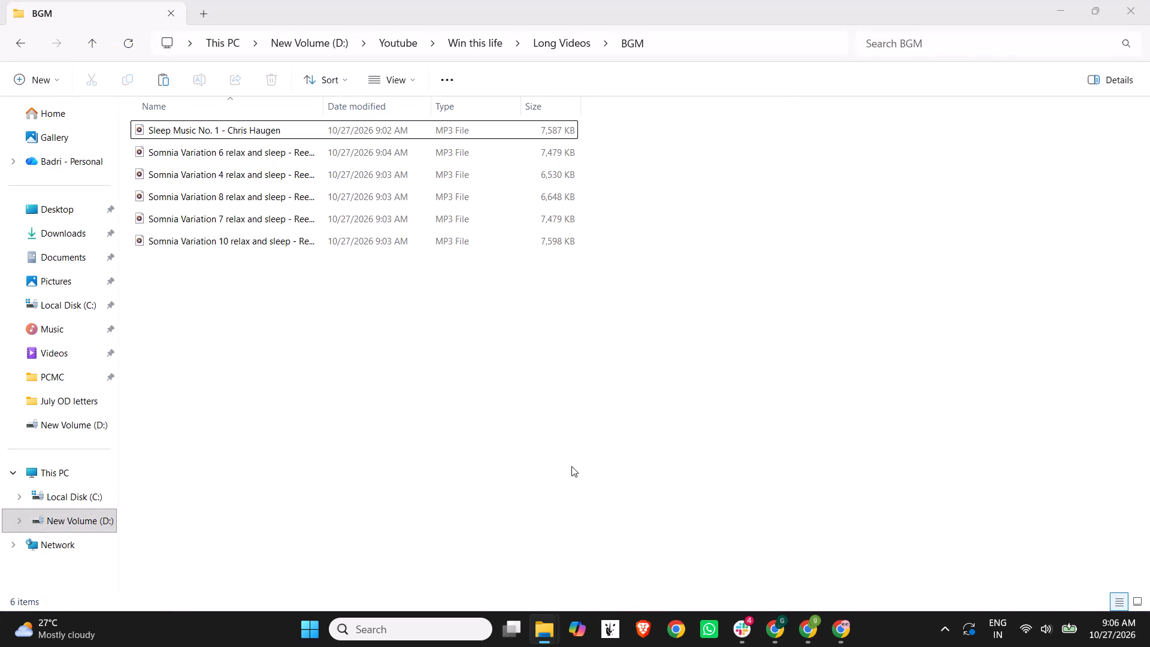
{"action": "key", "text": "ctrl+v"}
{"action": "left_click", "coordinate": [600, 421]}
{"action": "left_click", "coordinate": [1065, 4]}
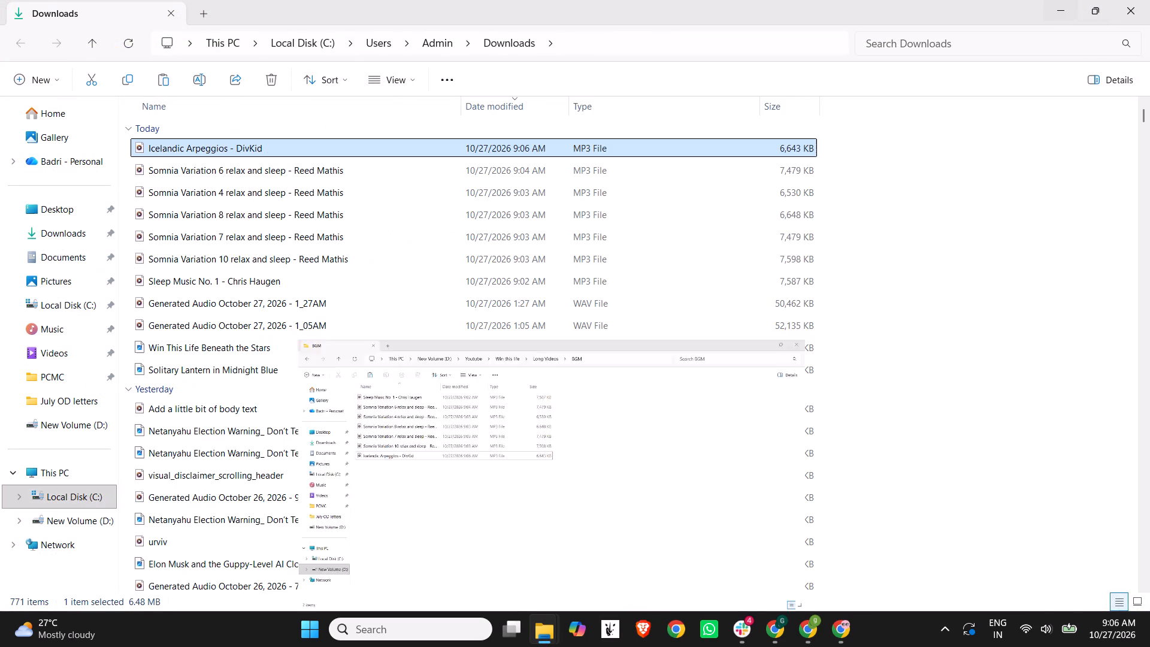
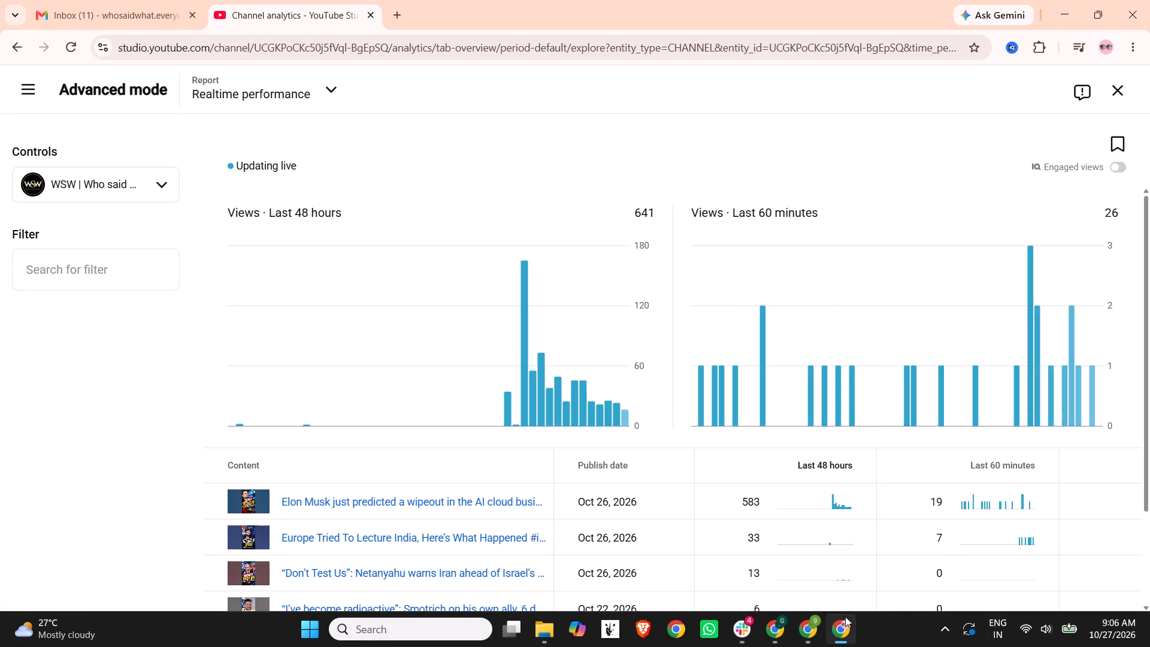
View the realtime performance of the video "Europe Tried To Lecture India, Here's What Happened" in the channel analytics.
{"action": "left_click", "coordinate": [377, 537]}
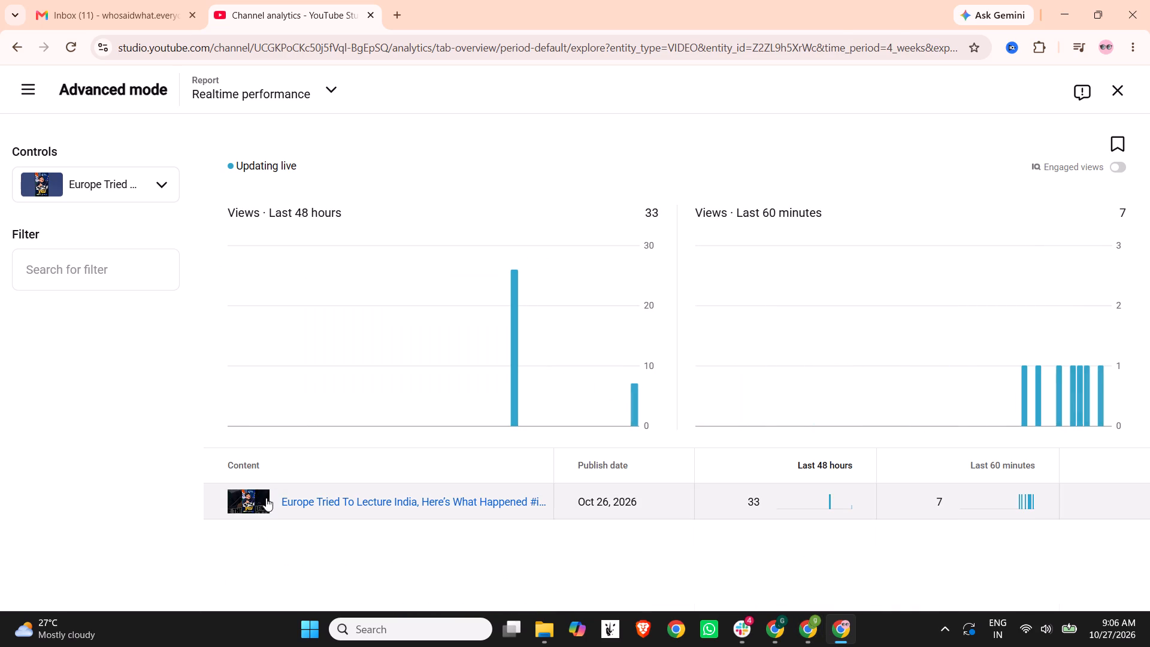
{"action": "left_click", "coordinate": [242, 496]}
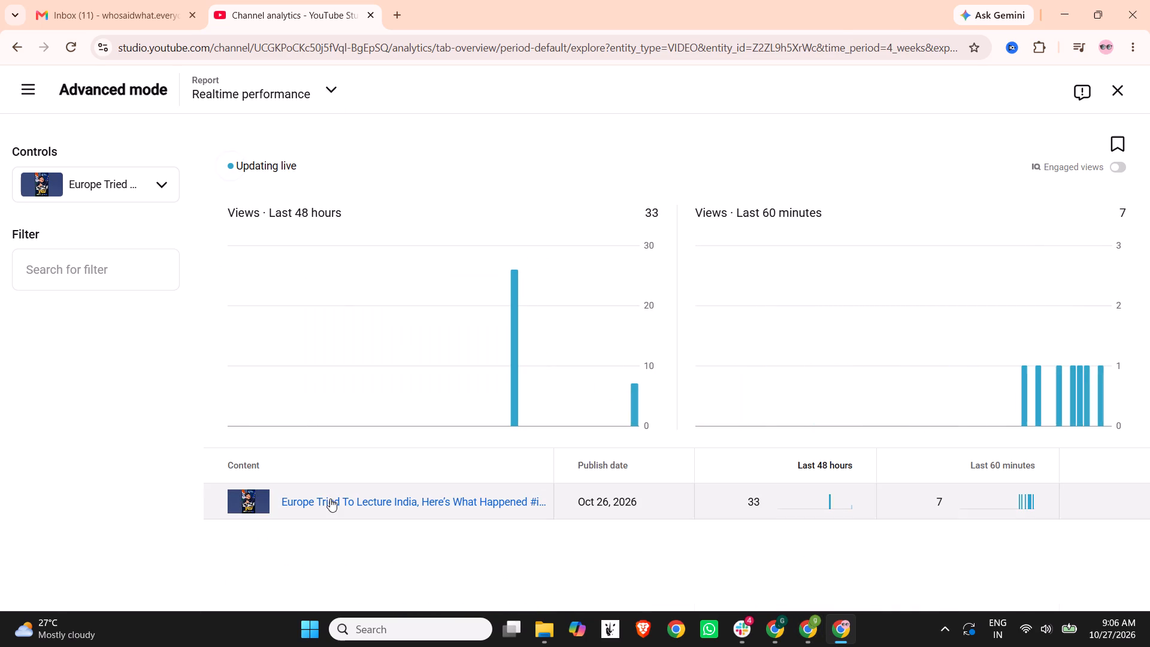
{"action": "left_click", "coordinate": [329, 501]}
{"action": "left_click", "coordinate": [414, 455]}
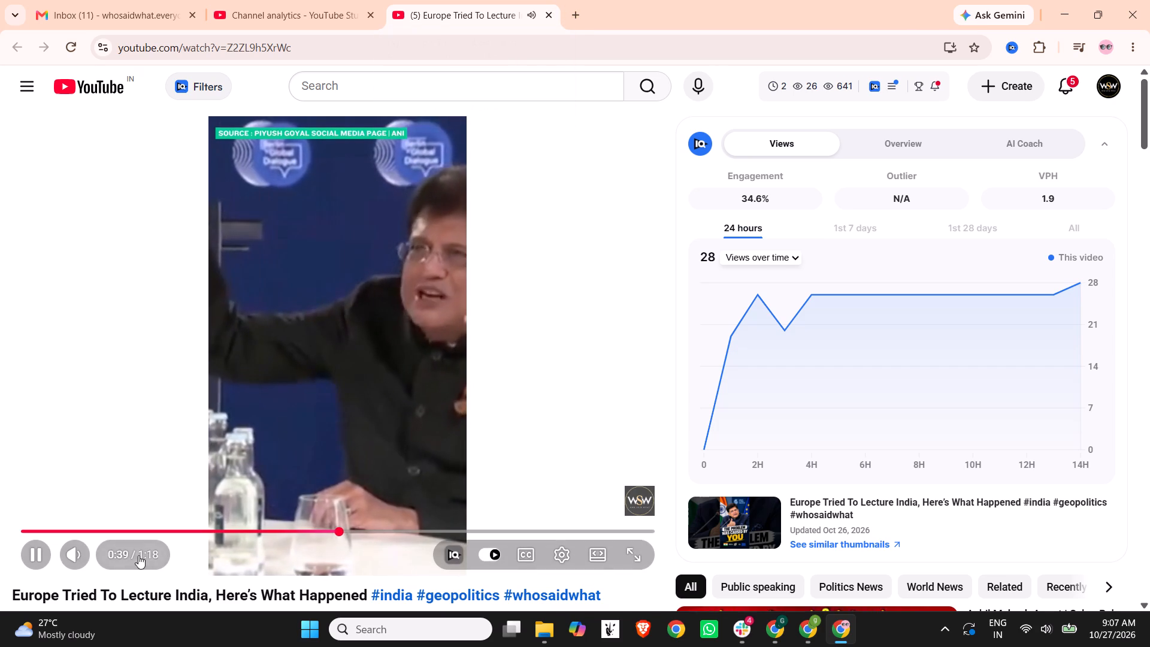
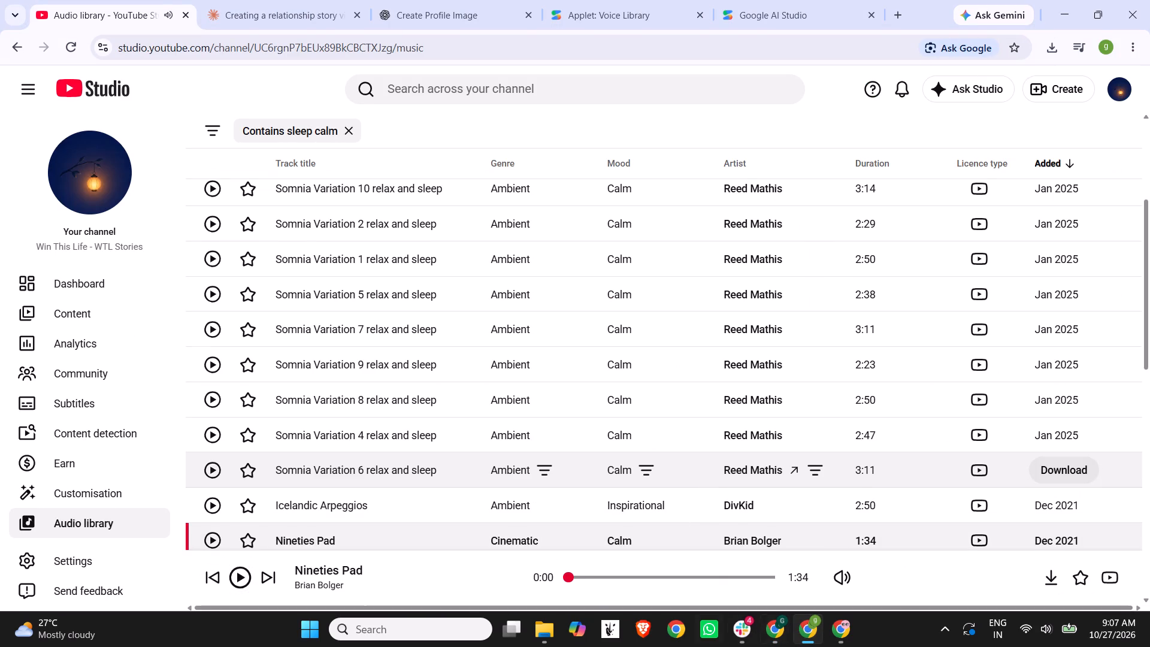
Switch to the other Chrome window, where the YouTube home page of the Going Debt Free channel account is open.
{"action": "left_click", "coordinate": [776, 629]}
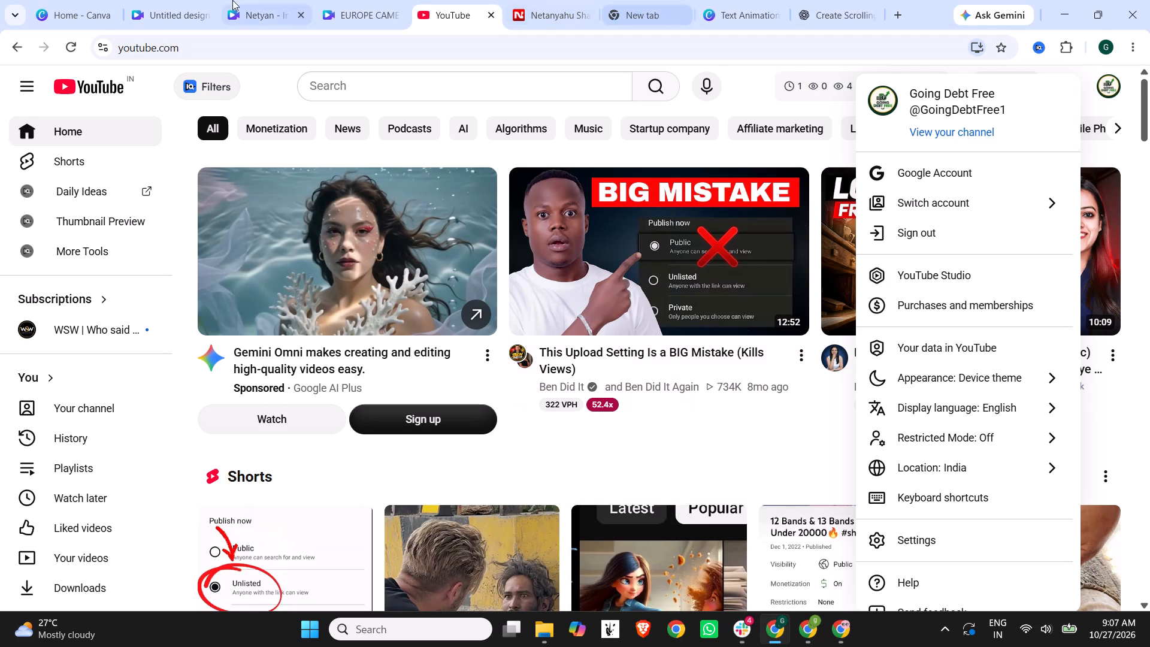
Return to the untitled Canva video design and add the uploaded "Generated Audio October 27" narration to the timeline.
{"action": "left_click", "coordinate": [155, 0]}
{"action": "scroll", "coordinate": [214, 307], "scroll_direction": "up", "scroll_amount": 1}
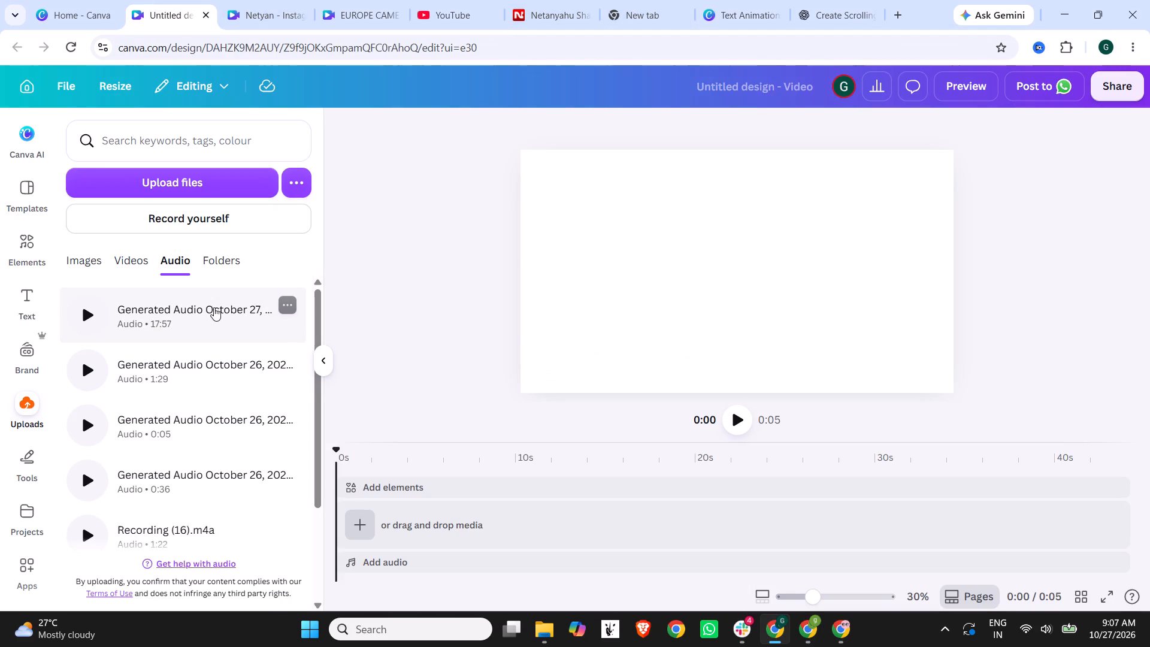
{"action": "scroll", "coordinate": [214, 307], "scroll_direction": "up", "scroll_amount": 1}
{"action": "left_click", "coordinate": [208, 318]}
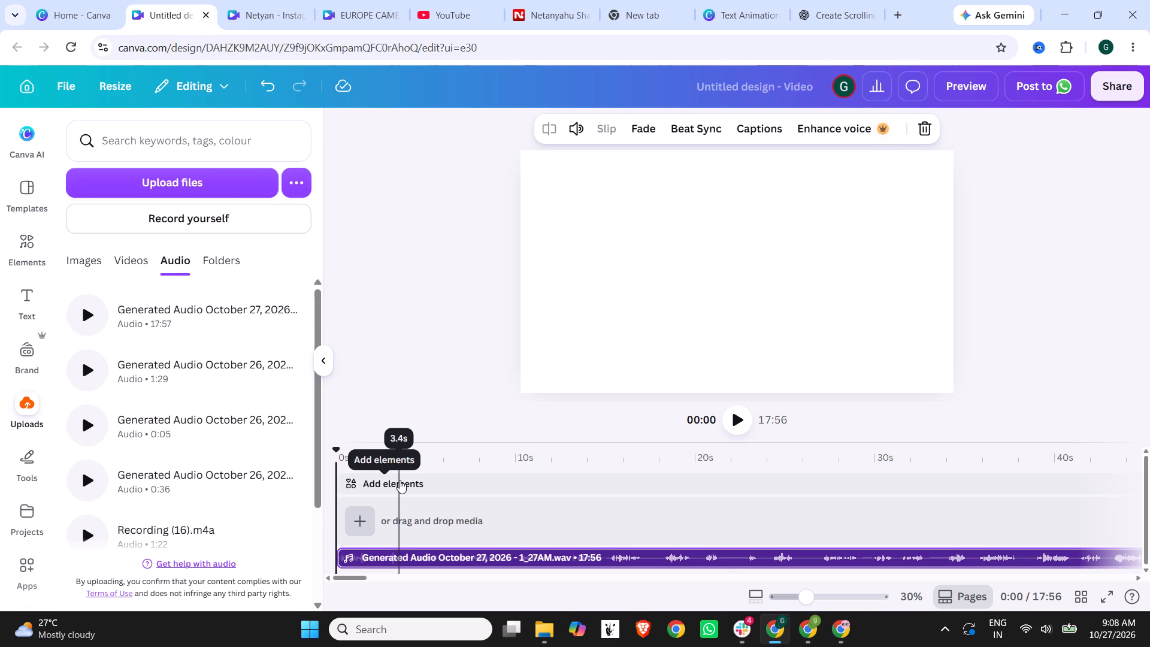
Set the volume of the narration track on the timeline to 114.
{"action": "scroll", "coordinate": [416, 507], "scroll_direction": "down", "scroll_amount": 2}
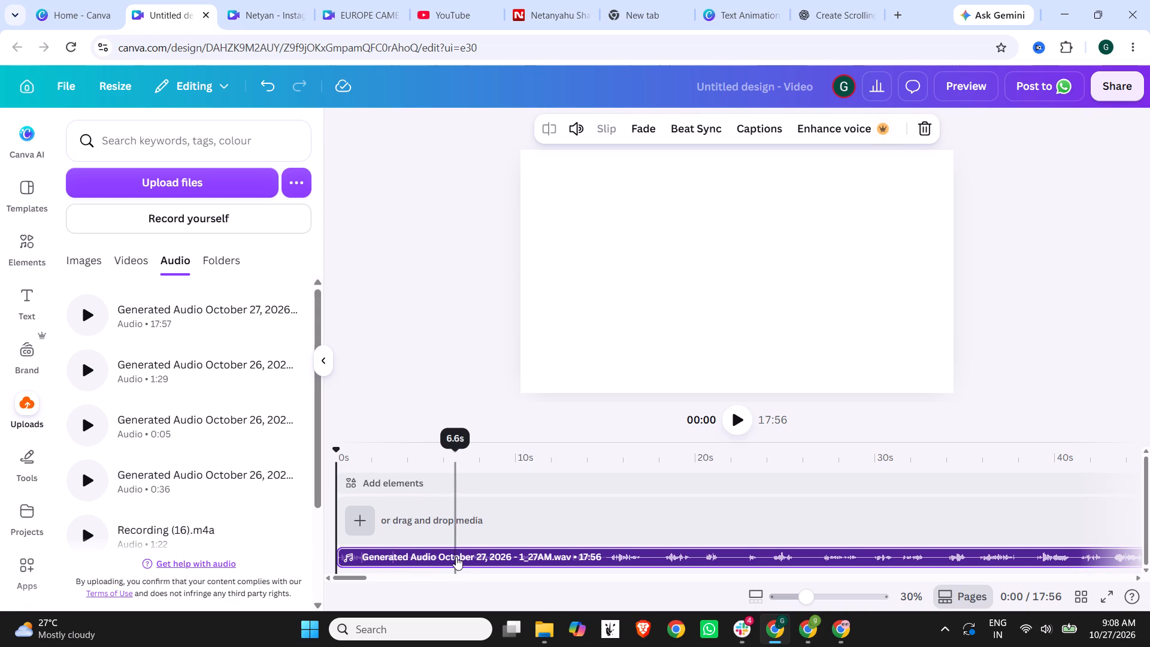
{"action": "left_click", "coordinate": [456, 557]}
{"action": "right_click", "coordinate": [456, 557]}
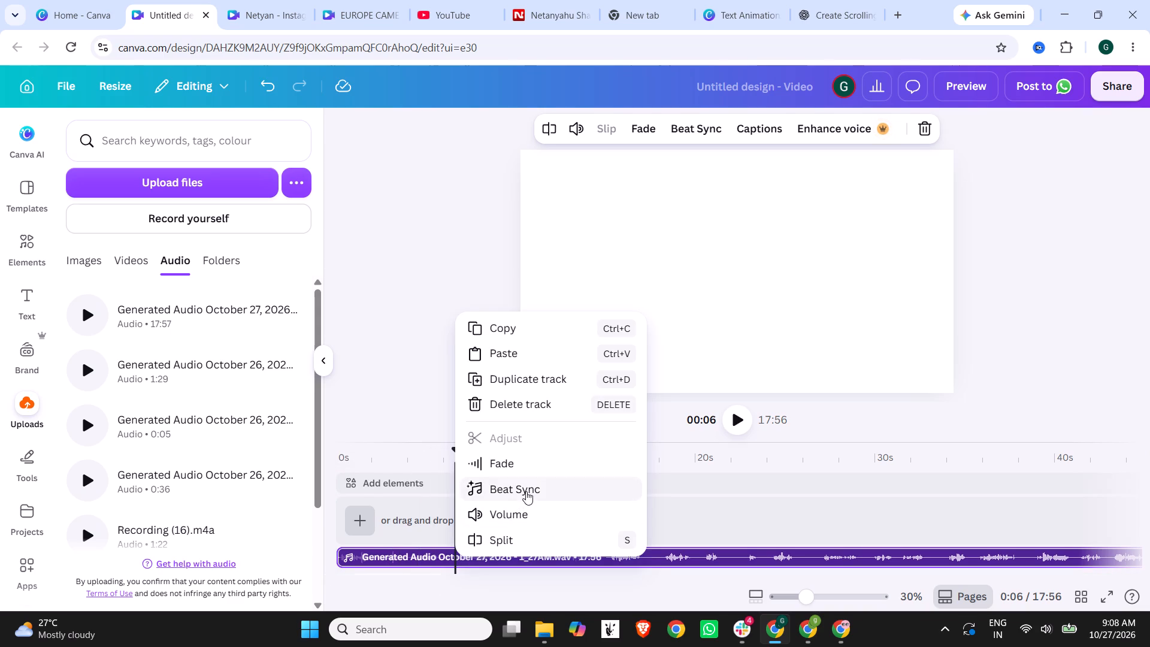
{"action": "left_click", "coordinate": [526, 512]}
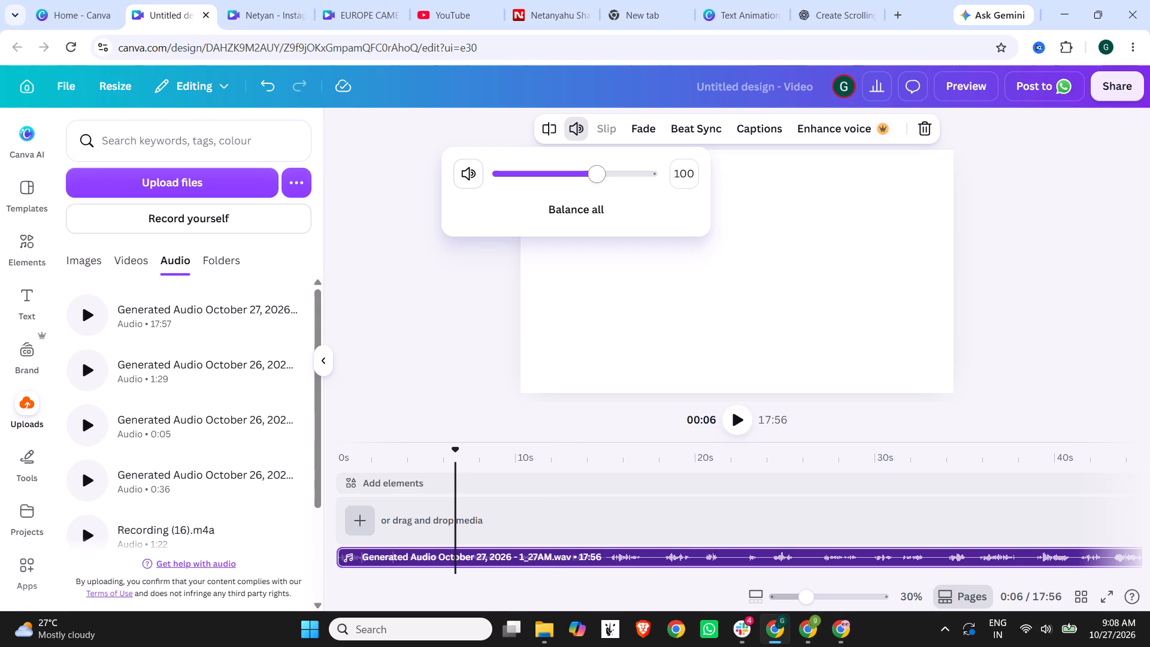
{"action": "left_click", "coordinate": [602, 176]}
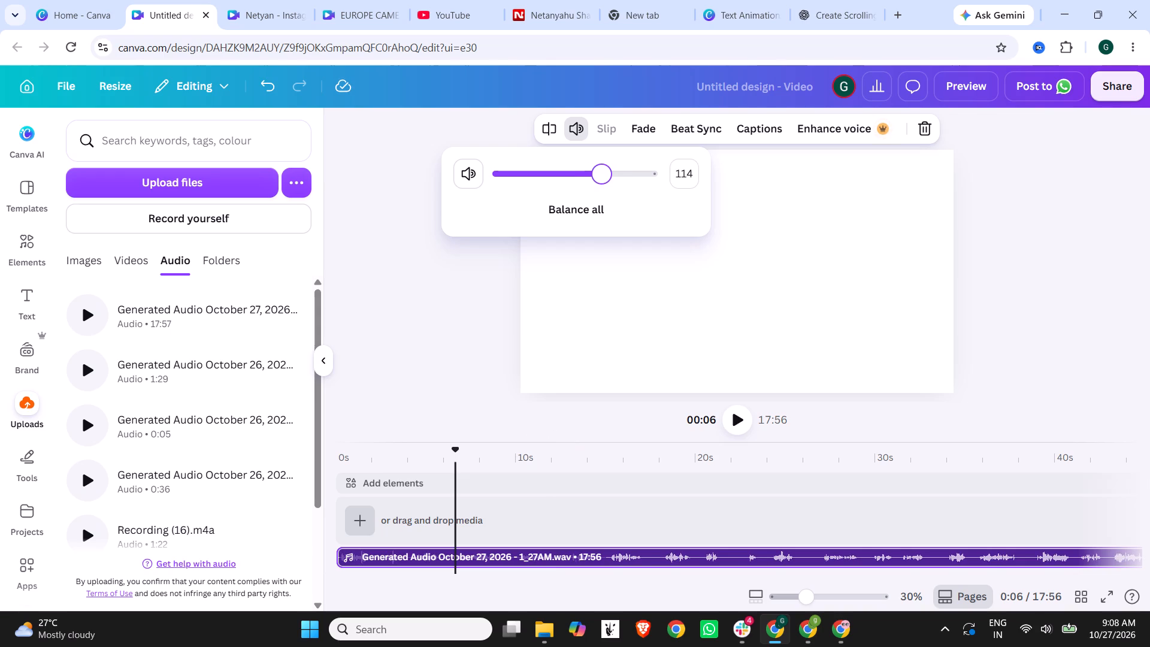
{"action": "left_click", "coordinate": [451, 395]}
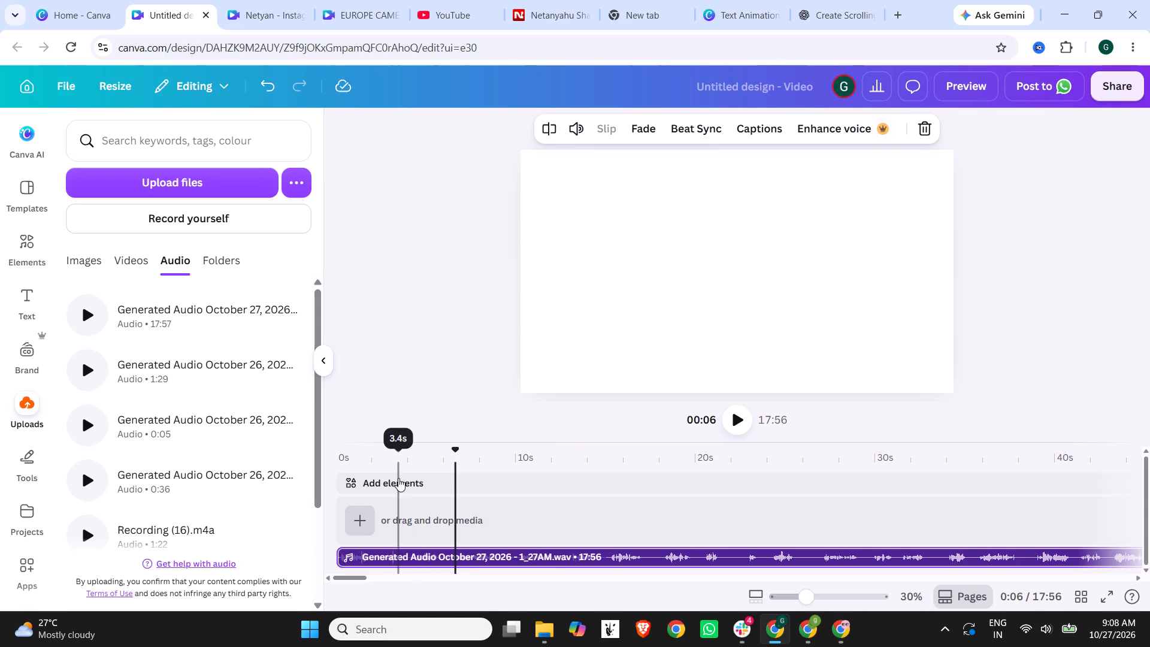
Upload the seven music files from Downloads, from Icelandic Arpeggios through the Somnia Variations to Sleep Music No. 1.
{"action": "left_click", "coordinate": [161, 171]}
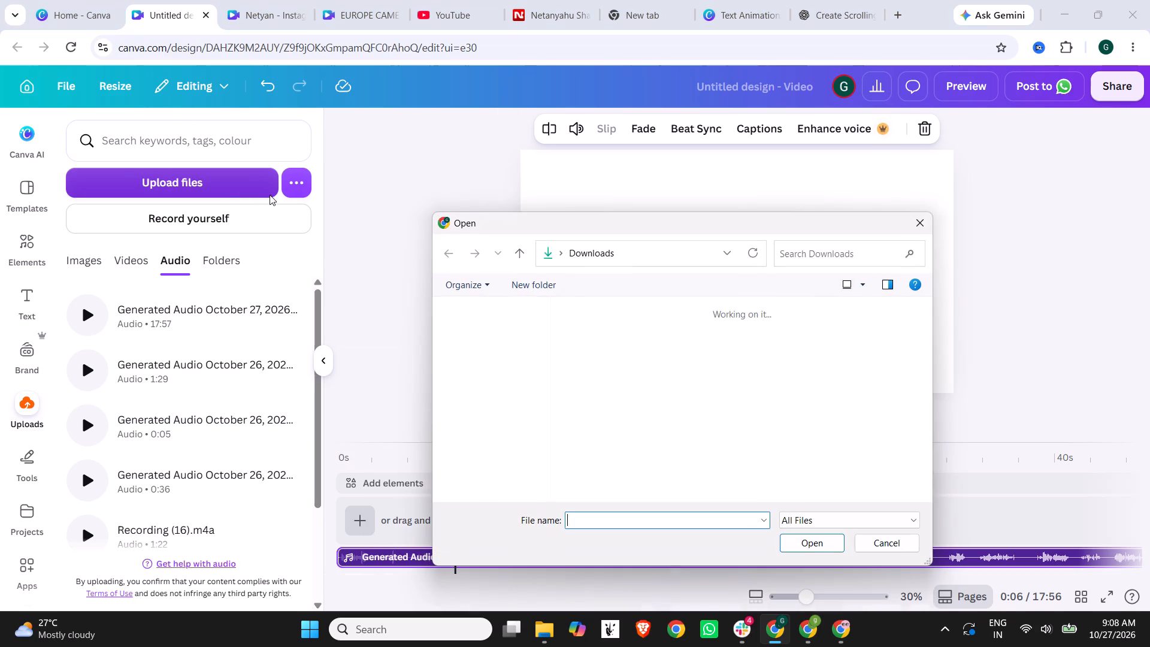
{"action": "scroll", "coordinate": [782, 433], "scroll_direction": "down", "scroll_amount": 1}
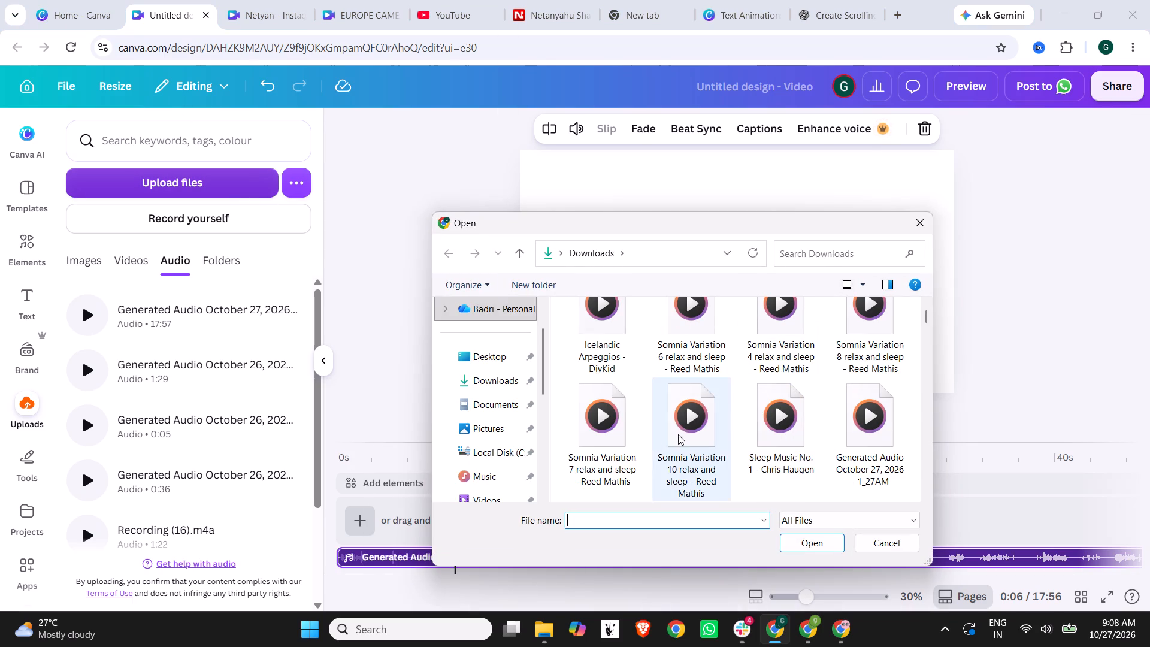
{"action": "left_click", "coordinate": [777, 430]}
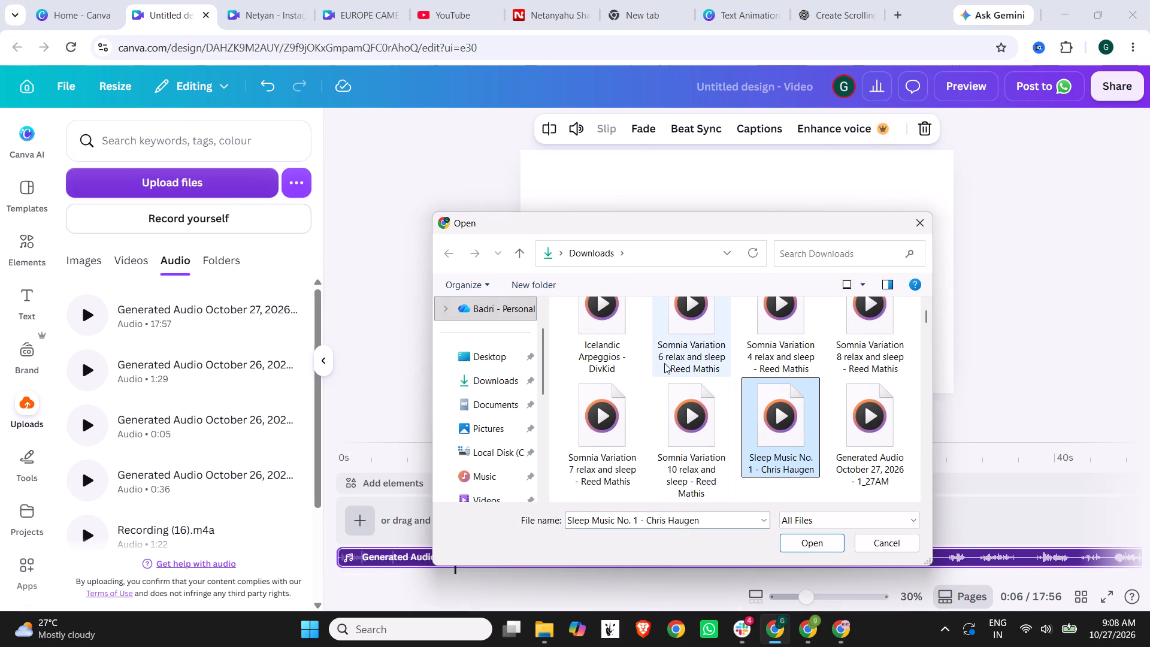
{"action": "left_click", "coordinate": [618, 337], "text": "shift"}
{"action": "left_click", "coordinate": [816, 540]}
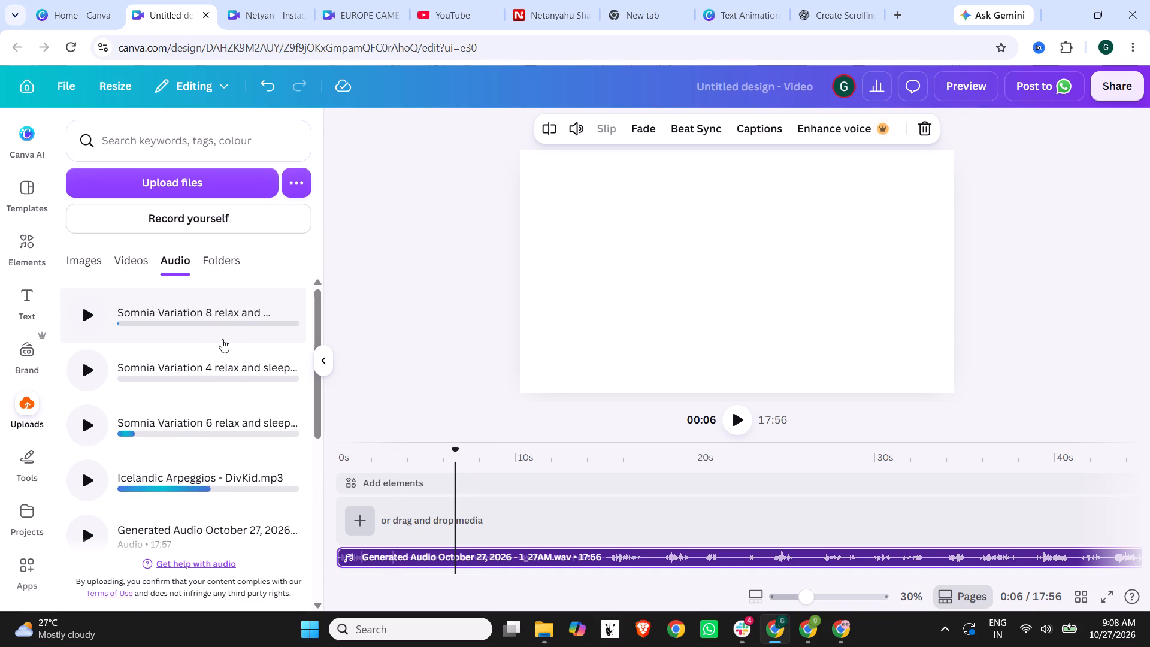
Add Sleep Music No. 1 to the timeline beneath the narration and move it to start at 0:00.
{"action": "scroll", "coordinate": [213, 380], "scroll_direction": "up", "scroll_amount": 3}
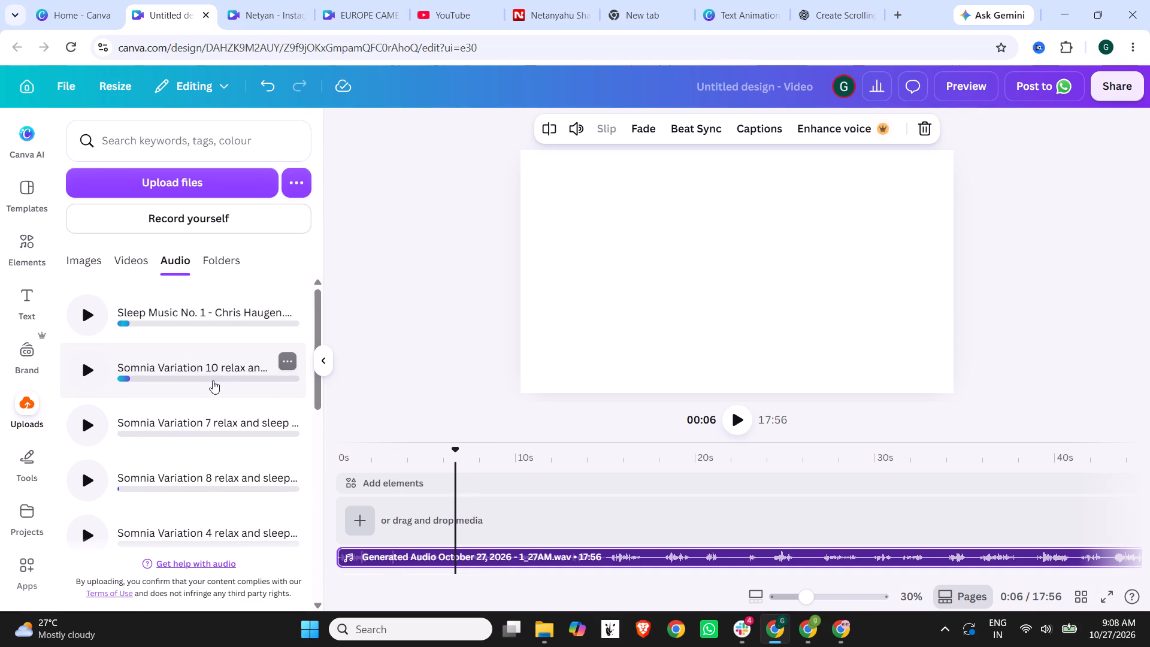
{"action": "scroll", "coordinate": [213, 380], "scroll_direction": "up", "scroll_amount": 3}
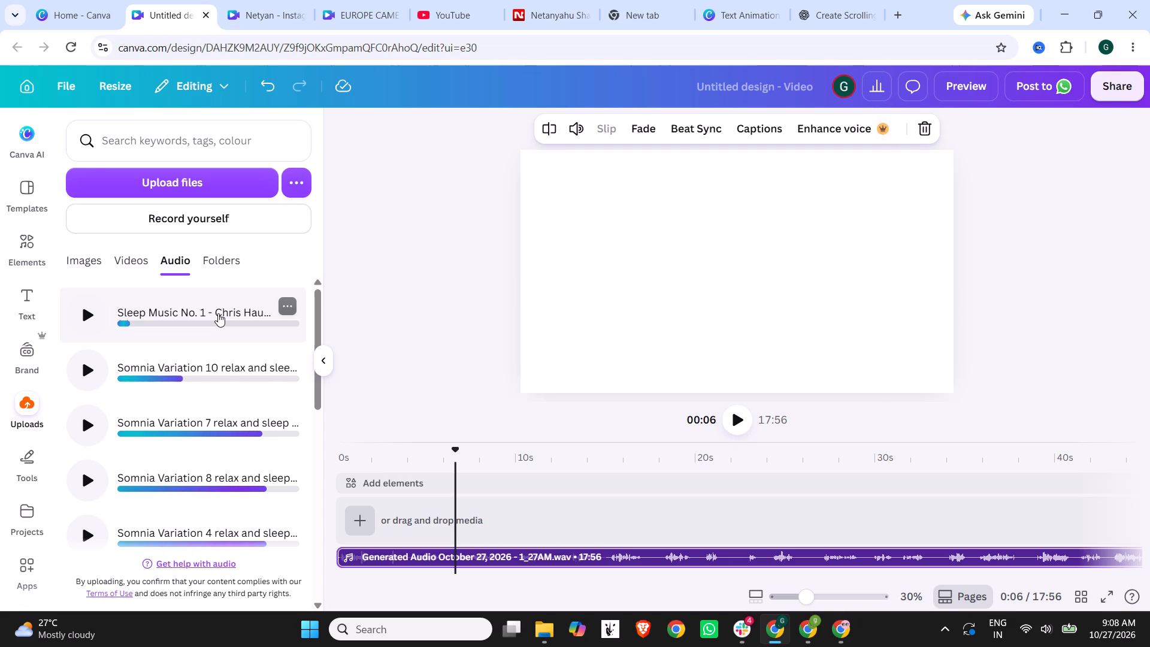
{"action": "left_click", "coordinate": [218, 313]}
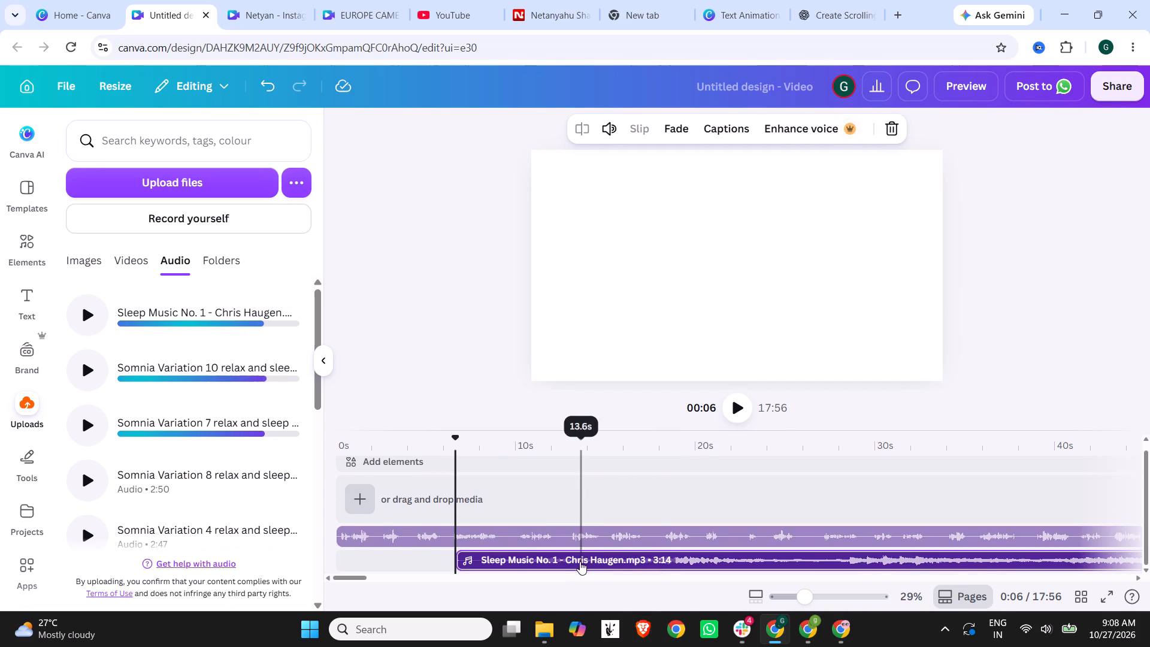
{"action": "left_click_drag", "start_coordinate": [579, 561], "coordinate": [457, 558]}
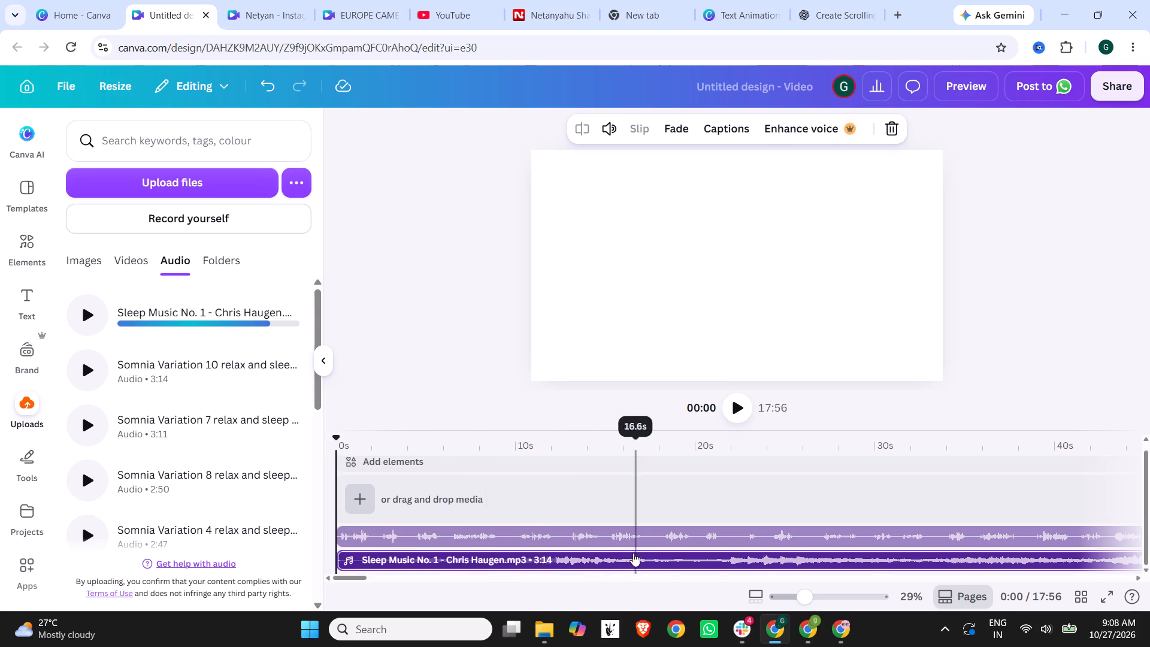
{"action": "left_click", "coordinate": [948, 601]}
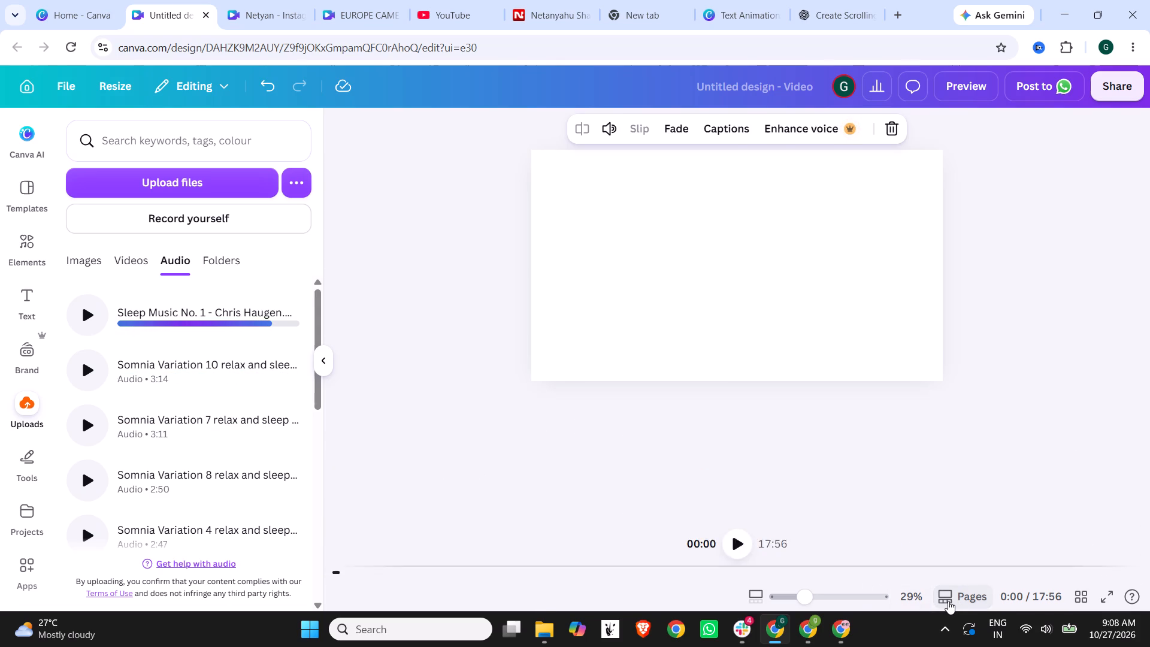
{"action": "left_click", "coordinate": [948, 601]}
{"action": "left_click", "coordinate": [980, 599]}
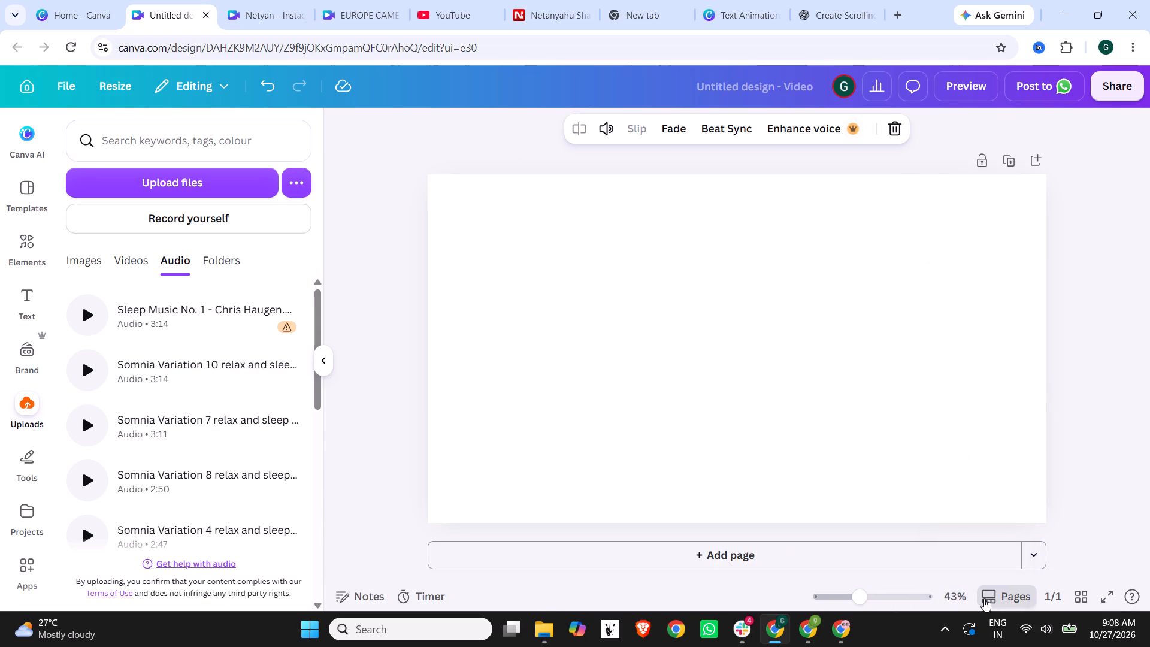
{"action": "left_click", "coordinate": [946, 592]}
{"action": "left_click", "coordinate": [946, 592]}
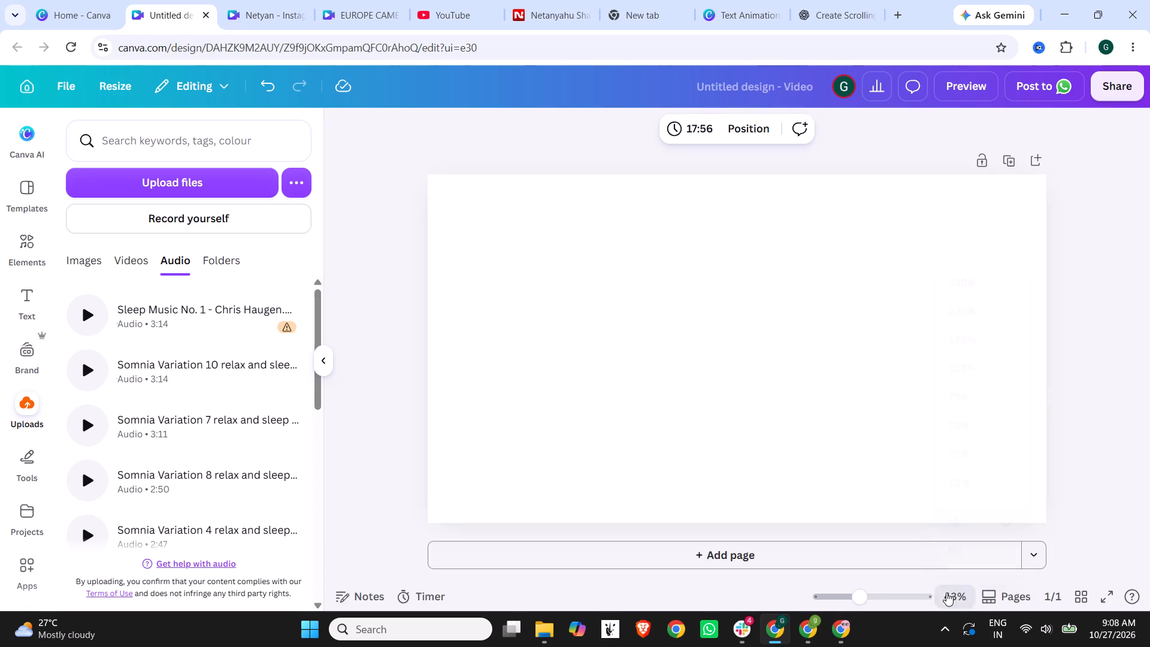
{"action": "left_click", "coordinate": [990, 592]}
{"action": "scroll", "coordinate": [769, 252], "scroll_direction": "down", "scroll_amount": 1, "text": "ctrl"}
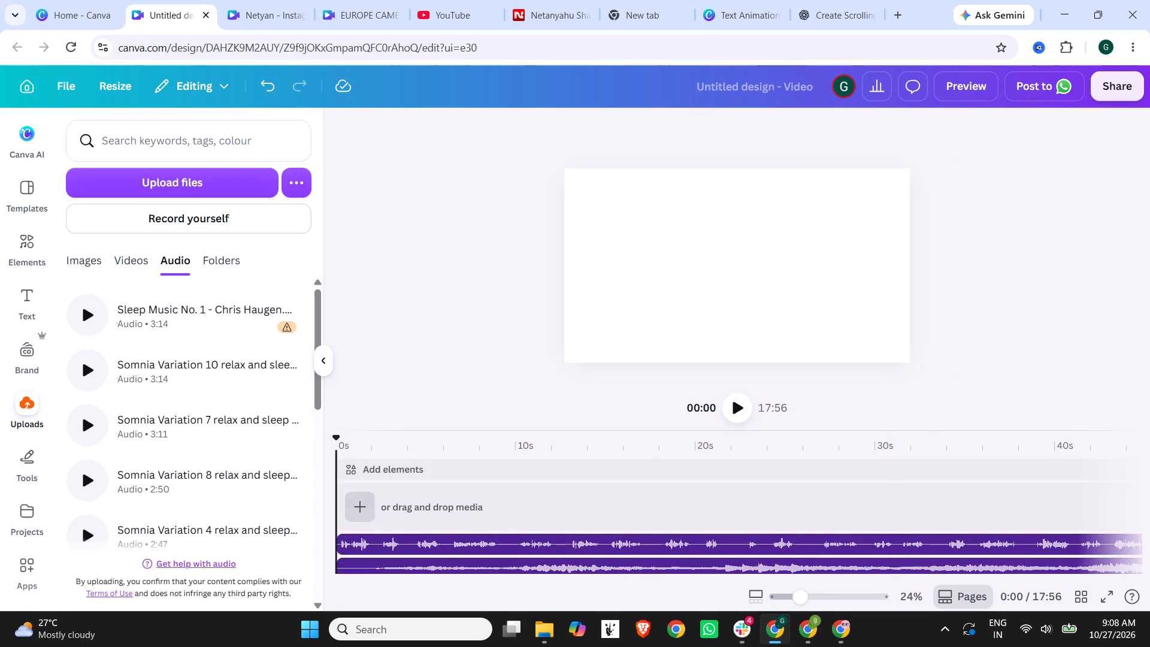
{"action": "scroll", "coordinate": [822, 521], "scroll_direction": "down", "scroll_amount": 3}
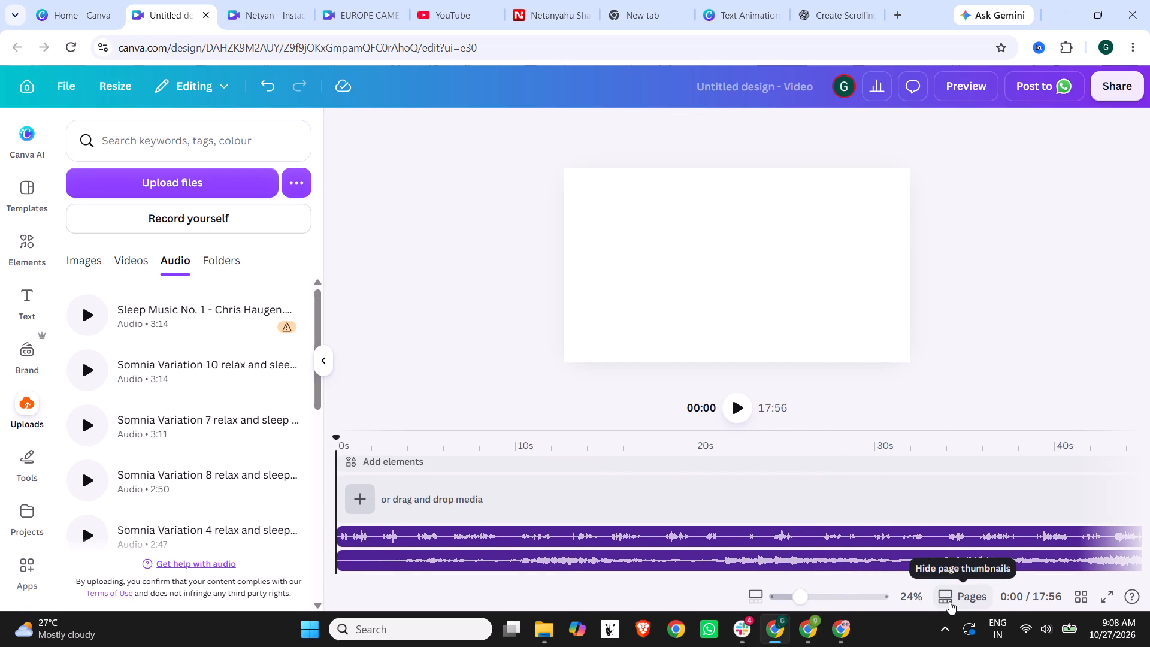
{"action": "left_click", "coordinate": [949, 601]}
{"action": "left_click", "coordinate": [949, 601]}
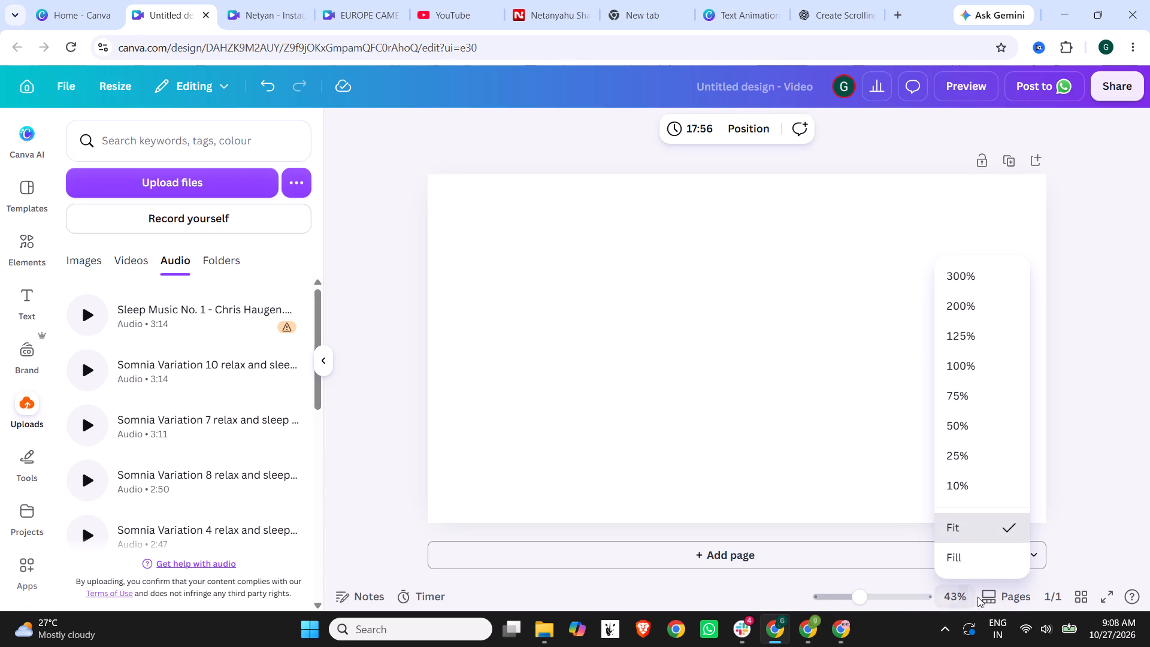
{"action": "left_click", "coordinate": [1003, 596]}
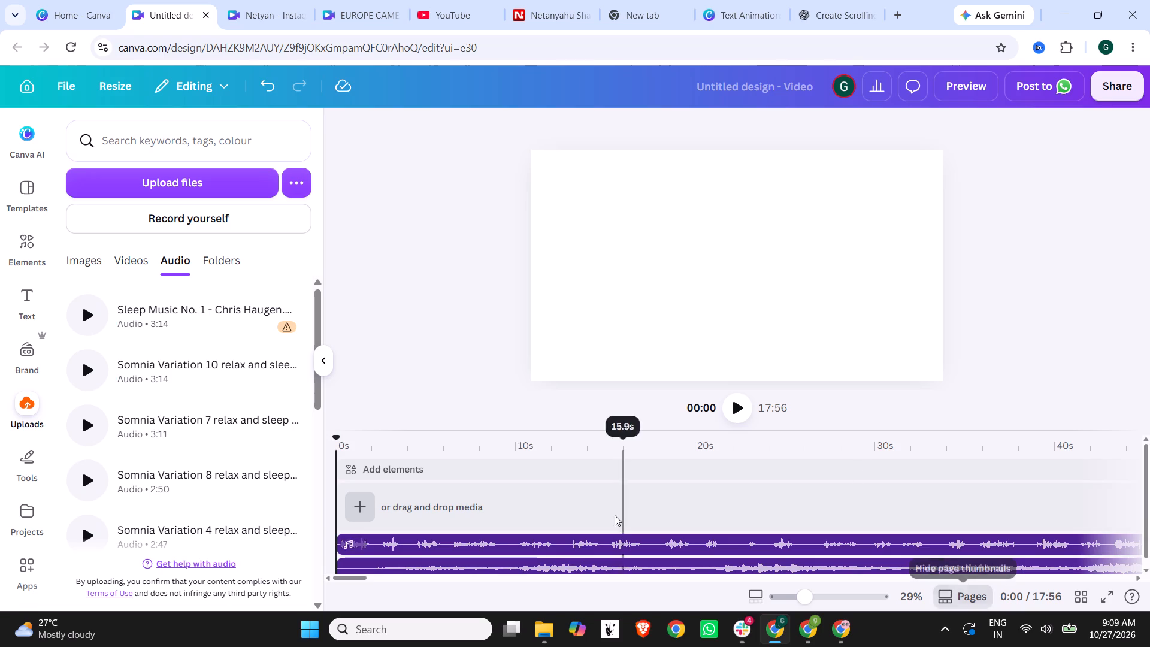
Examine how far the Sleep Music No. 1 track extends along the narration on the timeline.
{"action": "scroll", "coordinate": [690, 548], "scroll_direction": "down", "scroll_amount": 17, "text": "ctrl"}
{"action": "scroll", "coordinate": [714, 546], "scroll_direction": "down", "scroll_amount": 6, "text": "ctrl"}
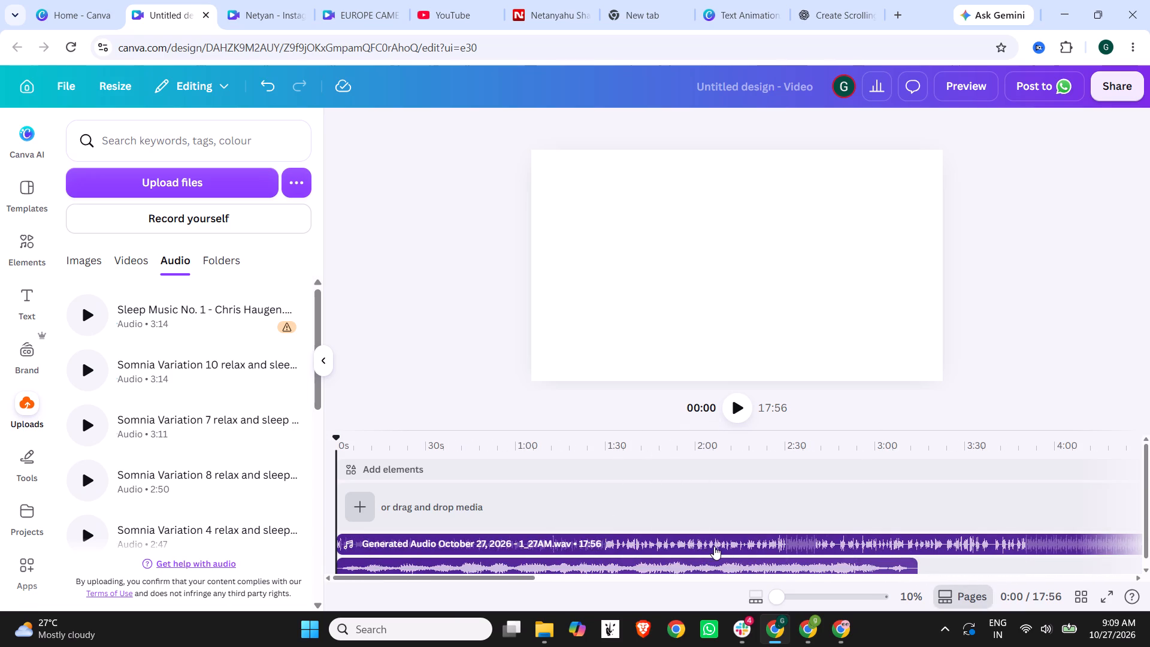
{"action": "scroll", "coordinate": [787, 540], "scroll_direction": "down", "scroll_amount": 6}
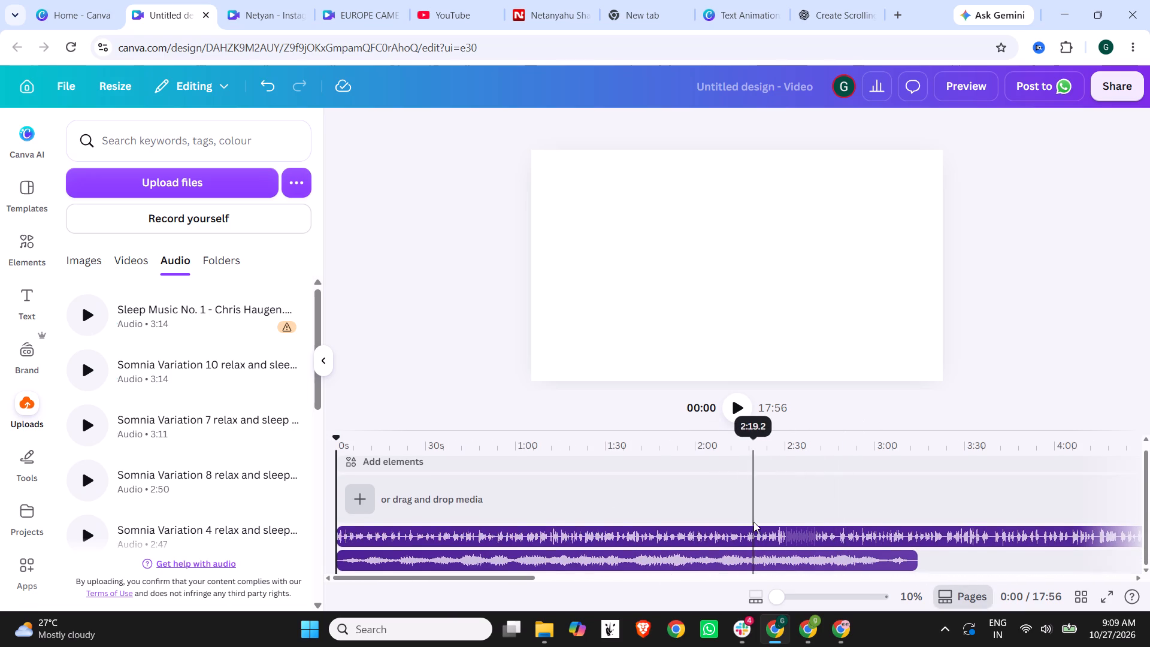
{"action": "left_click_drag", "start_coordinate": [527, 577], "coordinate": [588, 581]}
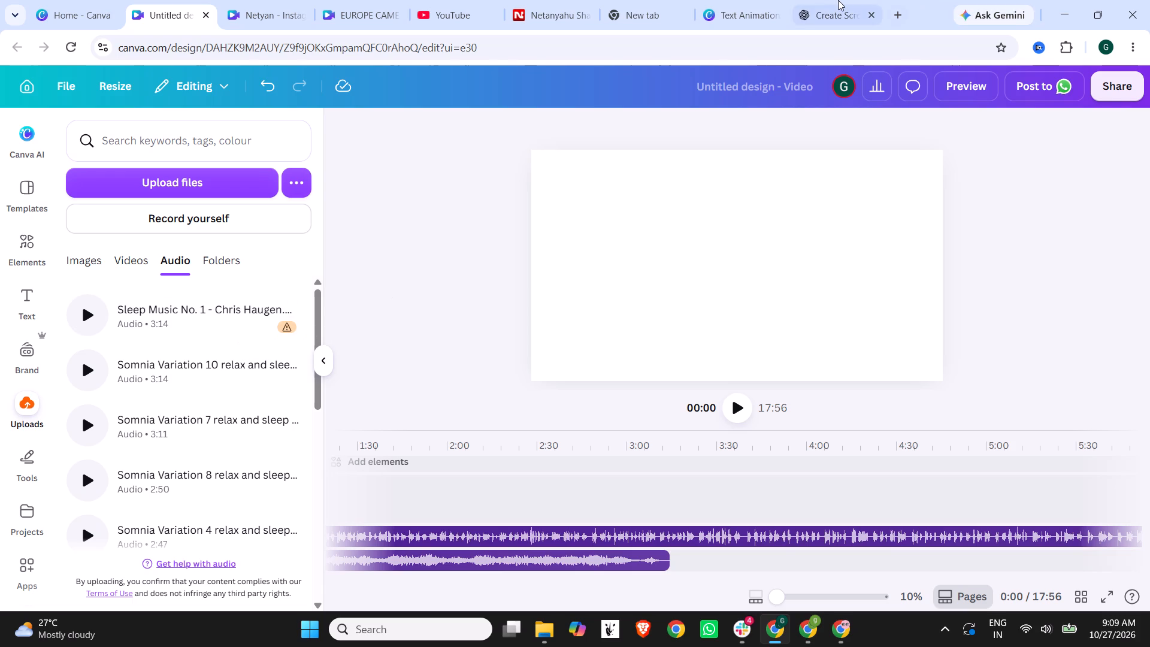
Switch to the YouTube Studio audio library and check the licence type of Sleep Music No. 1.
{"action": "left_click", "coordinate": [448, 0]}
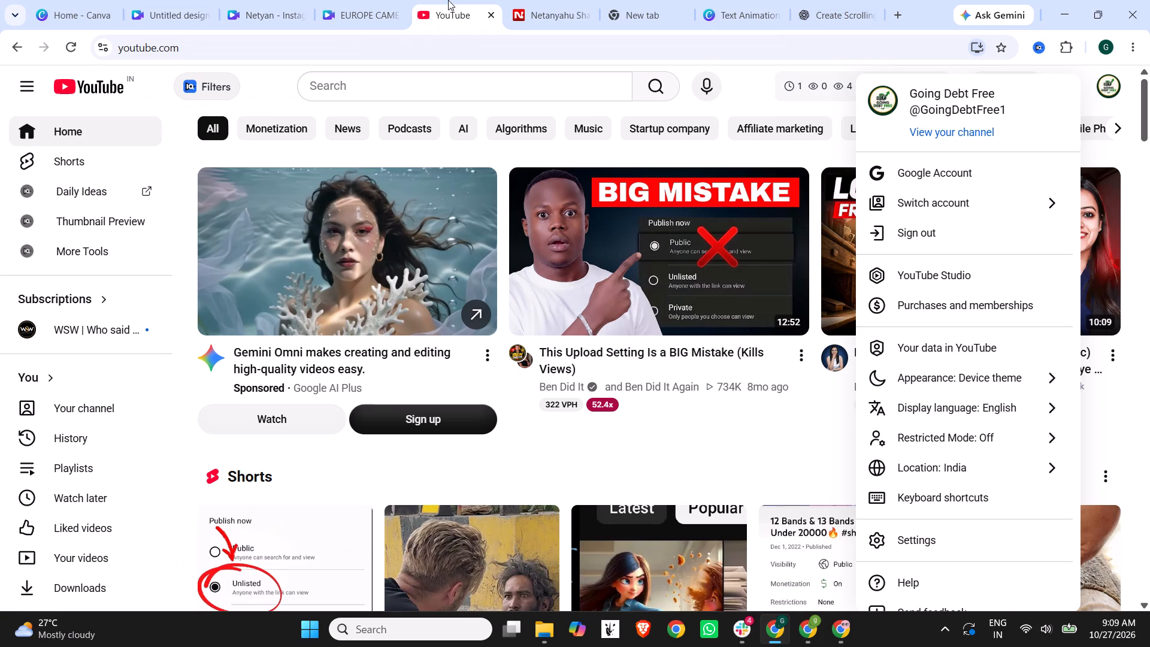
{"action": "left_click", "coordinate": [809, 627]}
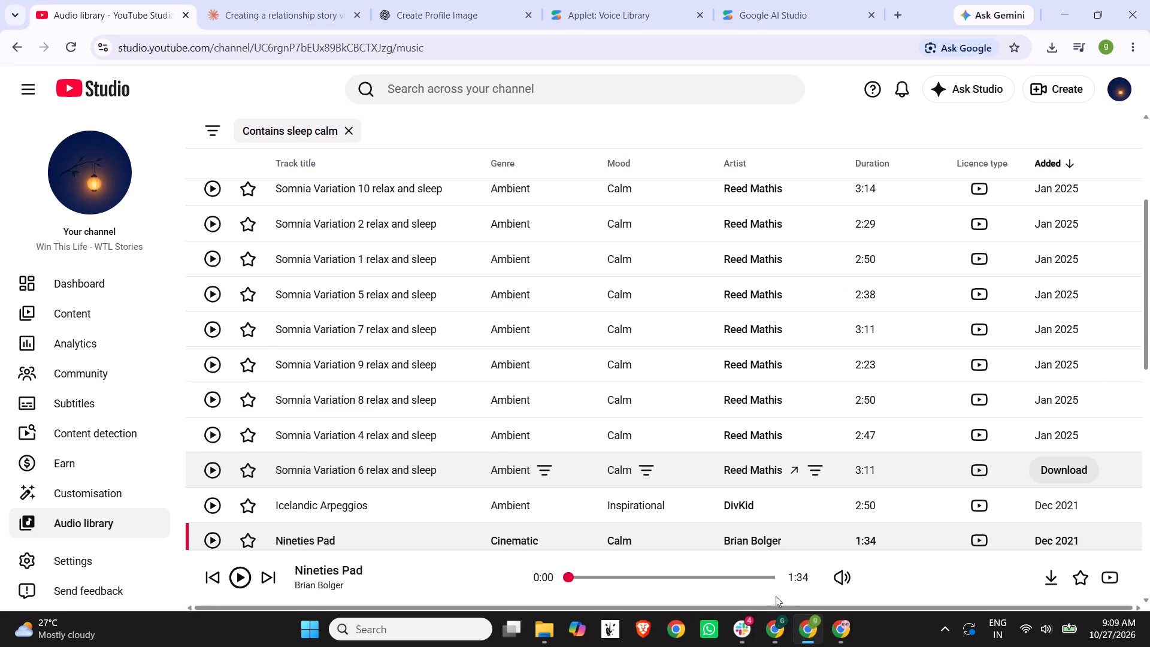
{"action": "scroll", "coordinate": [492, 380], "scroll_direction": "up", "scroll_amount": 4}
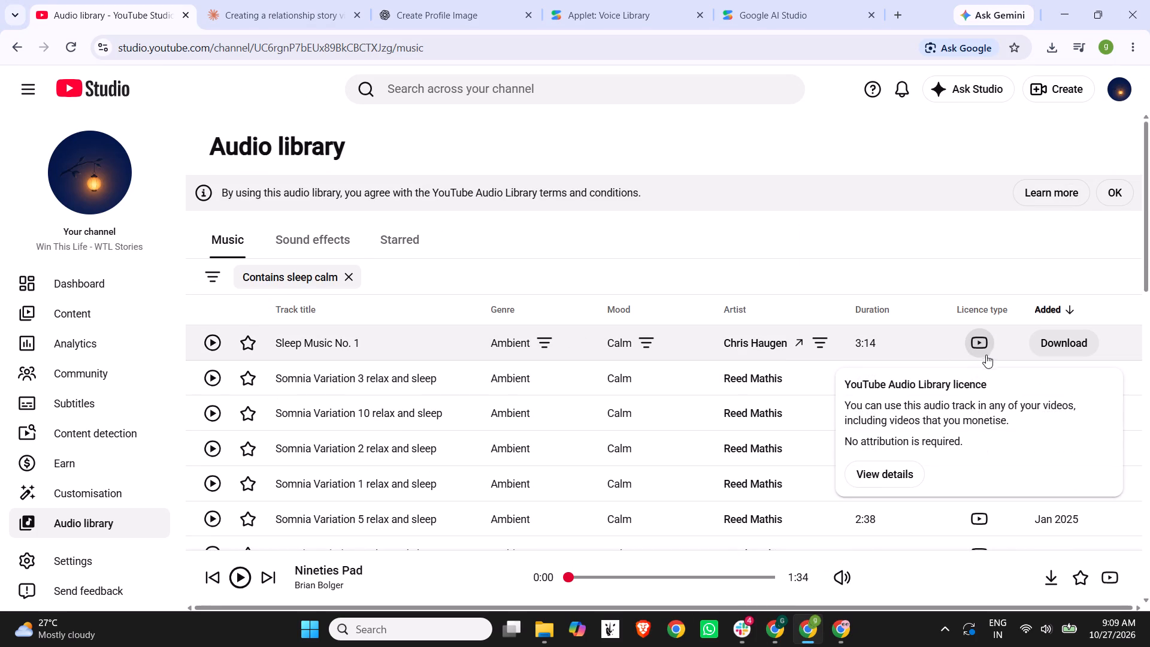
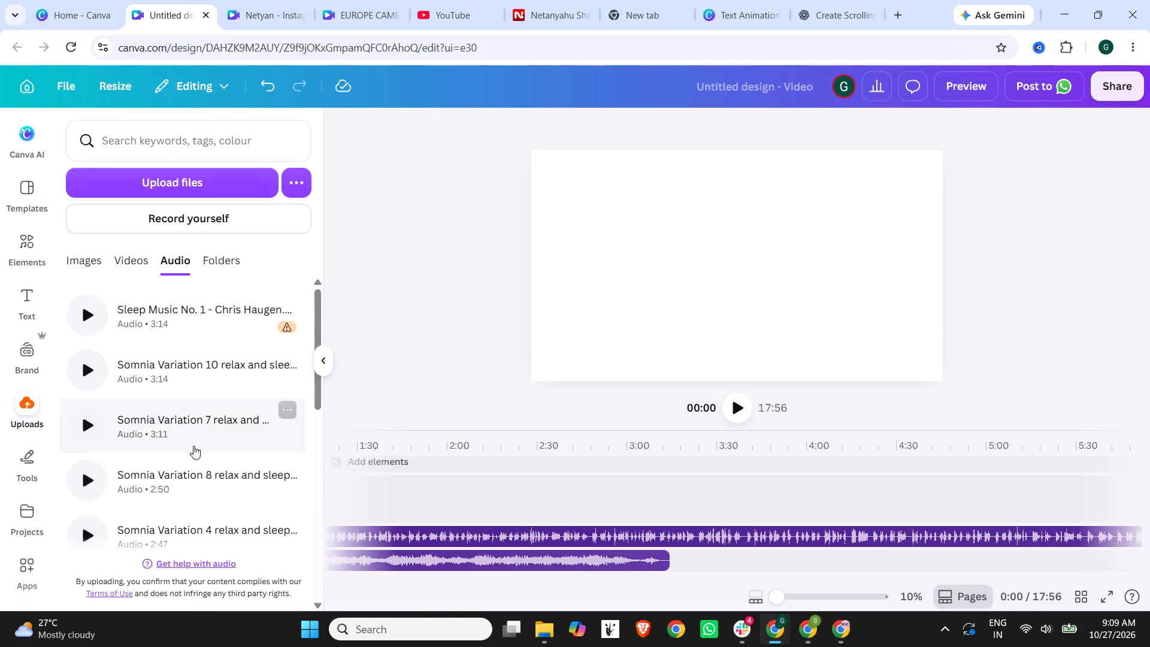
Add Somnia Variation 10 to the timeline beneath the narration and move it forward to start at about 1:19.
{"action": "left_click", "coordinate": [188, 373]}
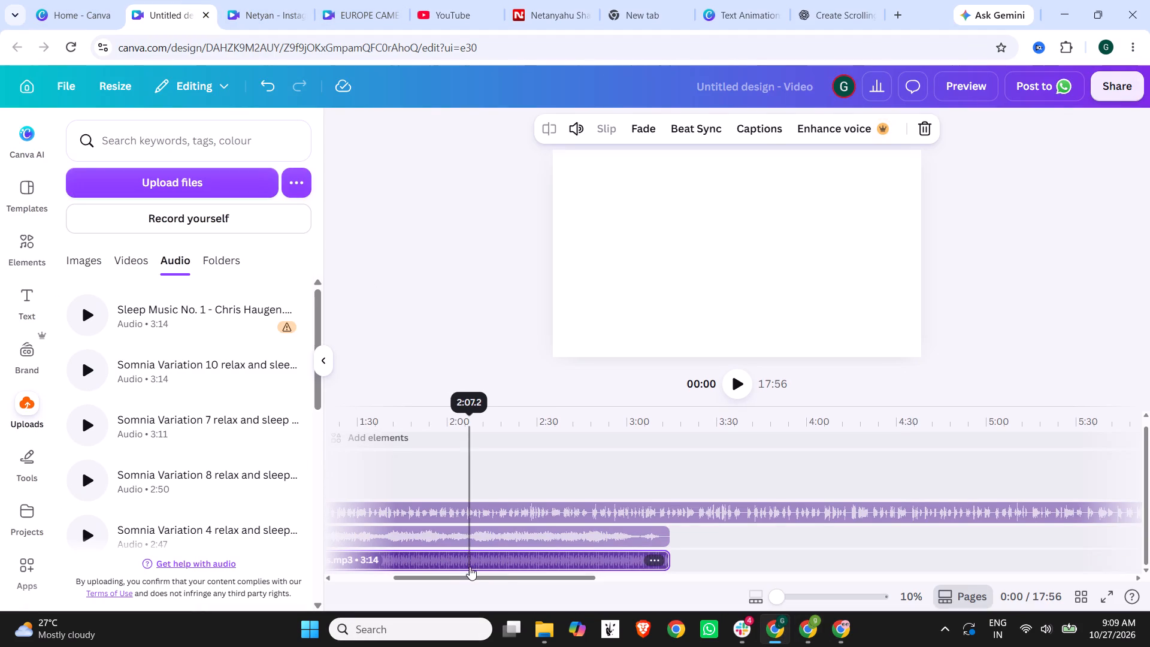
{"action": "left_click", "coordinate": [503, 562]}
{"action": "left_click_drag", "start_coordinate": [472, 560], "coordinate": [747, 534]}
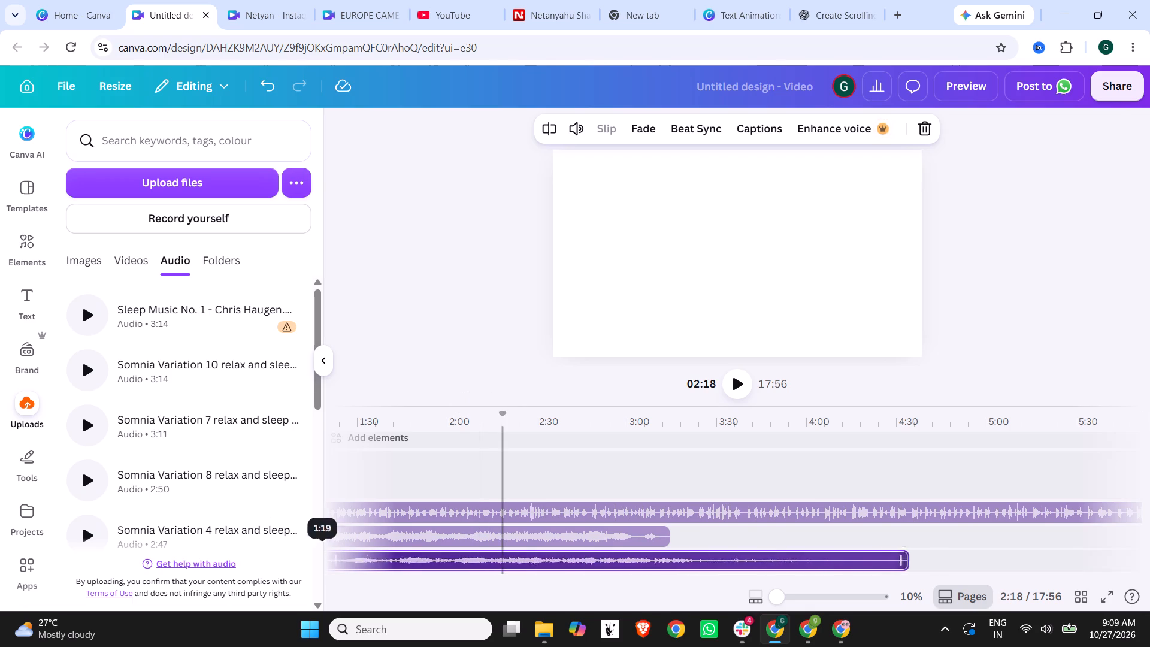
Move the Somnia Variation 10 clip to start at 3:14, directly after the first music track beneath the narration.
{"action": "left_click_drag", "start_coordinate": [747, 534], "coordinate": [961, 503]}
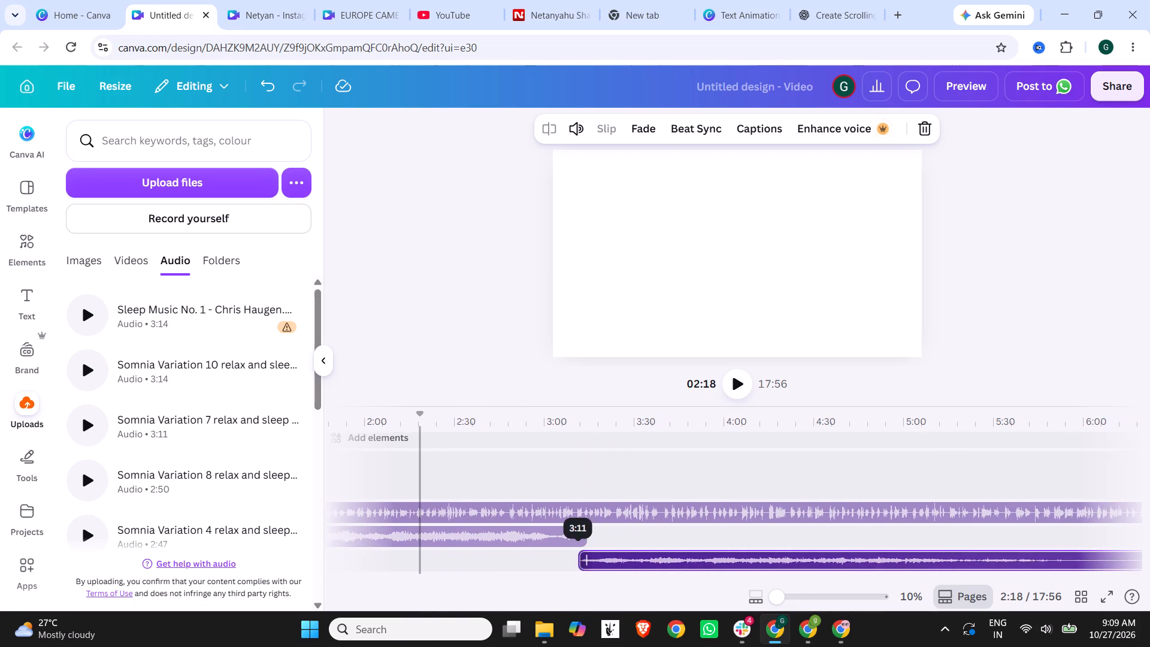
{"action": "left_click_drag", "start_coordinate": [961, 503], "coordinate": [973, 487]}
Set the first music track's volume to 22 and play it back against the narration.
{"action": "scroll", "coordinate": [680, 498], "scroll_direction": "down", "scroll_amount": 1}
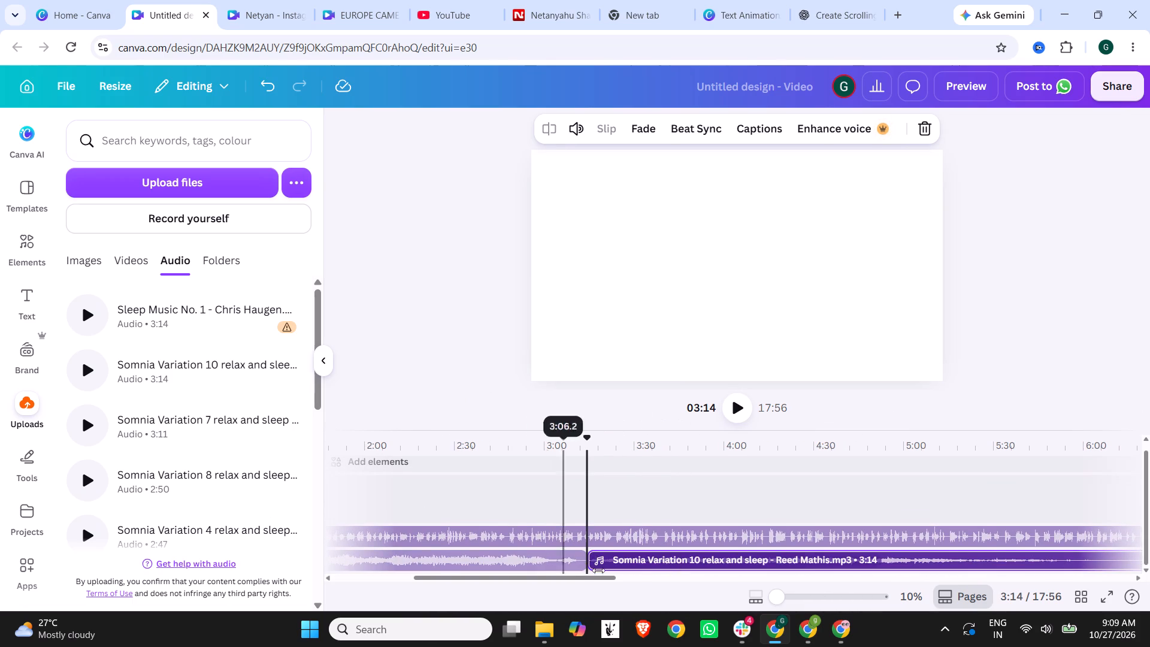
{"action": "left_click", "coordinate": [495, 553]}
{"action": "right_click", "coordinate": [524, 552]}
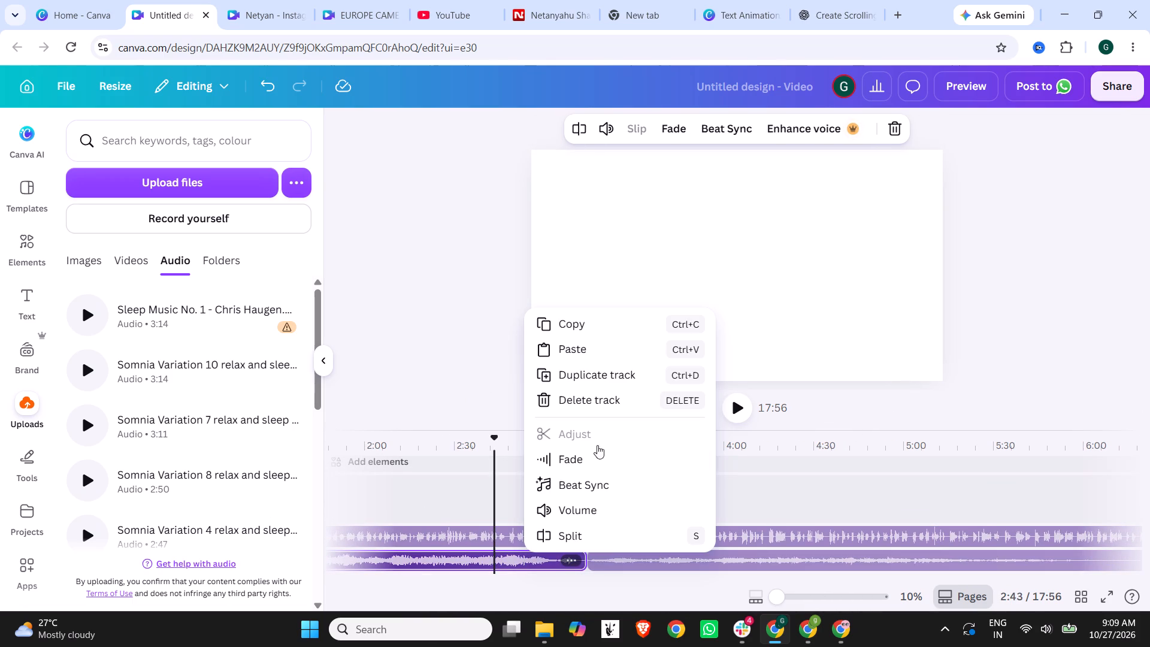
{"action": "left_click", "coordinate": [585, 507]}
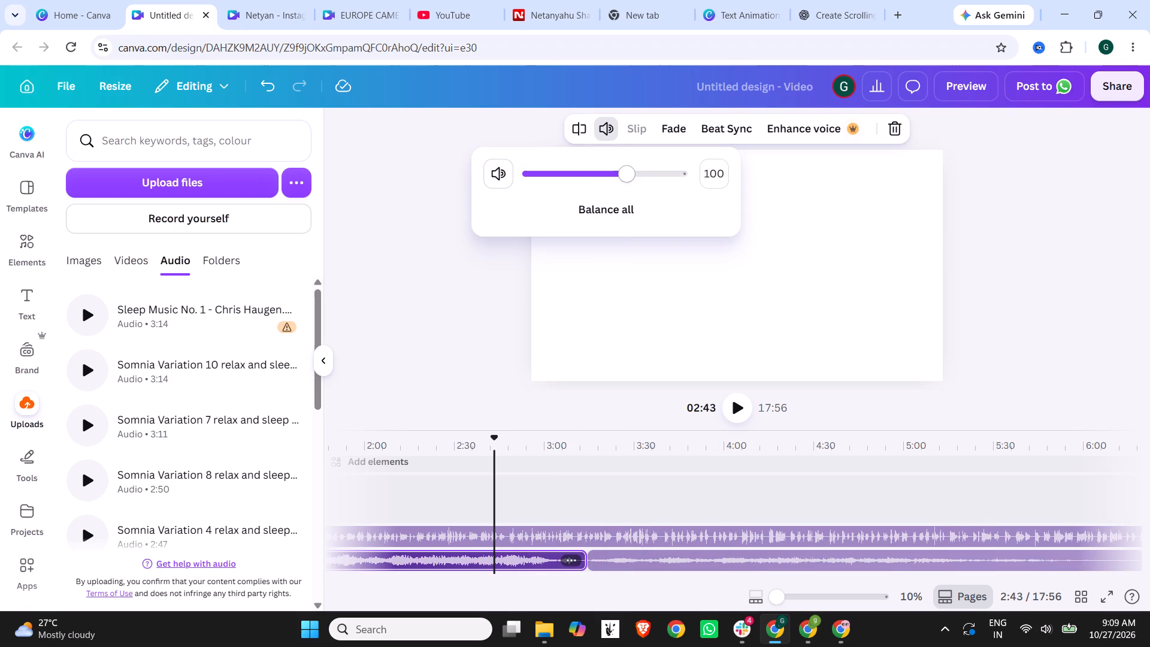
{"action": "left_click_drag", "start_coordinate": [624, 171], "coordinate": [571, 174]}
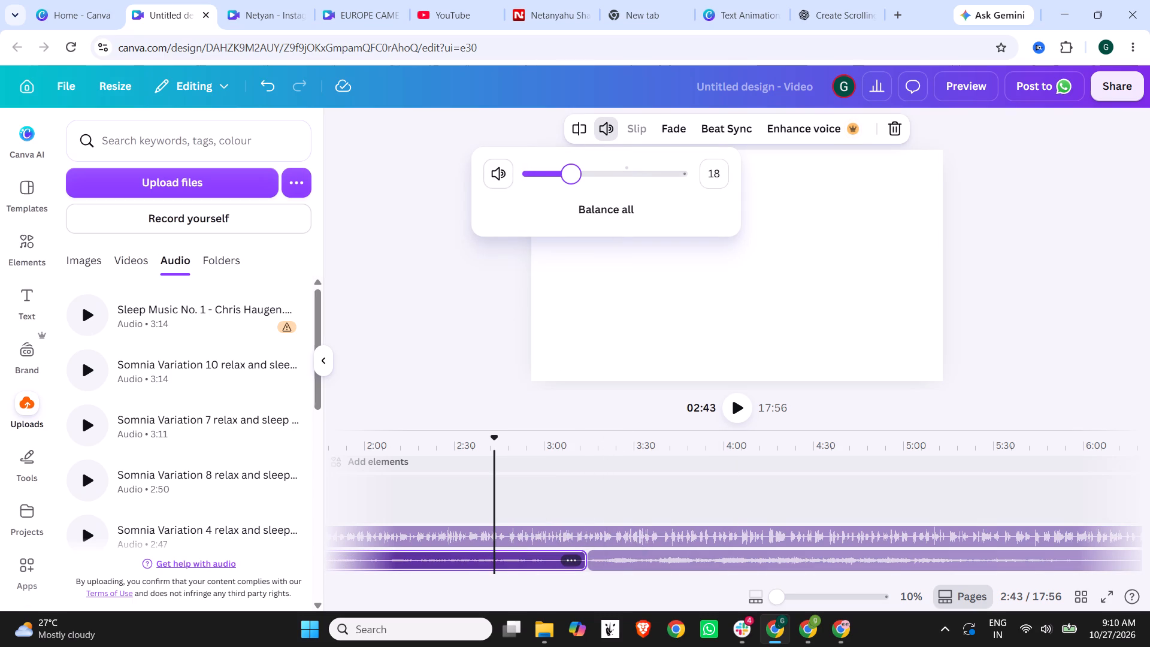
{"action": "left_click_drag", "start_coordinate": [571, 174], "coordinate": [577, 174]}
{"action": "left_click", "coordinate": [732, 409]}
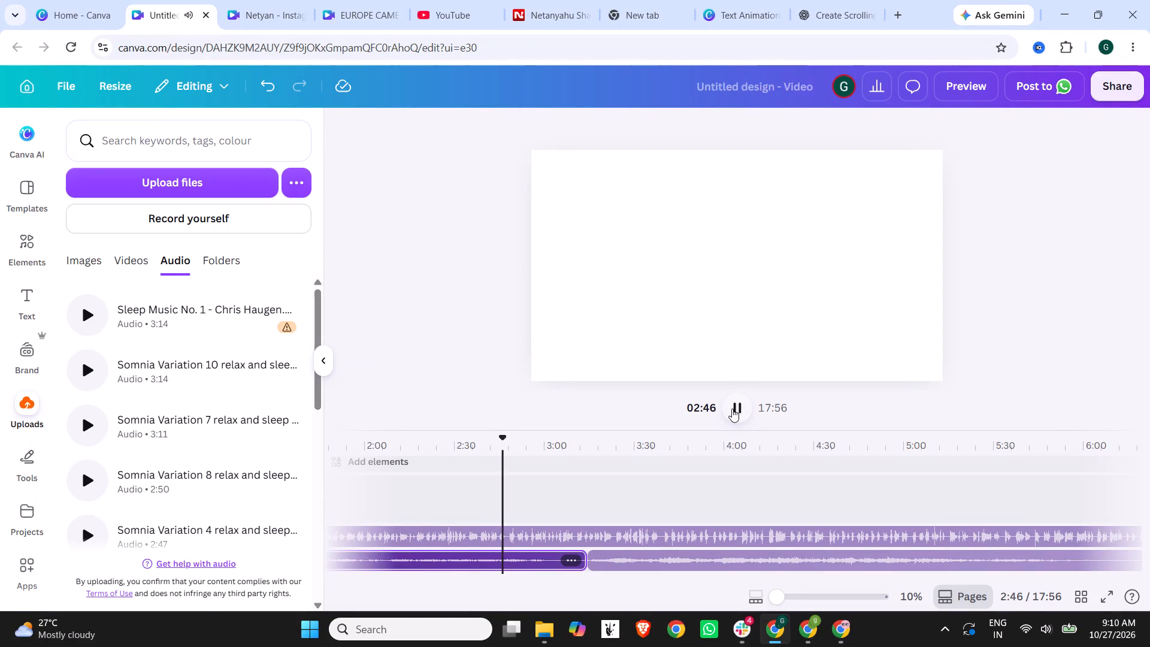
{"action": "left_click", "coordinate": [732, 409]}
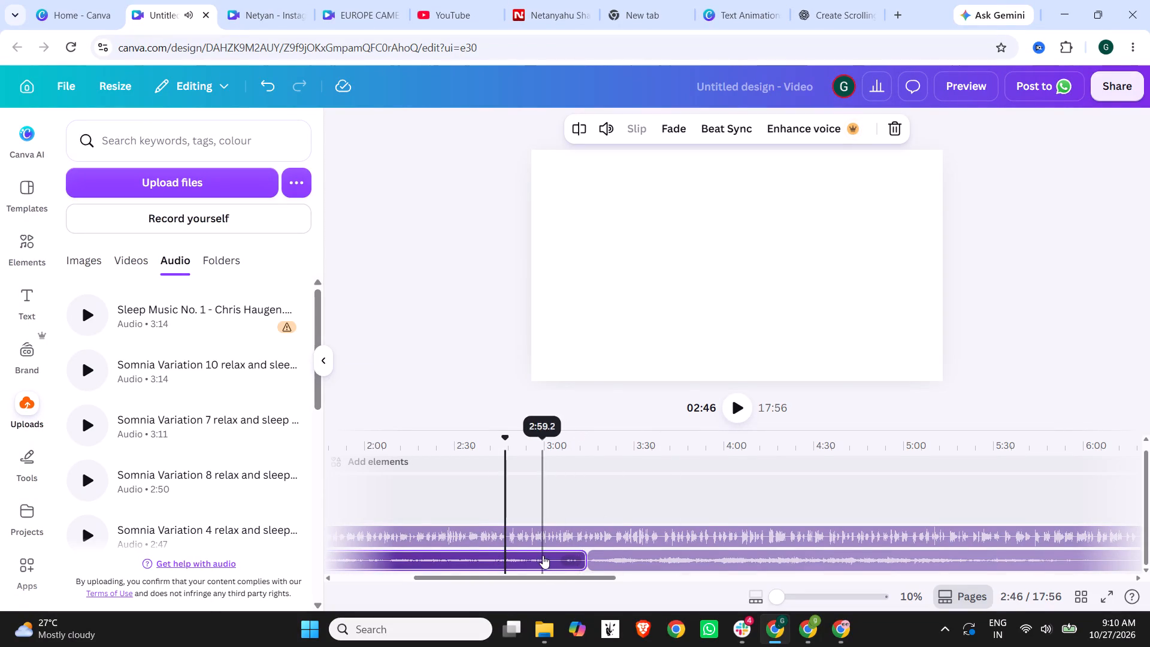
Set the first music track's volume to about 30 and play it back with the narration.
{"action": "right_click", "coordinate": [543, 555]}
{"action": "left_click", "coordinate": [597, 506]}
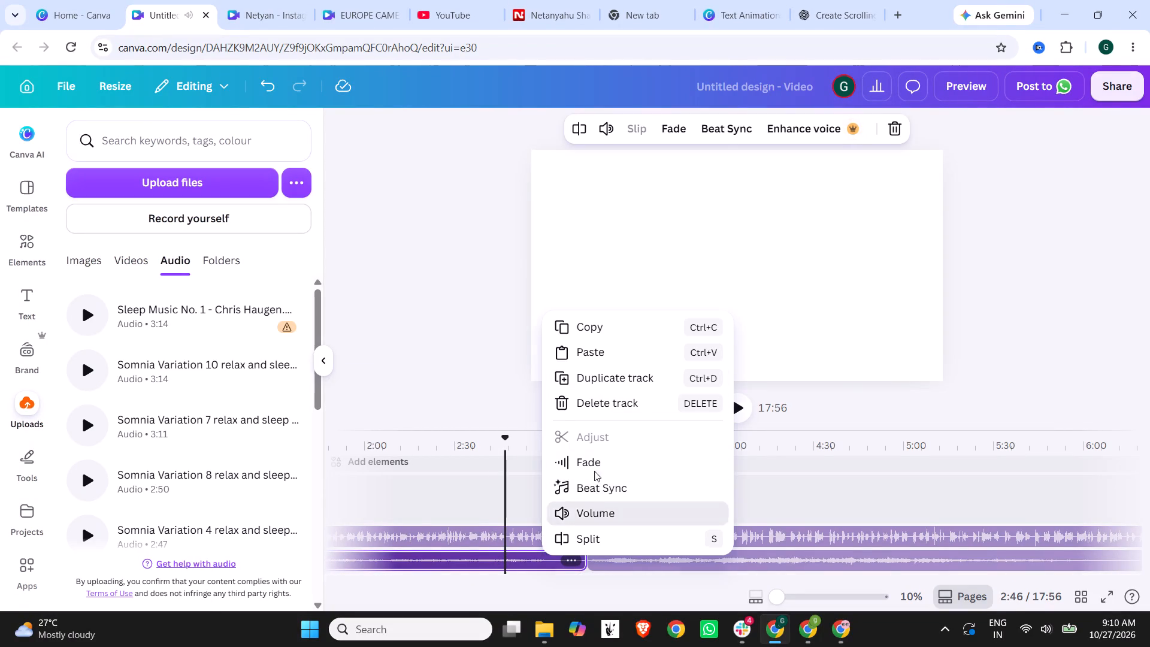
{"action": "left_click_drag", "start_coordinate": [577, 174], "coordinate": [586, 173]}
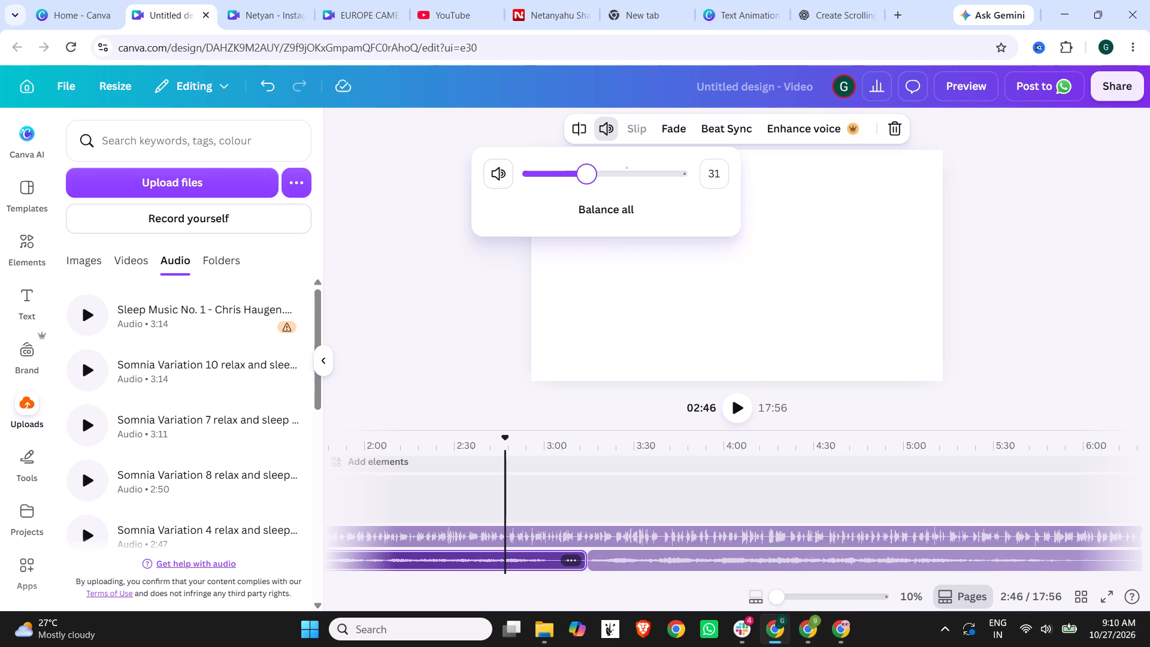
{"action": "left_click_drag", "start_coordinate": [586, 173], "coordinate": [584, 173]}
{"action": "left_click_drag", "start_coordinate": [584, 173], "coordinate": [585, 173]}
{"action": "left_click", "coordinate": [720, 409]}
{"action": "left_click", "coordinate": [730, 410]}
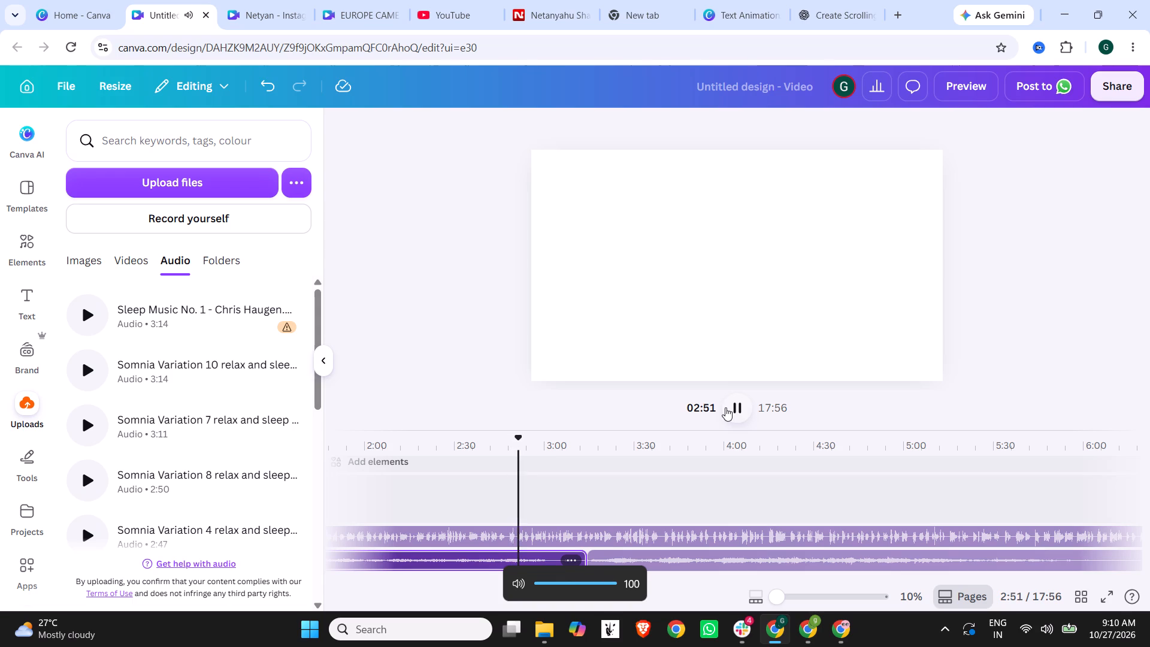
Set the Somnia Variation 10 clip's volume to 30 and play that section with the narration.
{"action": "left_click", "coordinate": [607, 447]}
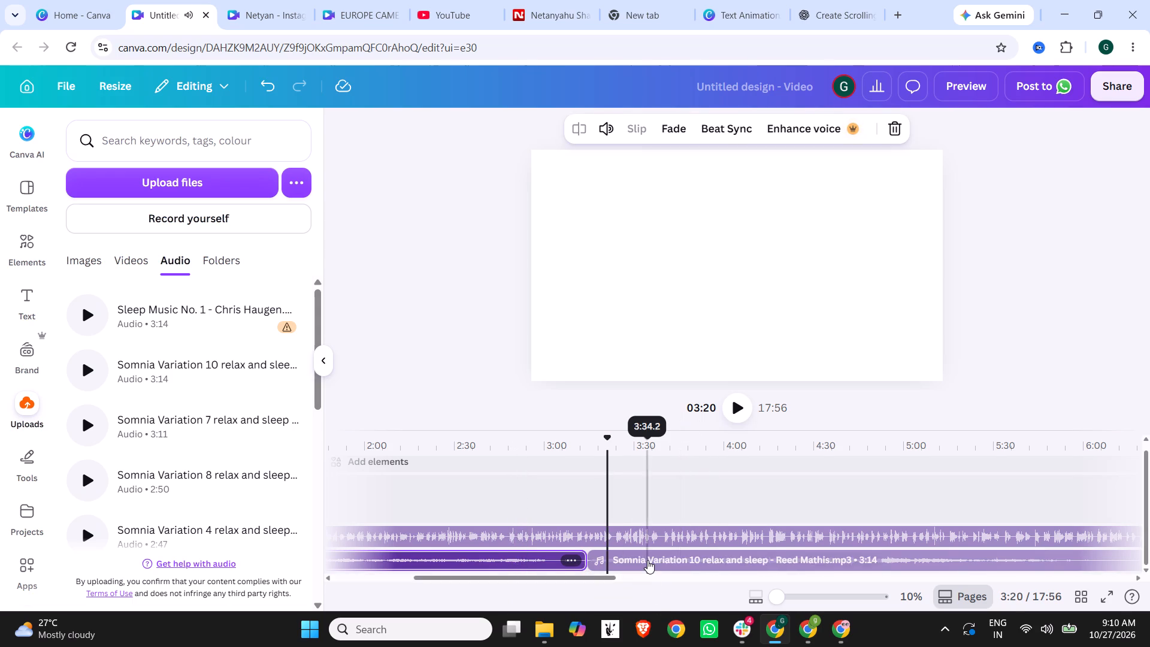
{"action": "left_click", "coordinate": [647, 560]}
{"action": "right_click", "coordinate": [647, 560]}
{"action": "left_click", "coordinate": [701, 518]}
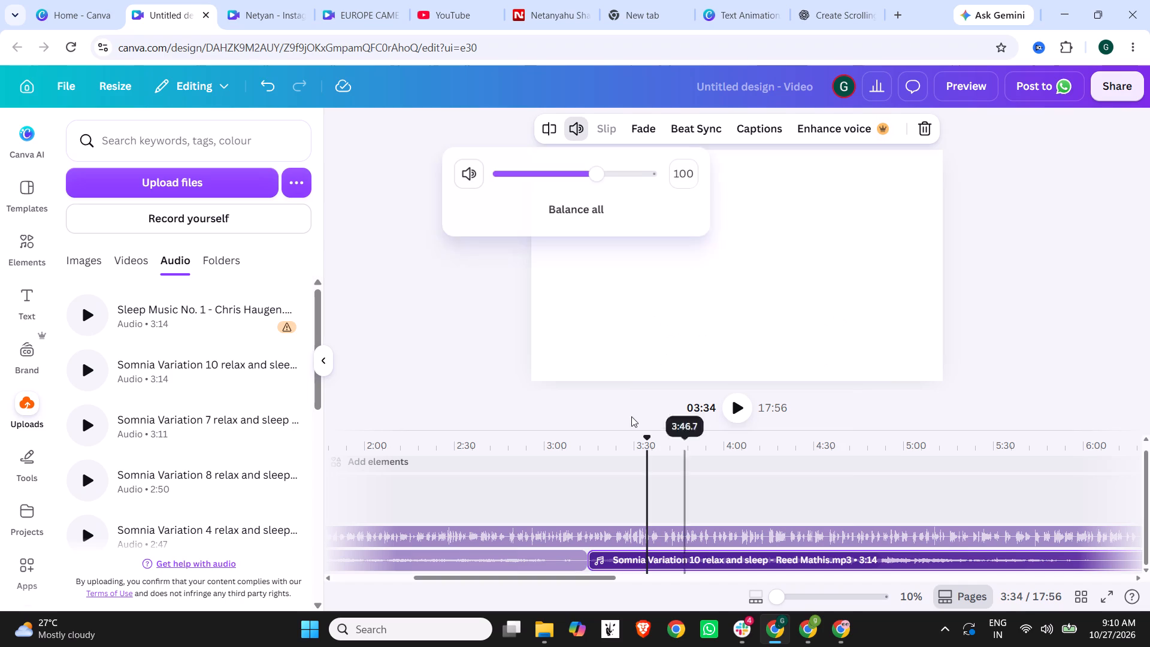
{"action": "left_click_drag", "start_coordinate": [591, 173], "coordinate": [541, 173]}
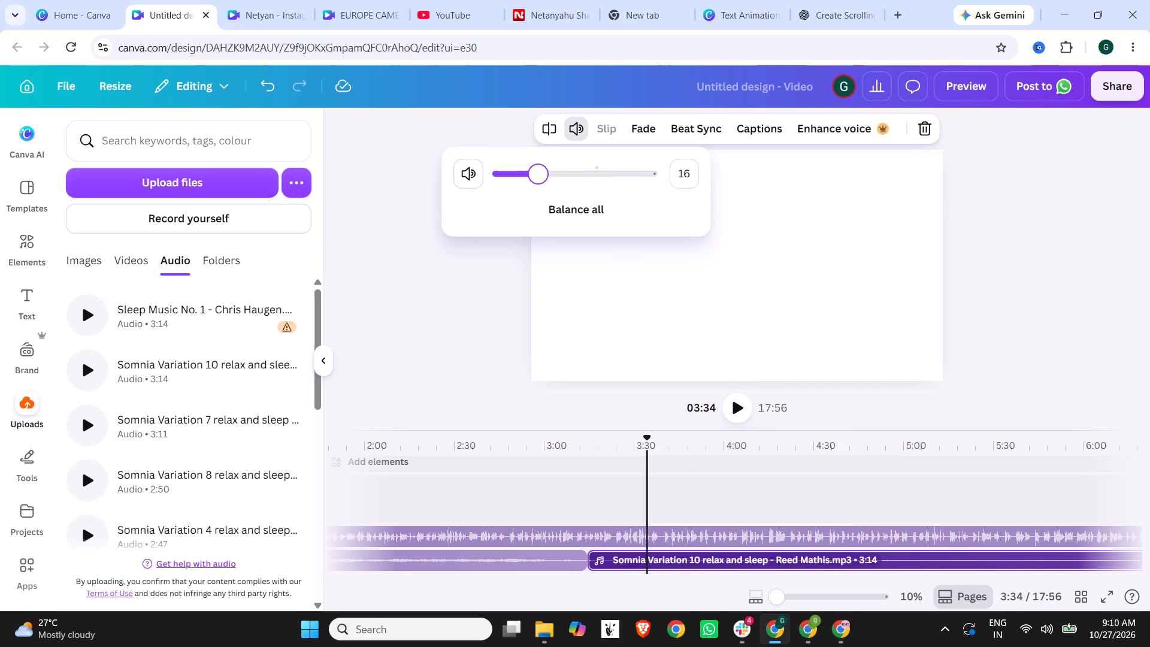
{"action": "left_click_drag", "start_coordinate": [541, 173], "coordinate": [556, 173]}
{"action": "left_click", "coordinate": [501, 326]}
{"action": "left_click", "coordinate": [737, 414]}
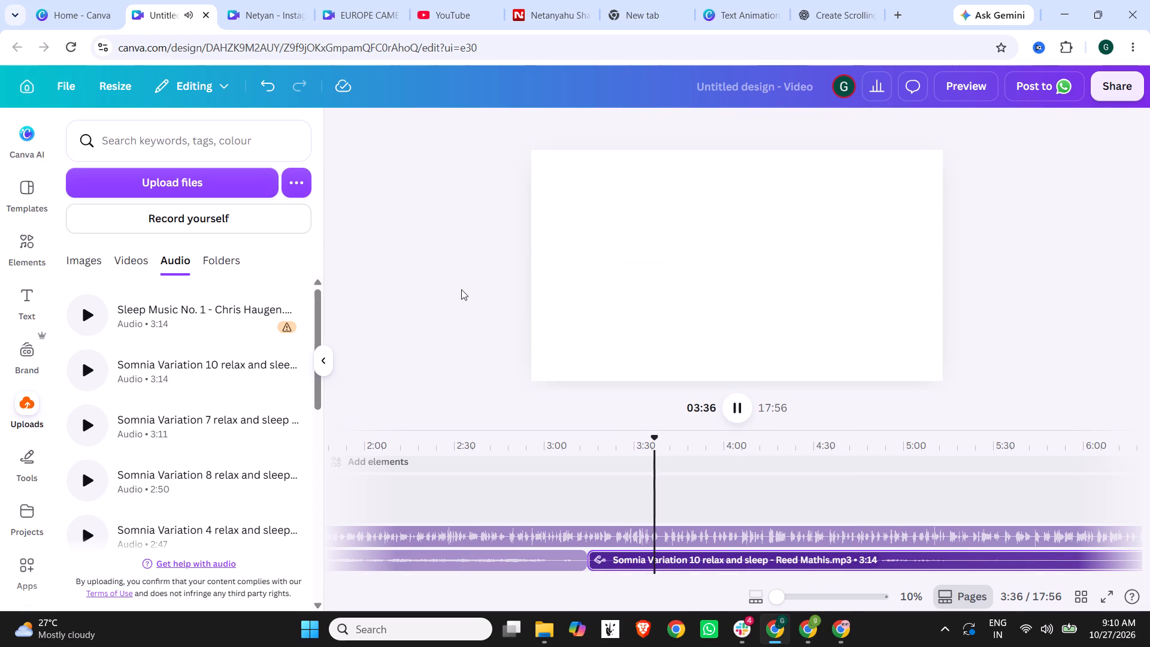
{"action": "left_click", "coordinate": [731, 406]}
Add Somnia Variation 7 to the timeline and place it at 6:28, directly after Somnia Variation 10.
{"action": "scroll", "coordinate": [668, 494], "scroll_direction": "down", "scroll_amount": 3}
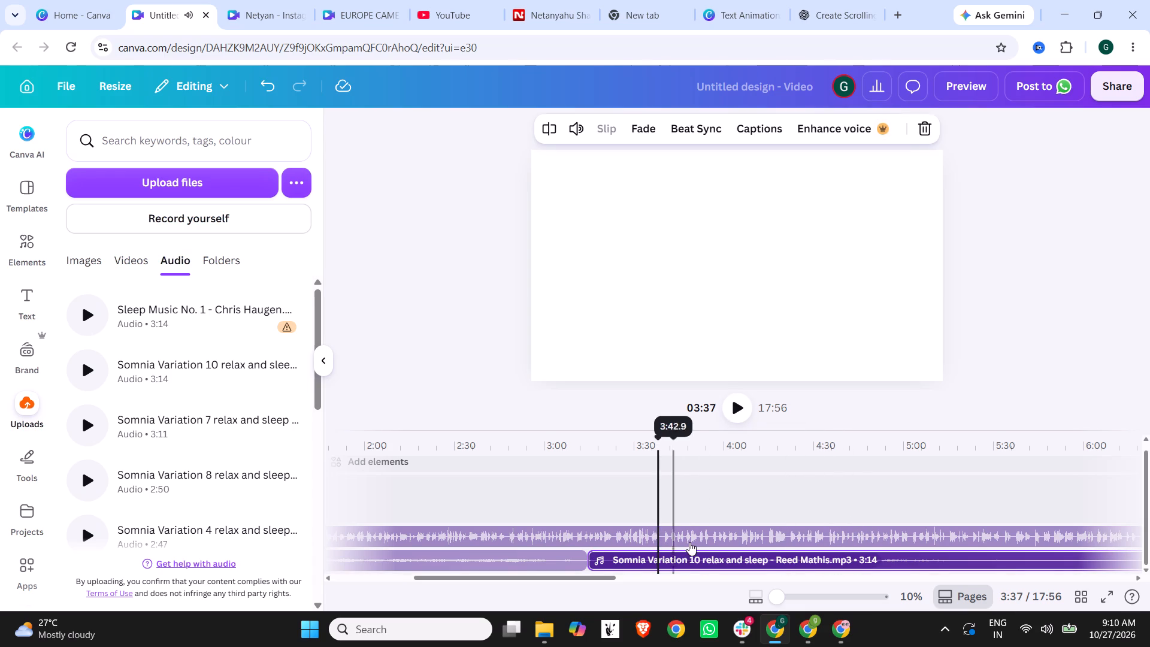
{"action": "scroll", "coordinate": [689, 542], "scroll_direction": "down", "scroll_amount": 2}
{"action": "left_click_drag", "start_coordinate": [601, 578], "coordinate": [645, 582]}
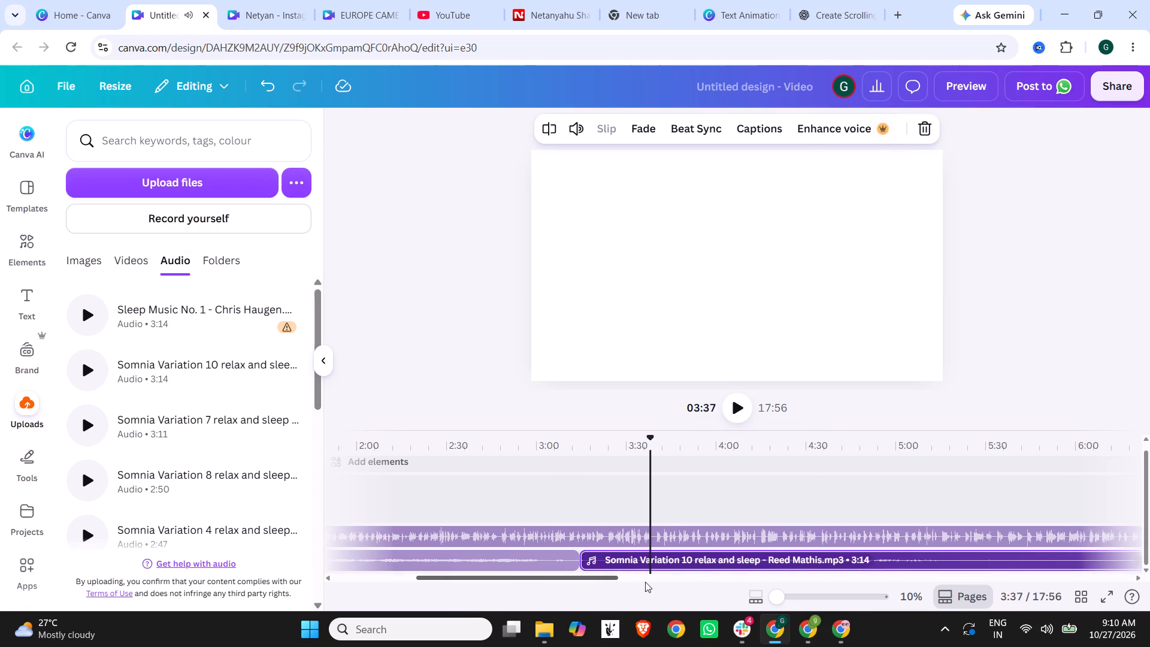
{"action": "left_click_drag", "start_coordinate": [645, 582], "coordinate": [731, 585]}
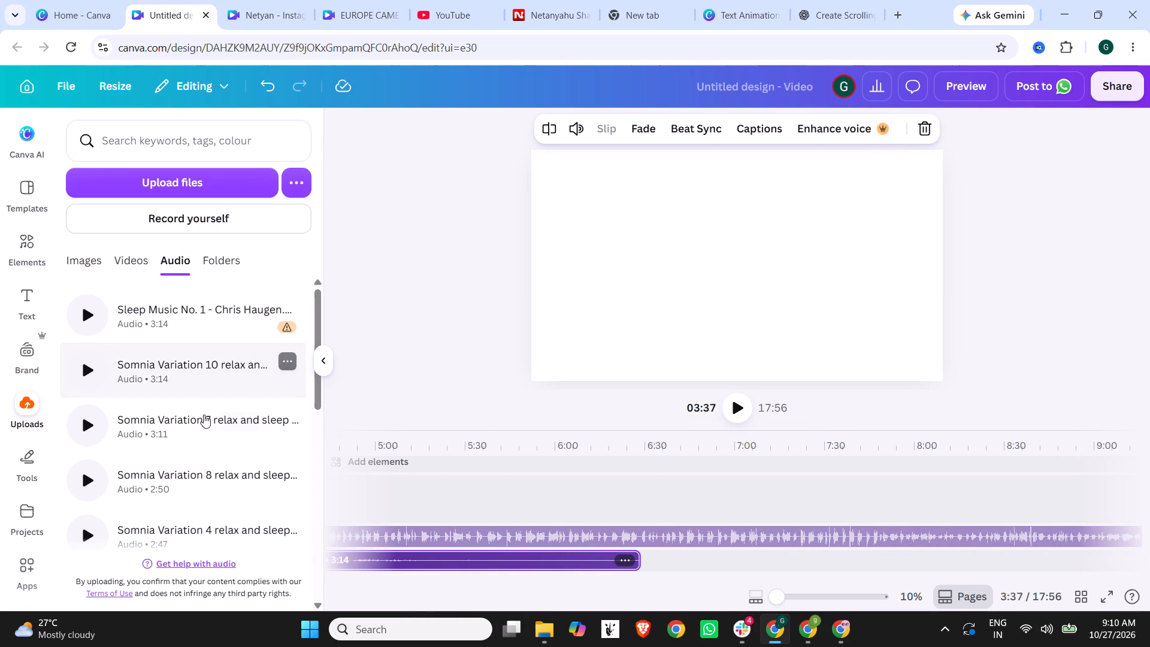
{"action": "left_click", "coordinate": [207, 418]}
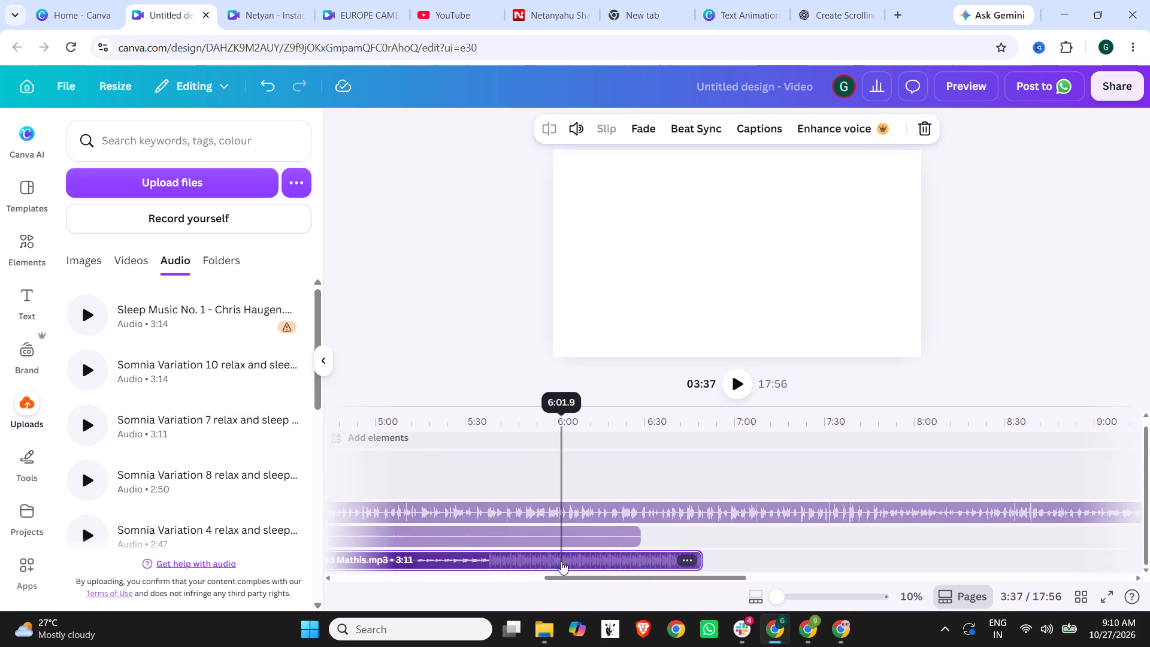
{"action": "left_click_drag", "start_coordinate": [523, 560], "coordinate": [1003, 489]}
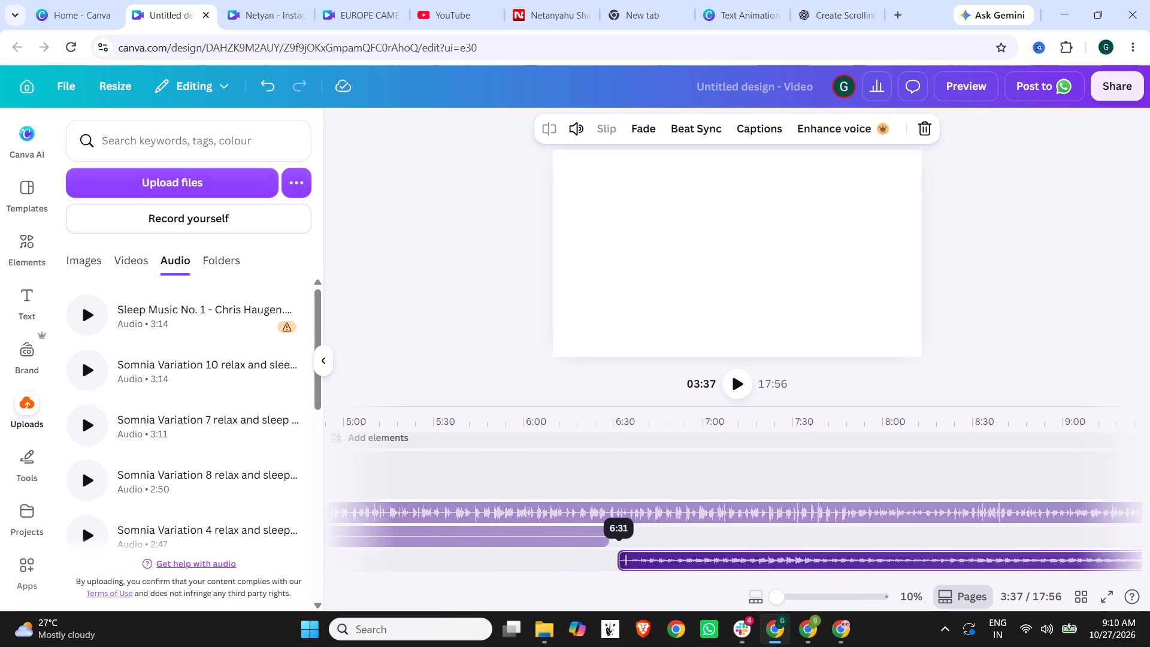
{"action": "left_click_drag", "start_coordinate": [1003, 489], "coordinate": [1000, 488]}
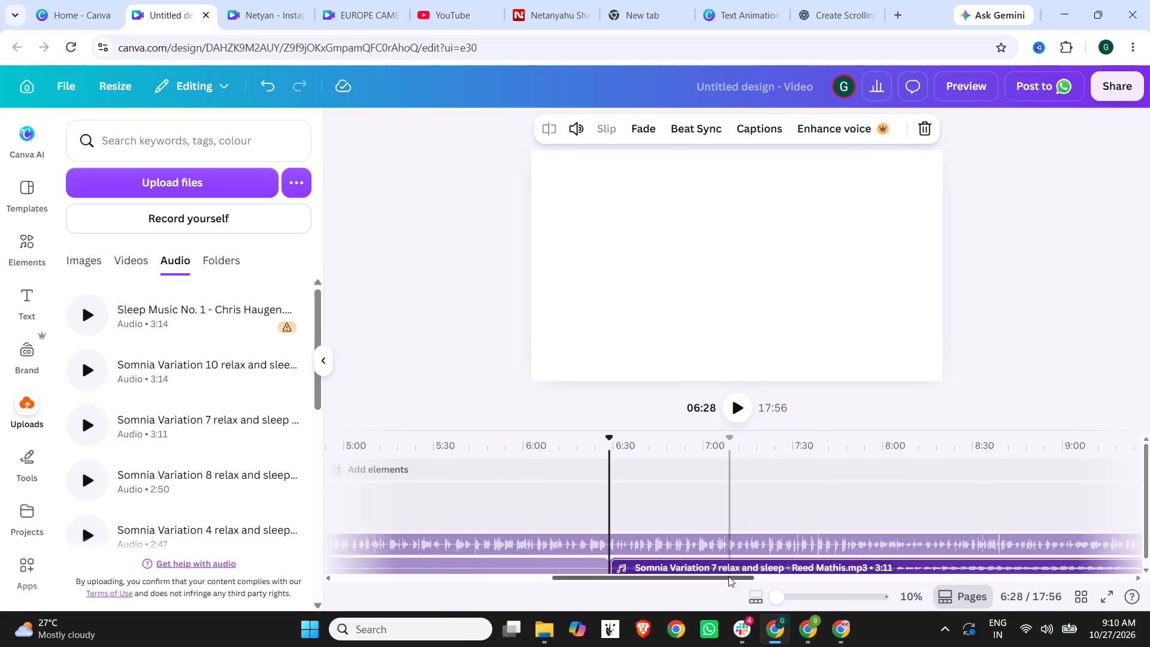
Set the Somnia Variation 7 clip's volume to 30.
{"action": "left_click_drag", "start_coordinate": [728, 576], "coordinate": [816, 585]}
{"action": "right_click", "coordinate": [764, 566]}
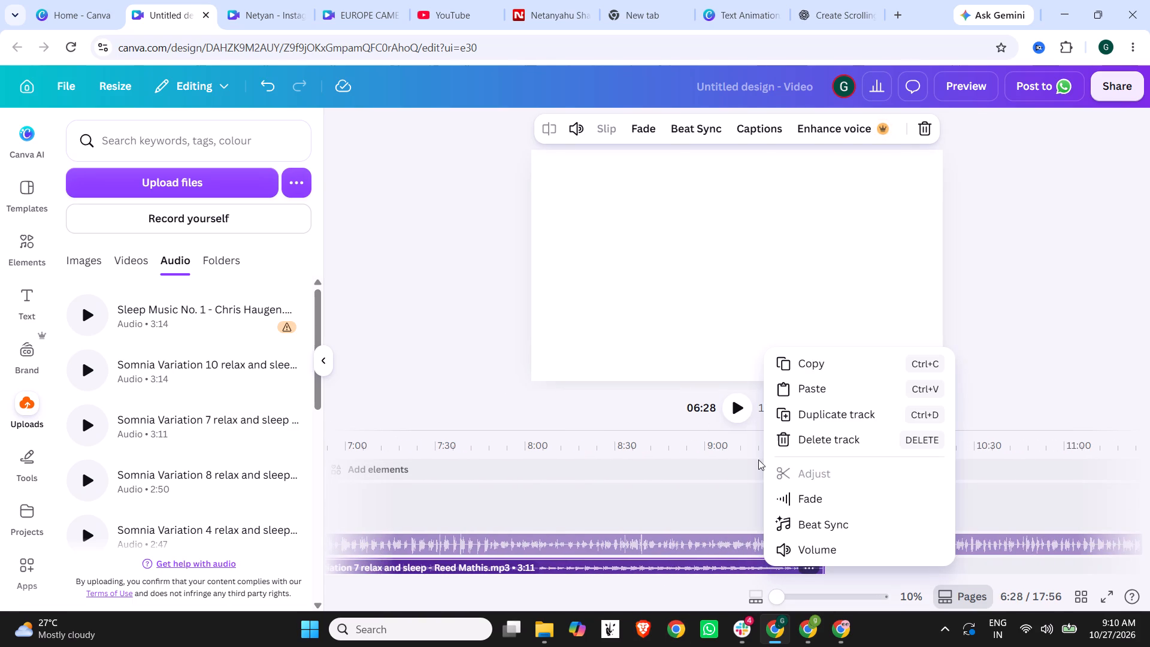
{"action": "left_click", "coordinate": [829, 551]}
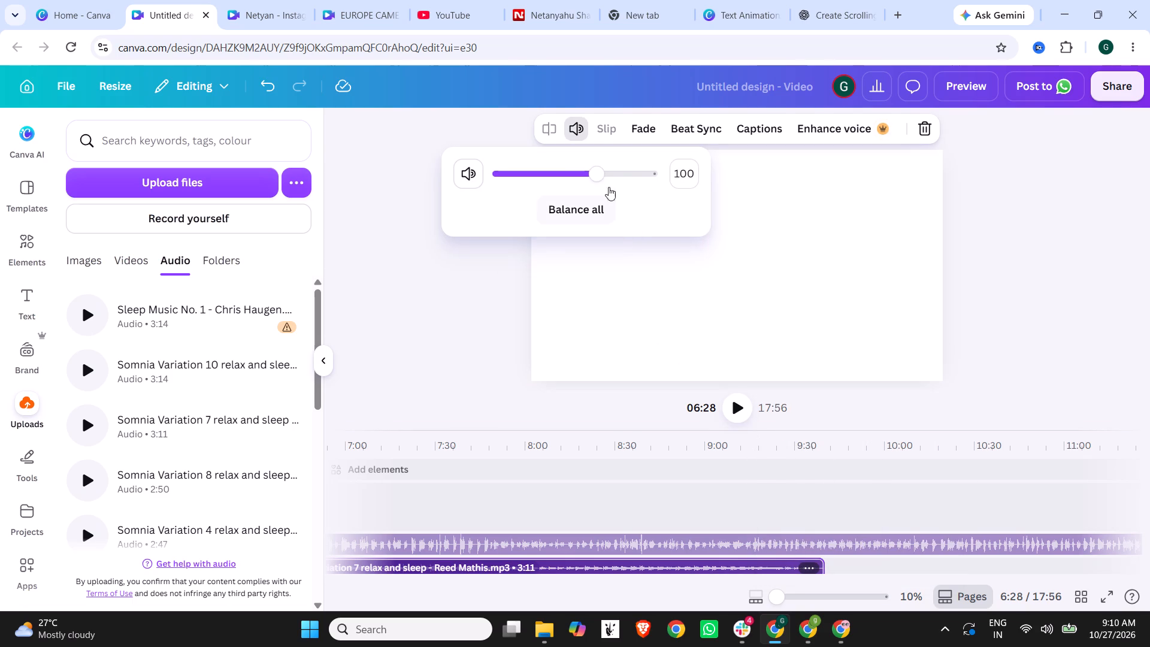
{"action": "left_click_drag", "start_coordinate": [603, 176], "coordinate": [551, 176]}
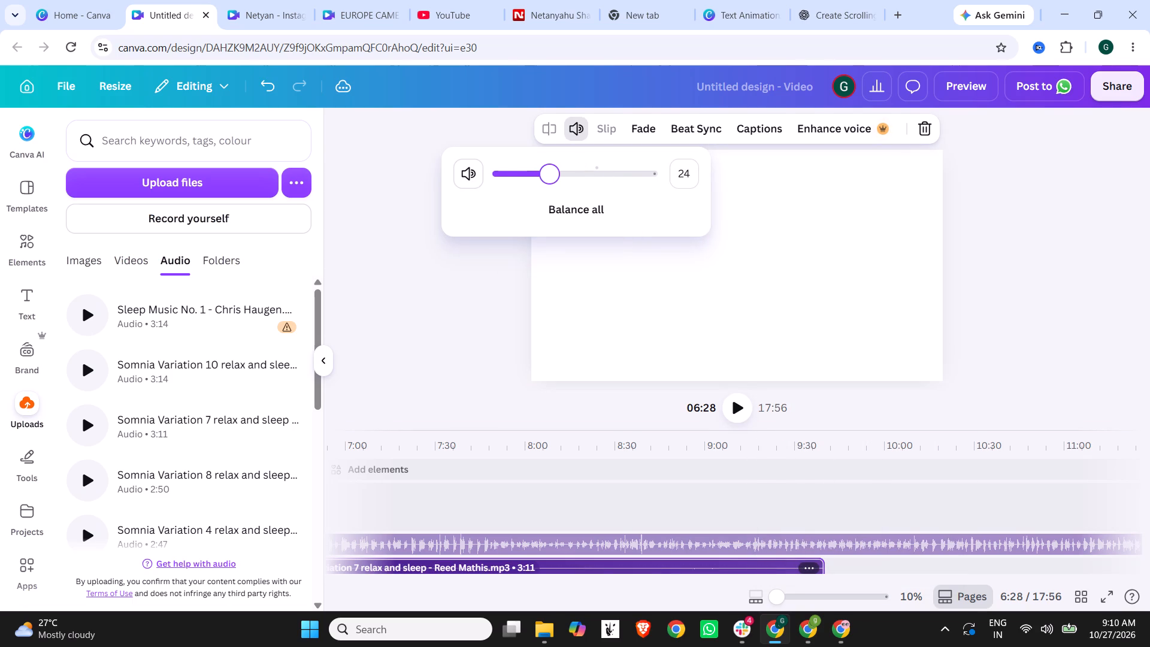
{"action": "left_click_drag", "start_coordinate": [551, 176], "coordinate": [556, 176]}
{"action": "left_click", "coordinate": [520, 334]}
Add Somnia Variation 4 to the timeline and place it at 9:39, directly after Somnia Variation 7.
{"action": "scroll", "coordinate": [204, 462], "scroll_direction": "down", "scroll_amount": 1}
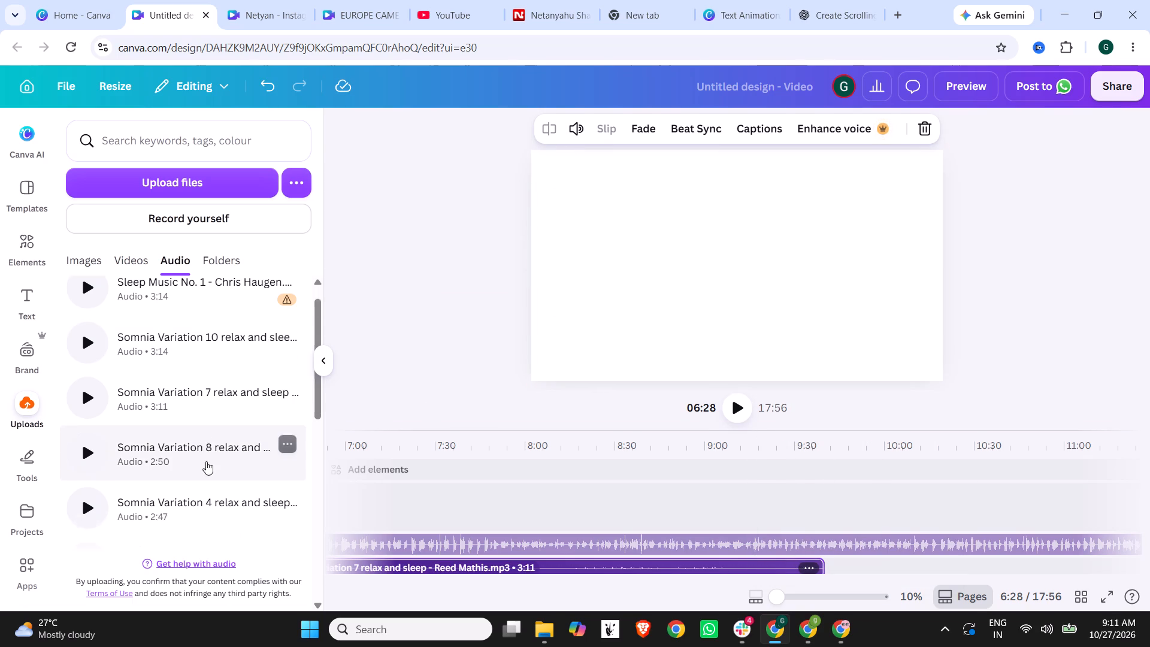
{"action": "left_click", "coordinate": [208, 462]}
{"action": "left_click_drag", "start_coordinate": [526, 560], "coordinate": [912, 504]}
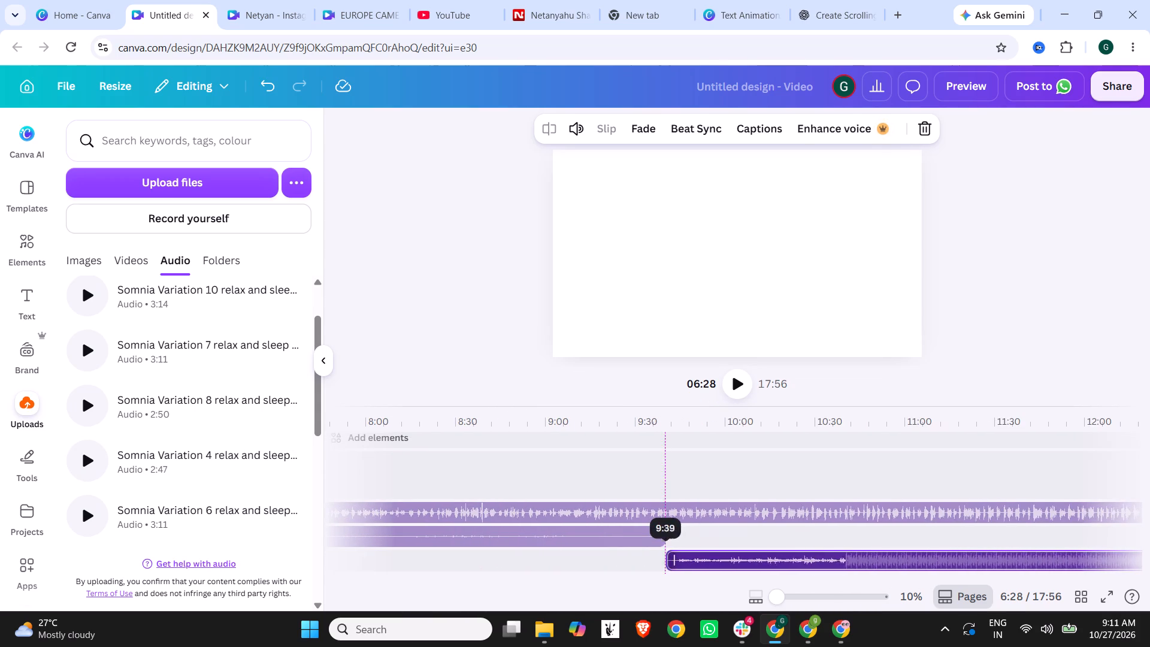
{"action": "left_click_drag", "start_coordinate": [912, 504], "coordinate": [942, 489]}
Lower the Somnia Variation 4 clip's volume to about 30, matching the other music clips.
{"action": "right_click", "coordinate": [811, 564]}
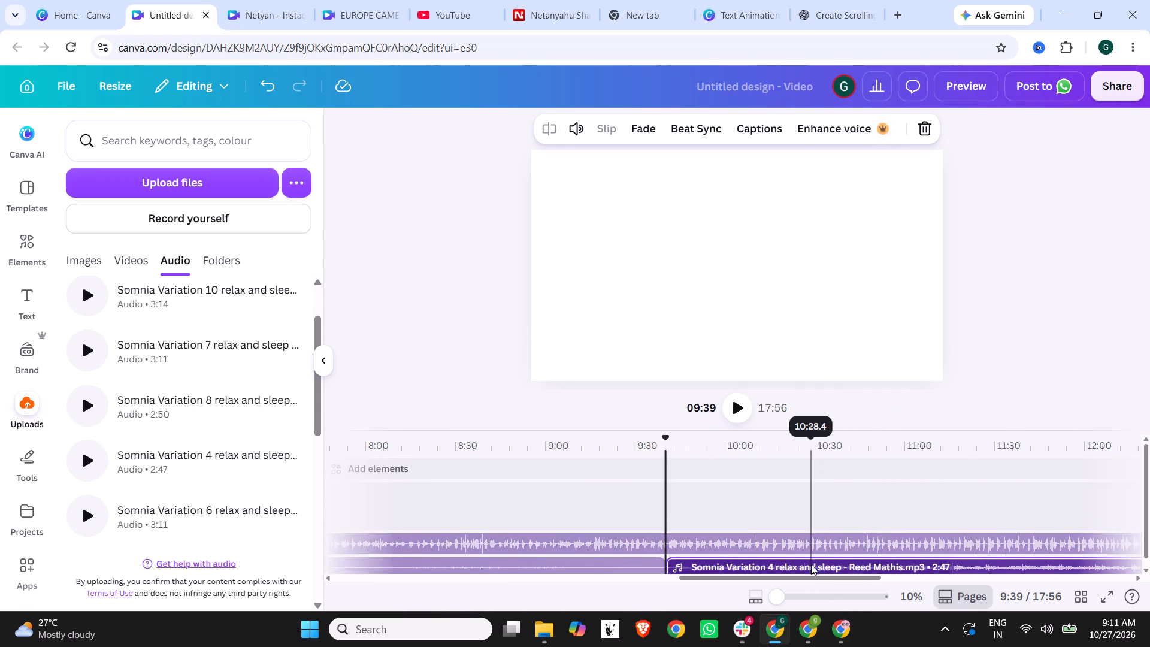
{"action": "left_click", "coordinate": [875, 539]}
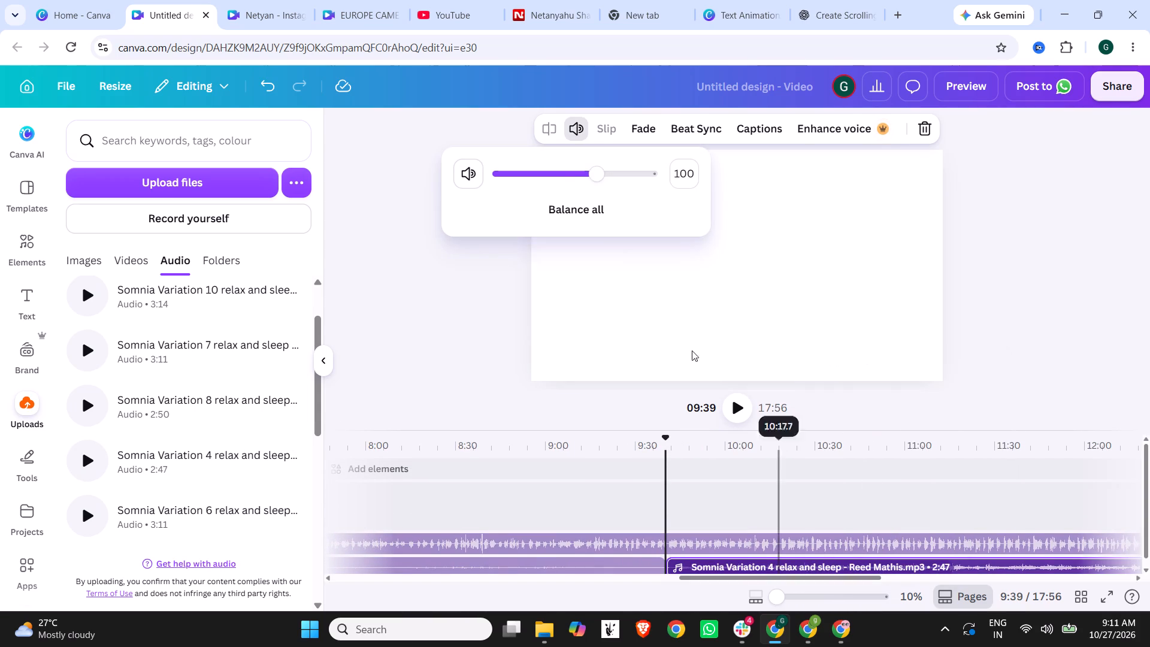
{"action": "left_click_drag", "start_coordinate": [592, 173], "coordinate": [545, 172]}
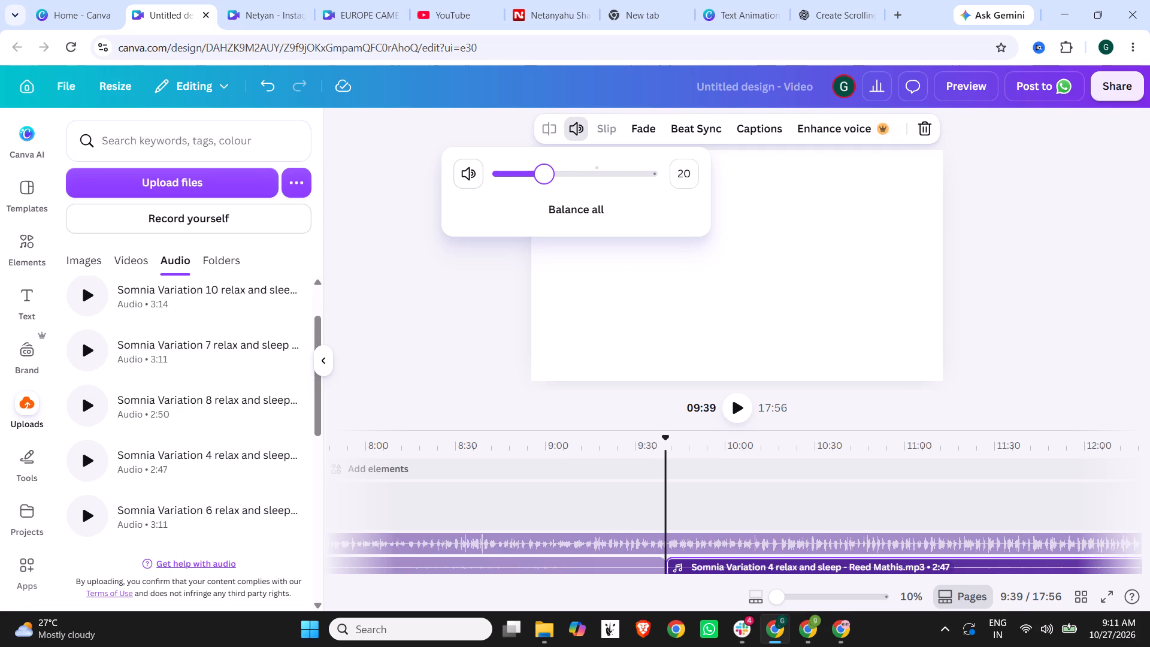
{"action": "left_click_drag", "start_coordinate": [545, 172], "coordinate": [556, 172]}
{"action": "left_click", "coordinate": [507, 318]}
Add Somnia Variation 6 to the timeline and place it at 12:27, directly after Somnia Variation 4.
{"action": "scroll", "coordinate": [798, 527], "scroll_direction": "down", "scroll_amount": 2}
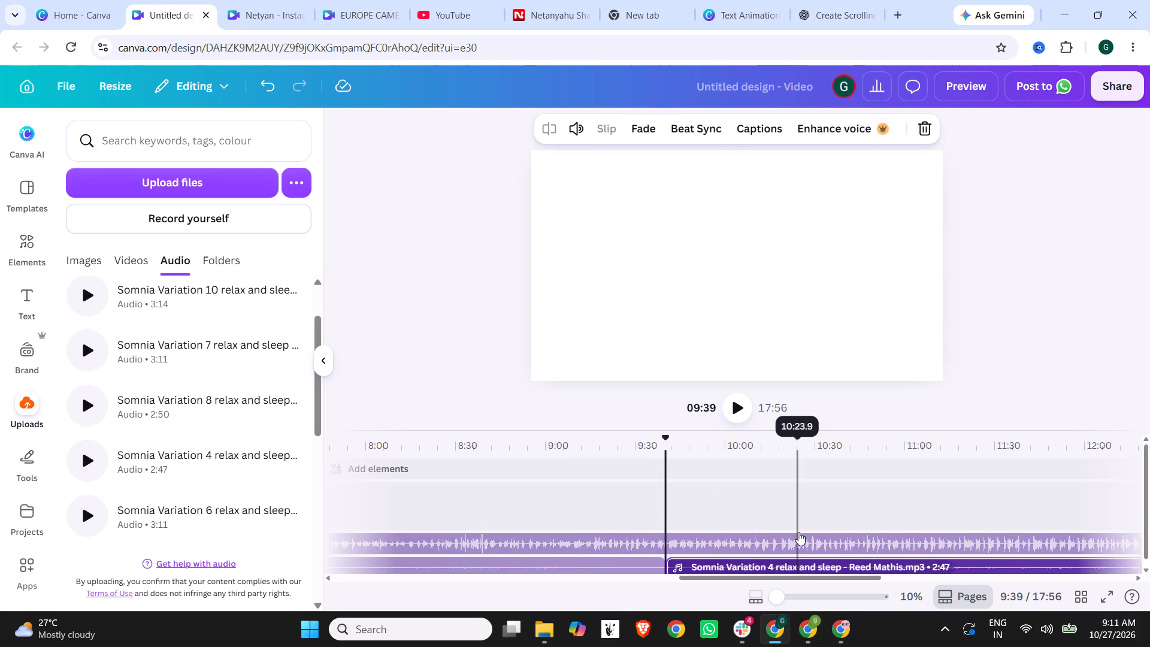
{"action": "scroll", "coordinate": [798, 532], "scroll_direction": "down", "scroll_amount": 2}
{"action": "left_click_drag", "start_coordinate": [815, 579], "coordinate": [843, 580]}
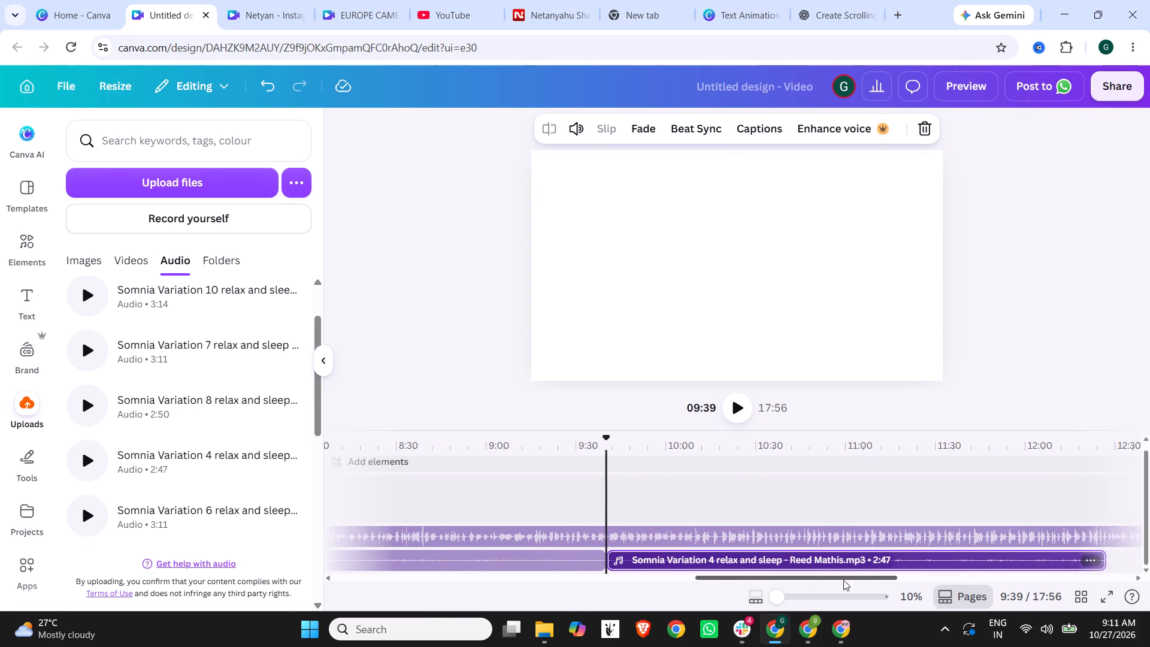
{"action": "left_click_drag", "start_coordinate": [843, 580], "coordinate": [966, 583]}
{"action": "scroll", "coordinate": [214, 404], "scroll_direction": "down", "scroll_amount": 2}
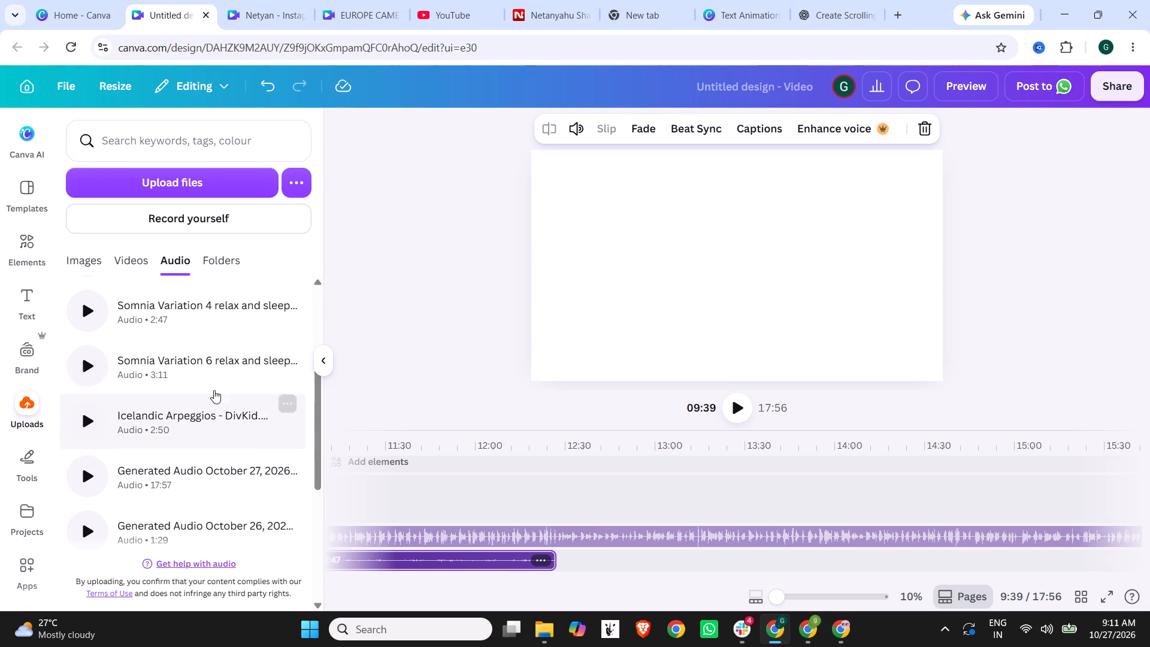
{"action": "left_click", "coordinate": [212, 361]}
{"action": "left_click_drag", "start_coordinate": [554, 563], "coordinate": [1017, 509]}
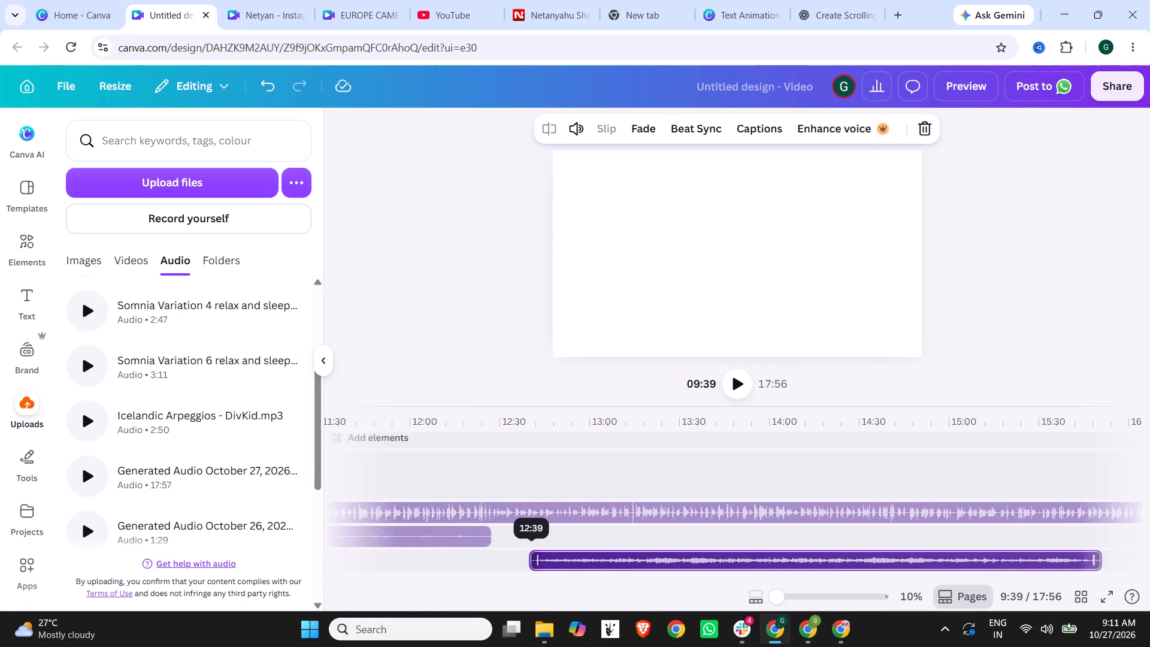
{"action": "left_click_drag", "start_coordinate": [1017, 509], "coordinate": [984, 515]}
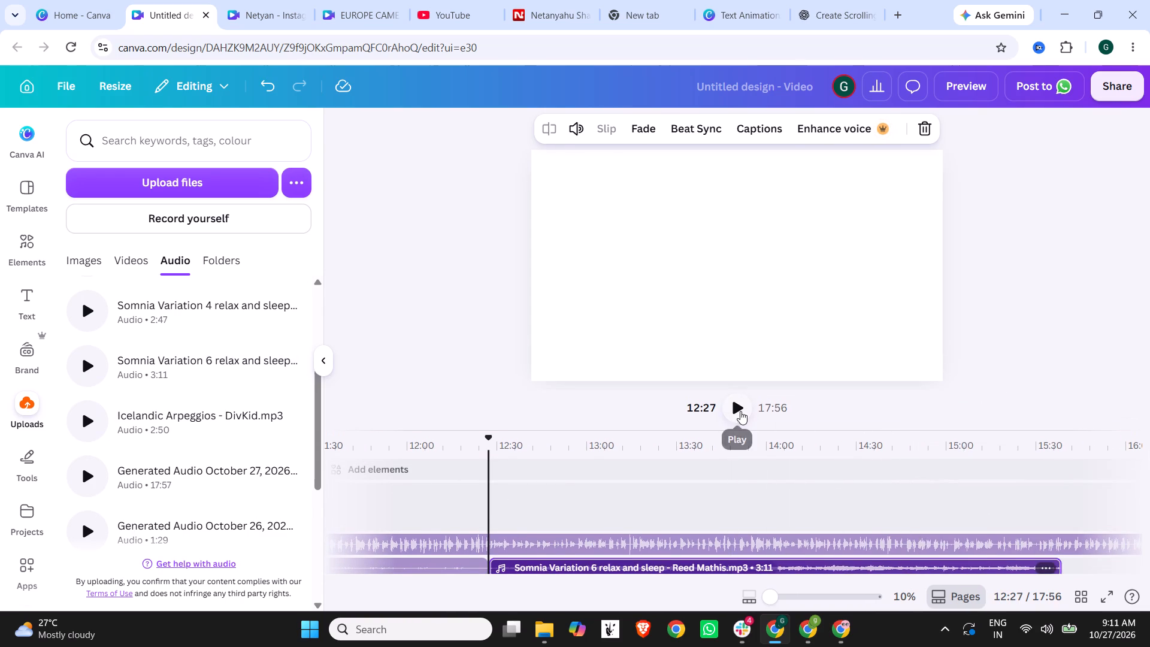
Set the Somnia Variation 6 clip's volume to 30.
{"action": "right_click", "coordinate": [637, 567]}
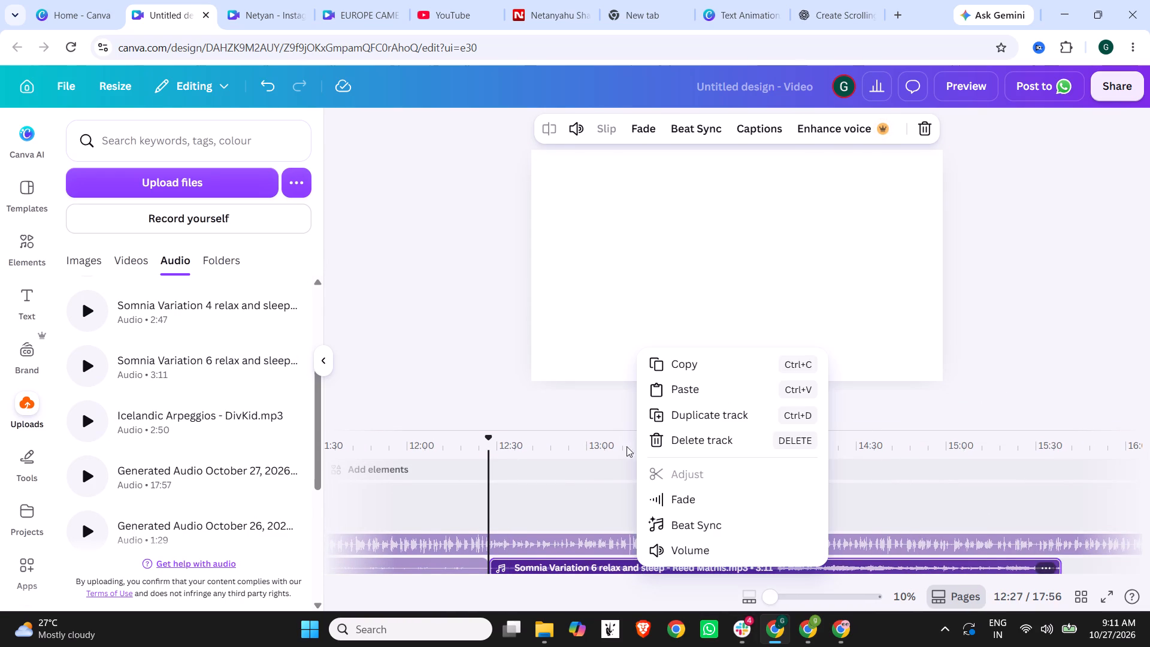
{"action": "left_click", "coordinate": [690, 555]}
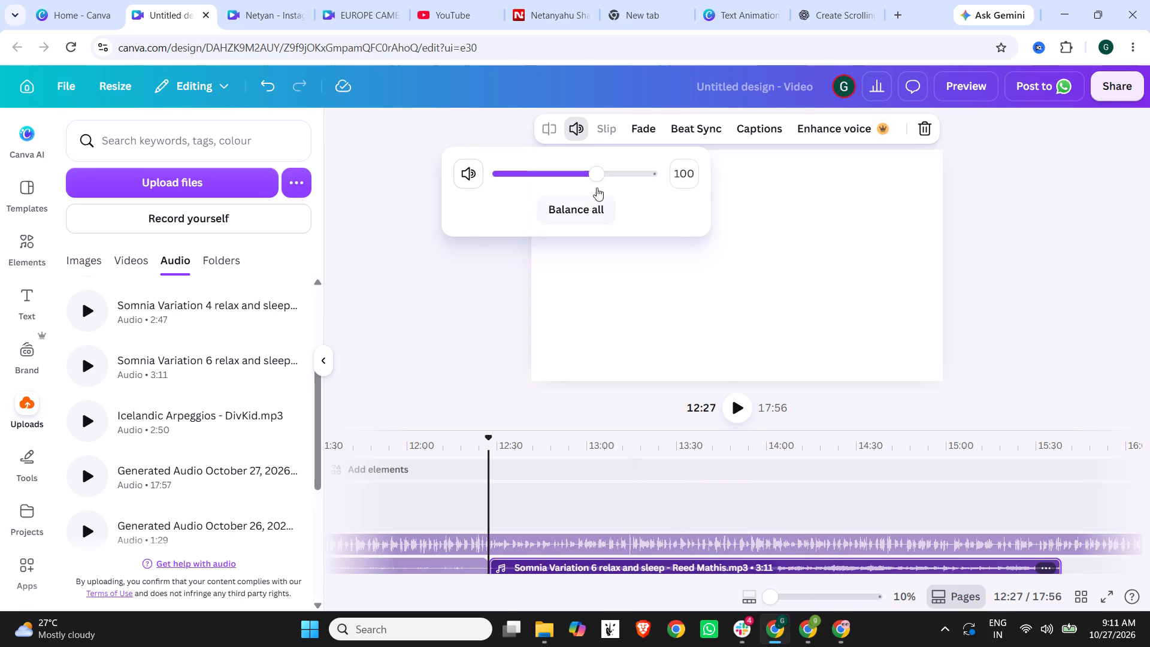
{"action": "left_click_drag", "start_coordinate": [597, 175], "coordinate": [552, 176]}
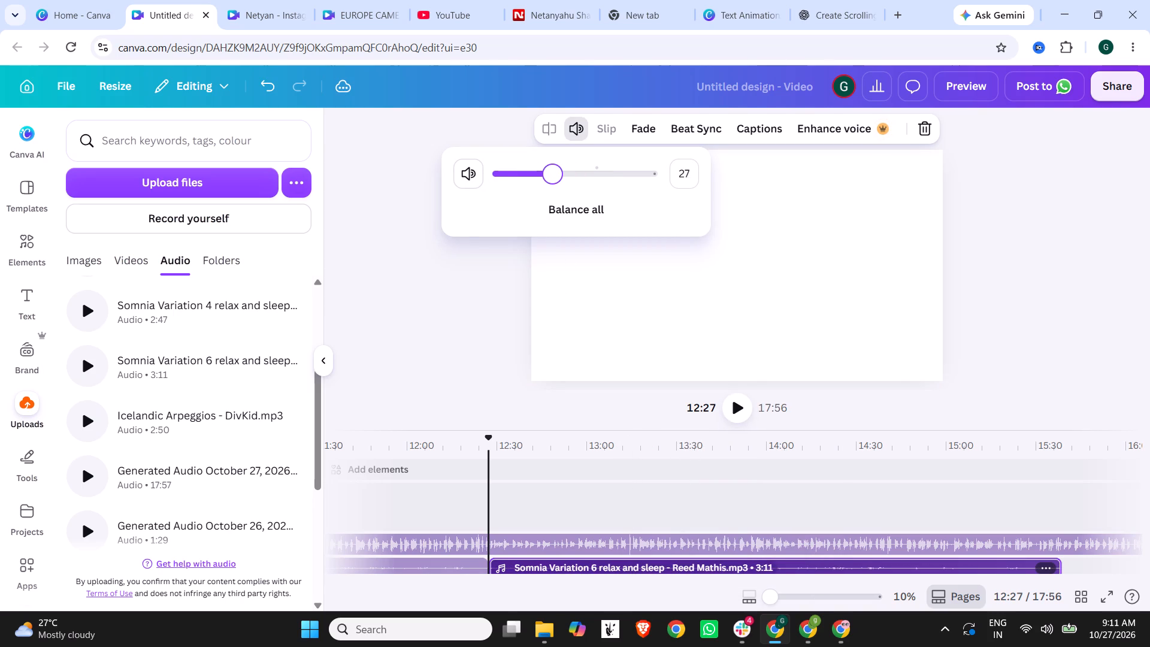
{"action": "left_click_drag", "start_coordinate": [552, 176], "coordinate": [556, 176]}
{"action": "left_click_drag", "start_coordinate": [556, 176], "coordinate": [556, 176]}
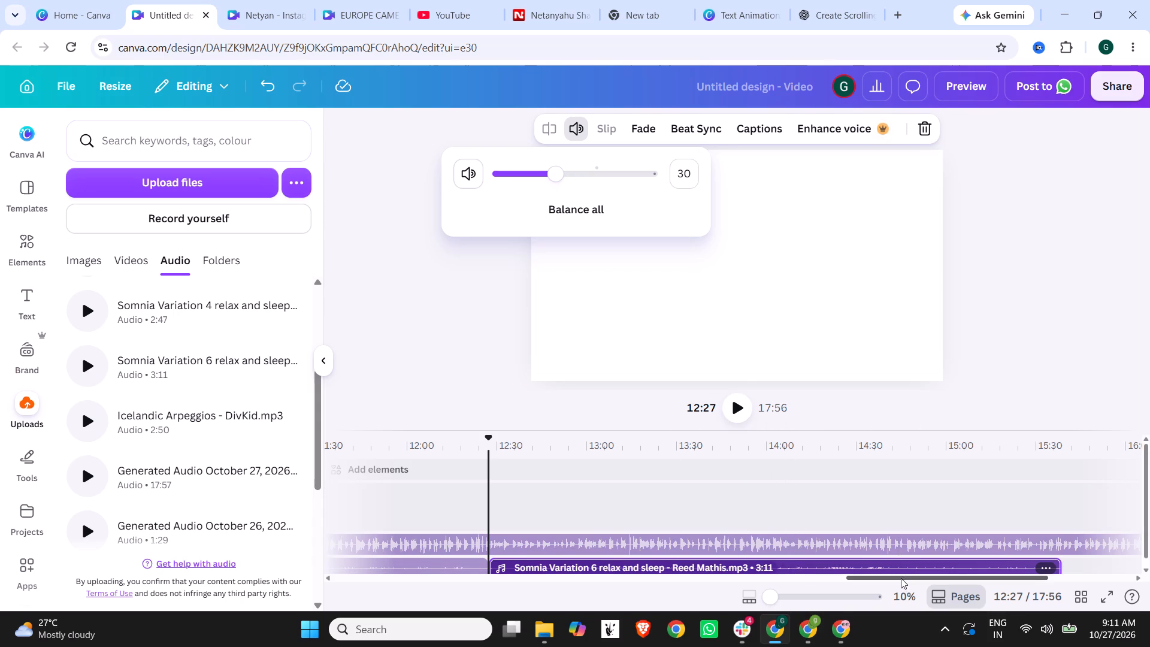
Add Somnia Variation 10 to the timeline again and place it at 15:38, directly after Somnia Variation 6.
{"action": "left_click_drag", "start_coordinate": [901, 578], "coordinate": [520, 581]}
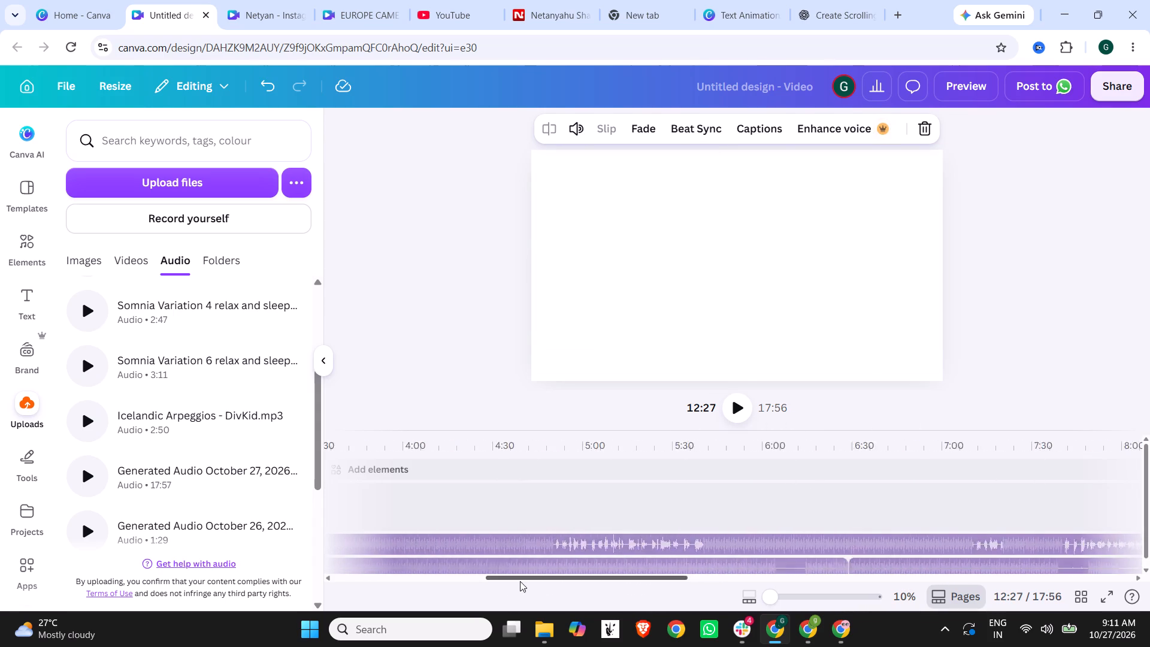
{"action": "left_click_drag", "start_coordinate": [520, 581], "coordinate": [839, 598]}
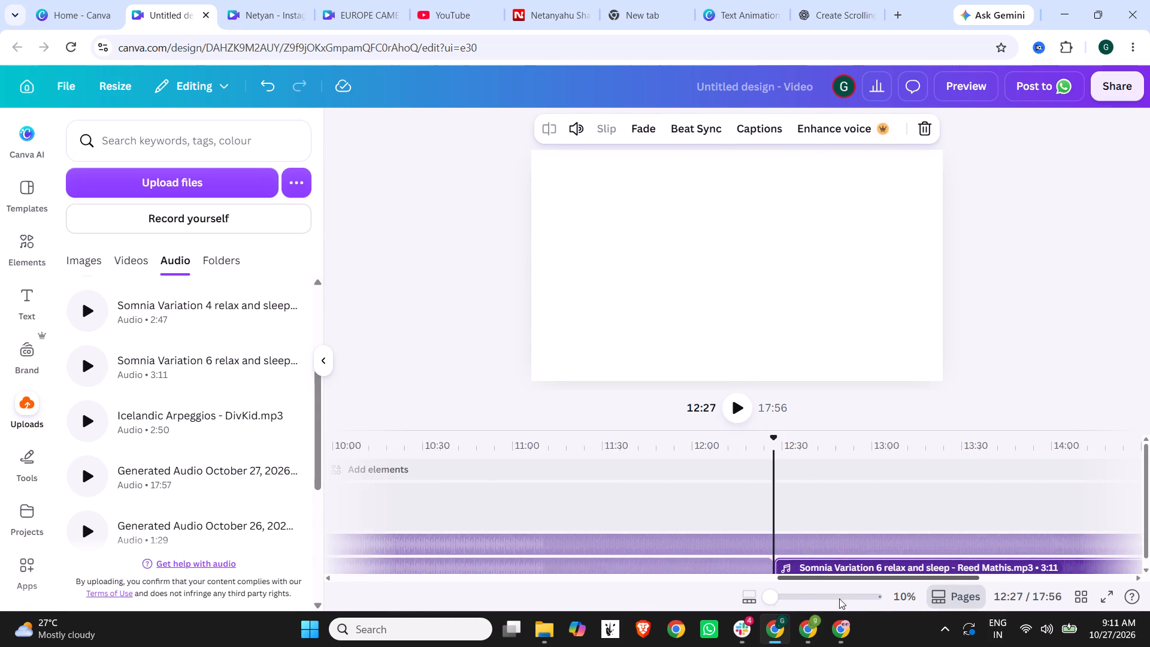
{"action": "left_click_drag", "start_coordinate": [839, 598], "coordinate": [1027, 598]}
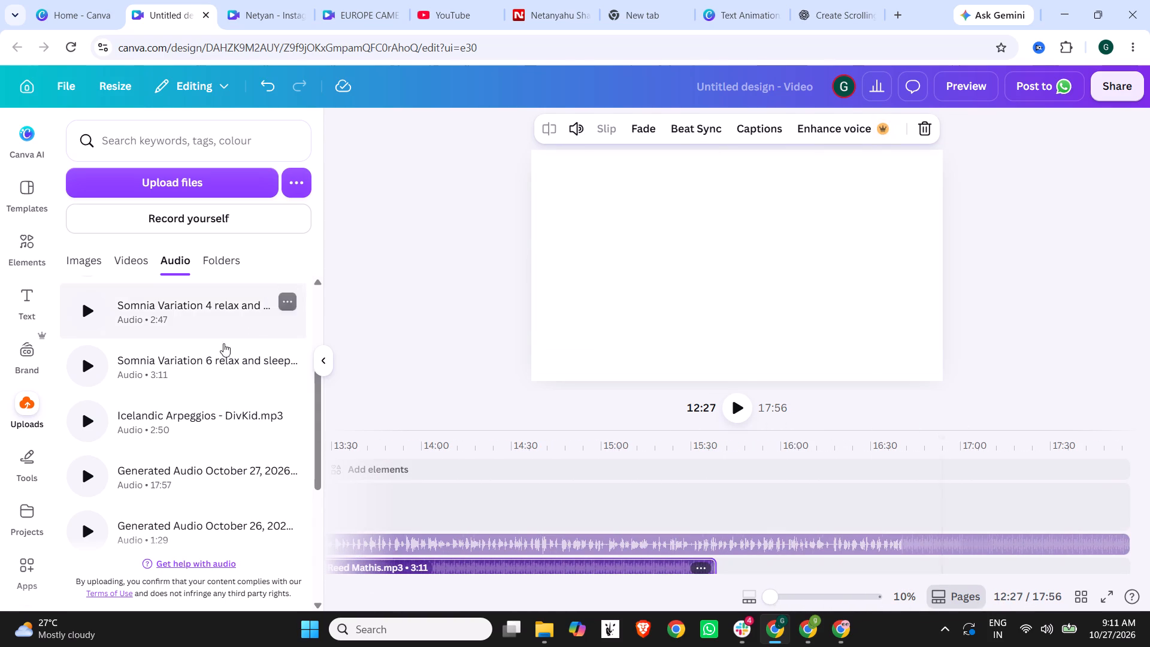
{"action": "scroll", "coordinate": [221, 347], "scroll_direction": "up", "scroll_amount": 3}
{"action": "left_click", "coordinate": [198, 376]}
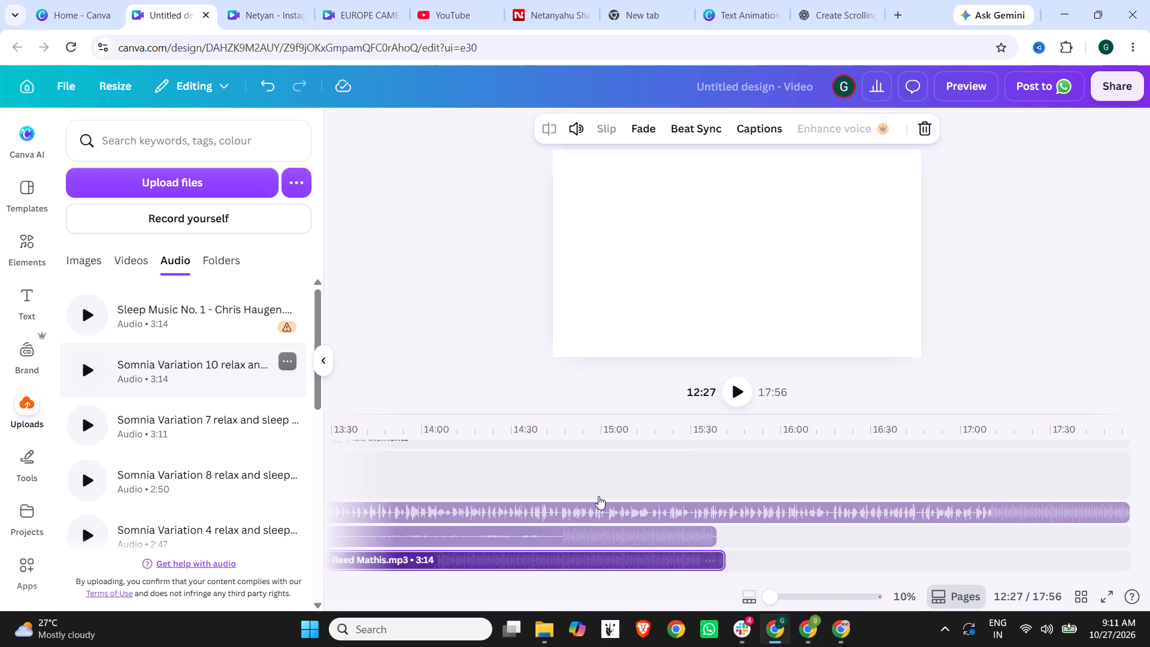
{"action": "left_click_drag", "start_coordinate": [626, 556], "coordinate": [1057, 529]}
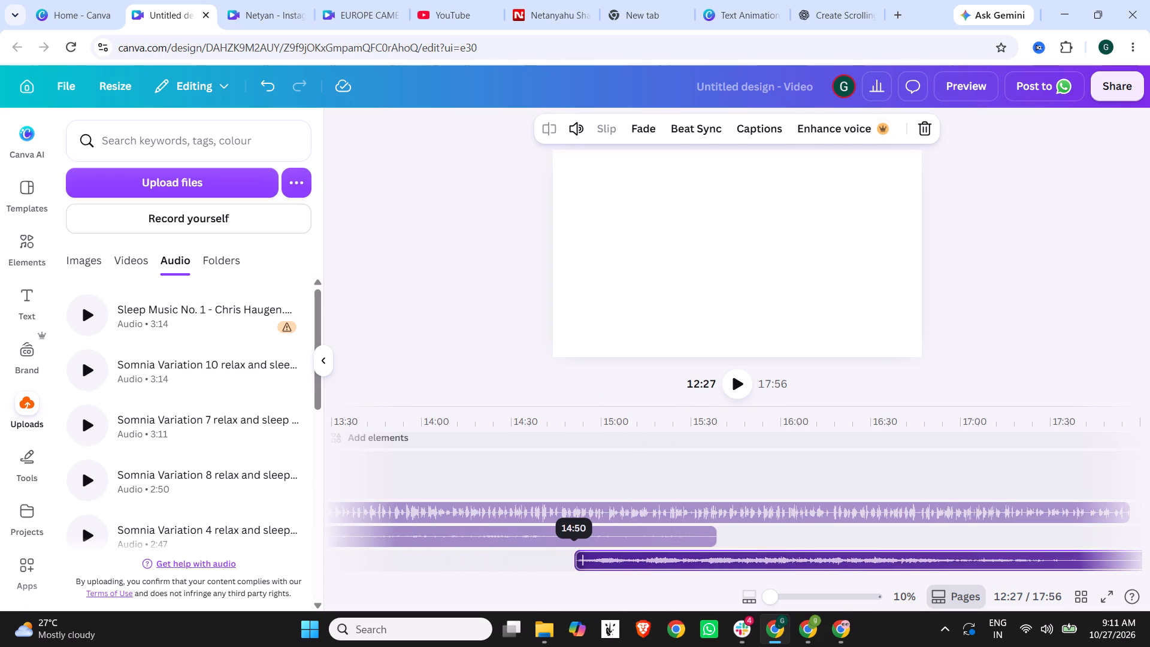
{"action": "left_click_drag", "start_coordinate": [1057, 529], "coordinate": [1149, 481]}
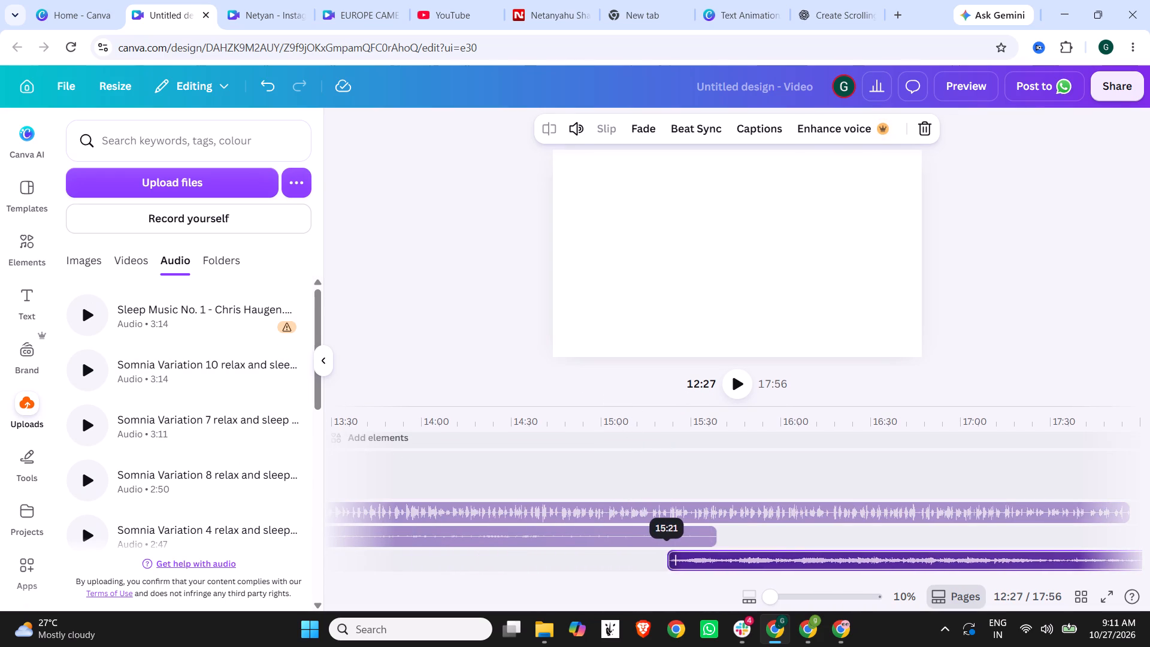
{"action": "left_click_drag", "start_coordinate": [1149, 481], "coordinate": [1115, 507]}
{"action": "left_click_drag", "start_coordinate": [775, 557], "coordinate": [864, 531]}
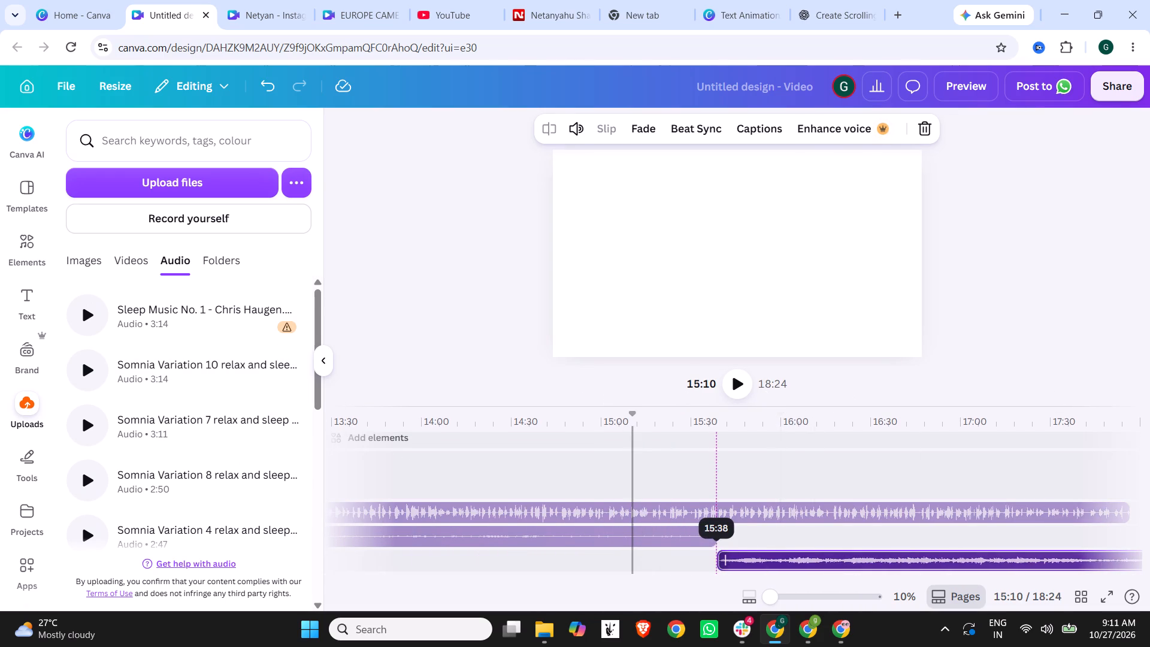
{"action": "left_click_drag", "start_coordinate": [864, 531], "coordinate": [865, 531]}
Trim the end of the last Somnia Variation 10 clip to 17:56, level with the end of the narration.
{"action": "scroll", "coordinate": [749, 515], "scroll_direction": "down", "scroll_amount": 3}
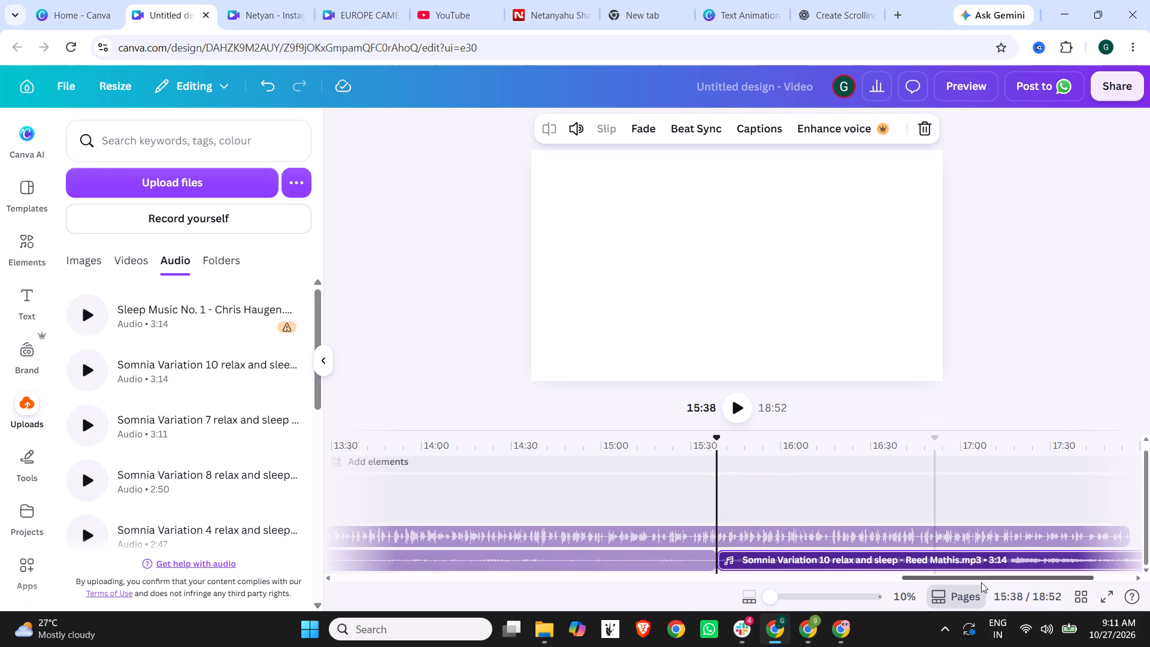
{"action": "left_click_drag", "start_coordinate": [982, 577], "coordinate": [1088, 576]}
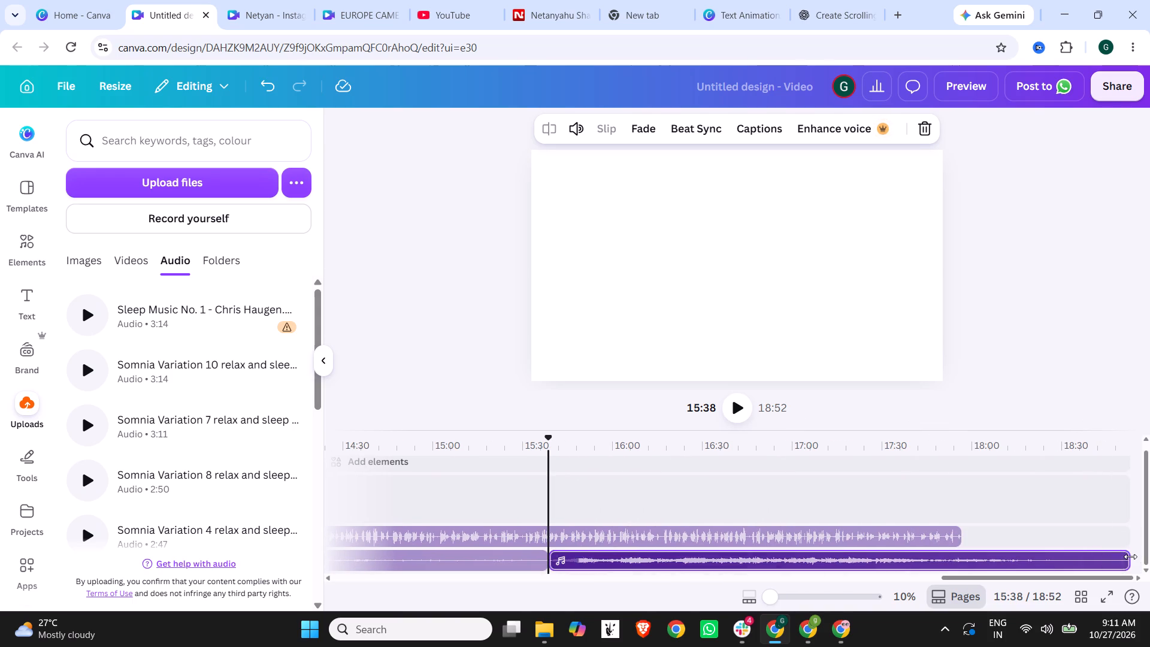
{"action": "left_click_drag", "start_coordinate": [1130, 557], "coordinate": [965, 558]}
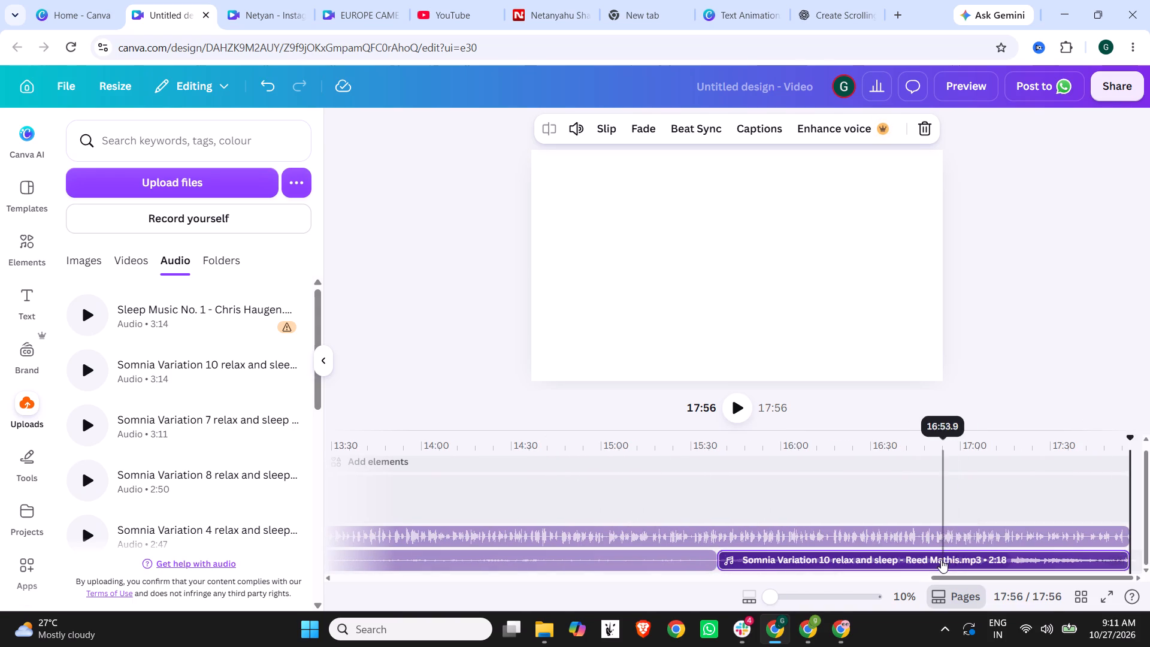
Give the last Somnia Variation 10 clip a fade-out of about 3 seconds.
{"action": "left_click", "coordinate": [964, 556]}
{"action": "right_click", "coordinate": [964, 556]}
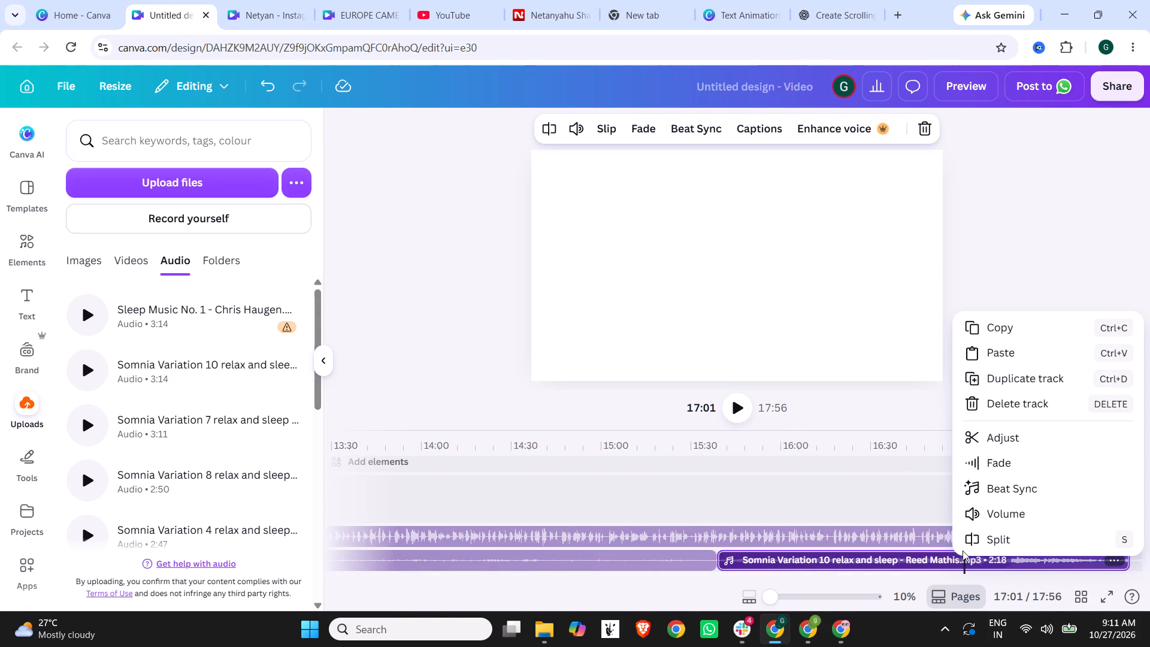
{"action": "left_click", "coordinate": [650, 127]}
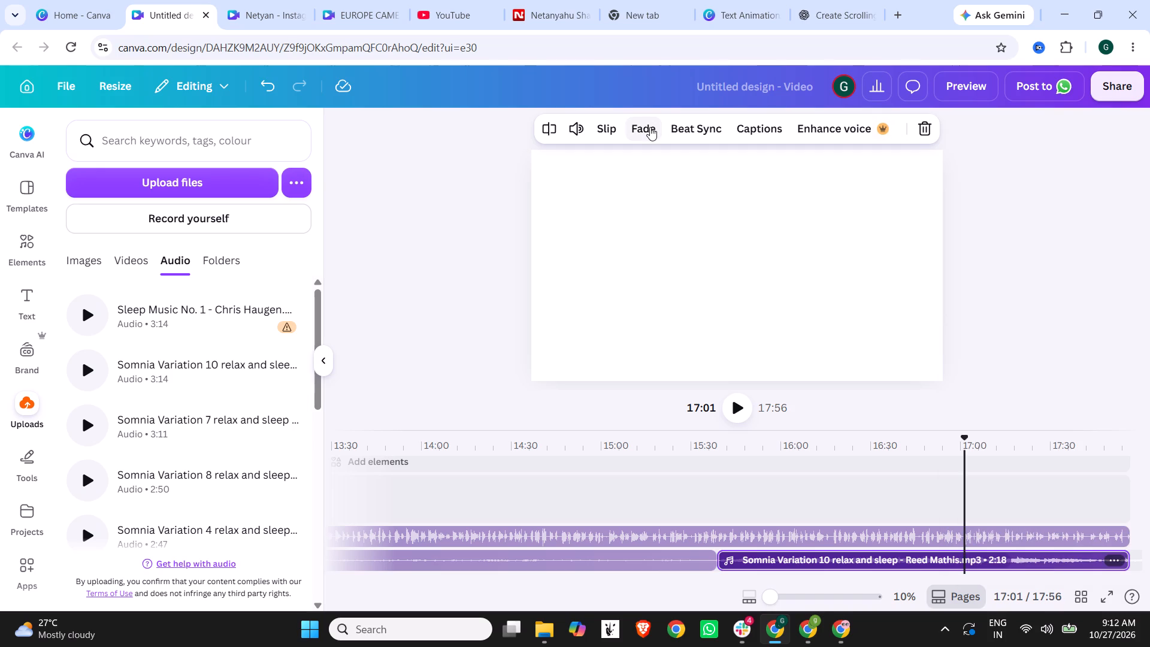
{"action": "left_click", "coordinate": [650, 127]}
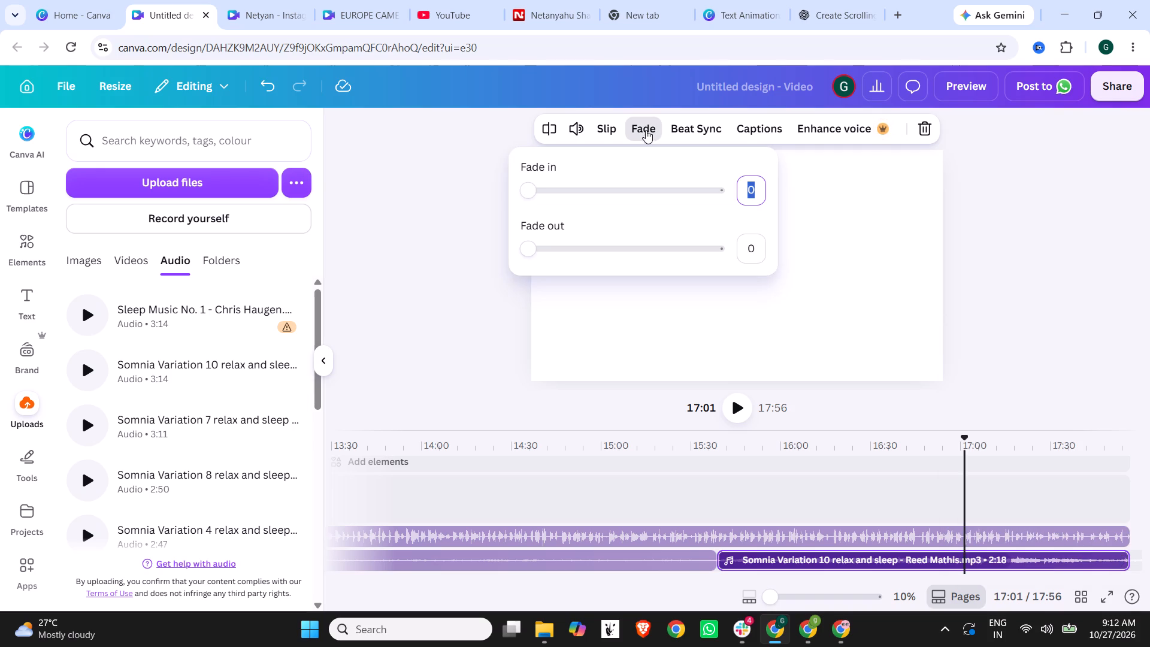
{"action": "left_click_drag", "start_coordinate": [529, 250], "coordinate": [591, 252]}
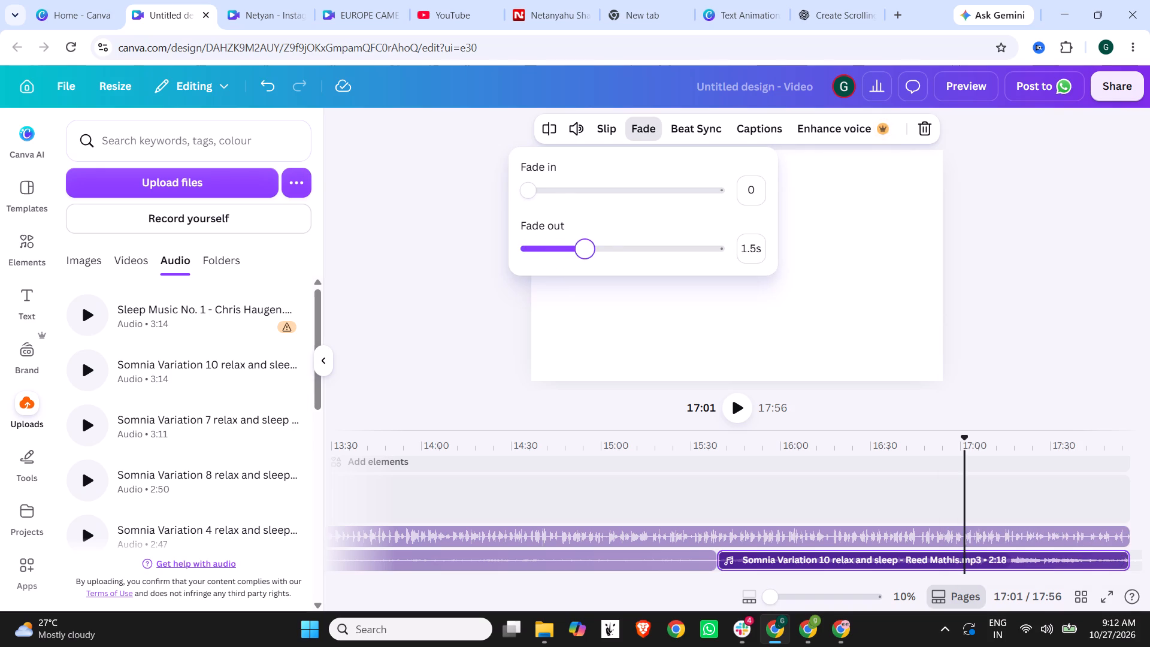
{"action": "left_click_drag", "start_coordinate": [591, 252], "coordinate": [632, 255]}
{"action": "left_click_drag", "start_coordinate": [632, 255], "coordinate": [644, 255]}
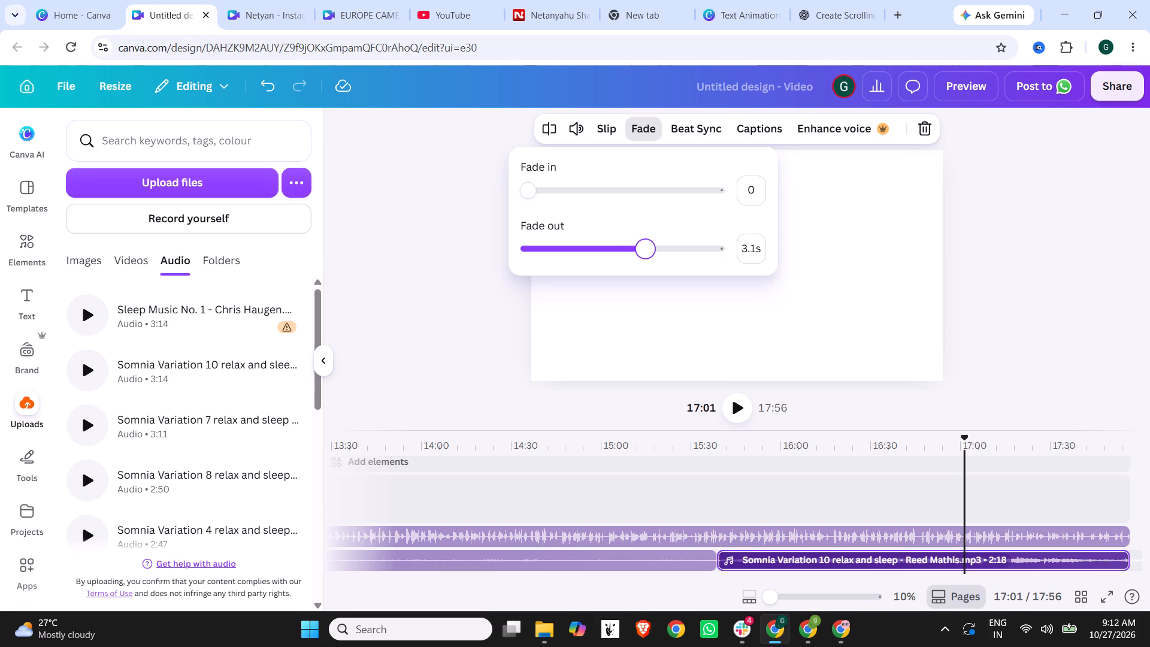
{"action": "left_click_drag", "start_coordinate": [644, 255], "coordinate": [643, 255]}
{"action": "left_click", "coordinate": [428, 273]}
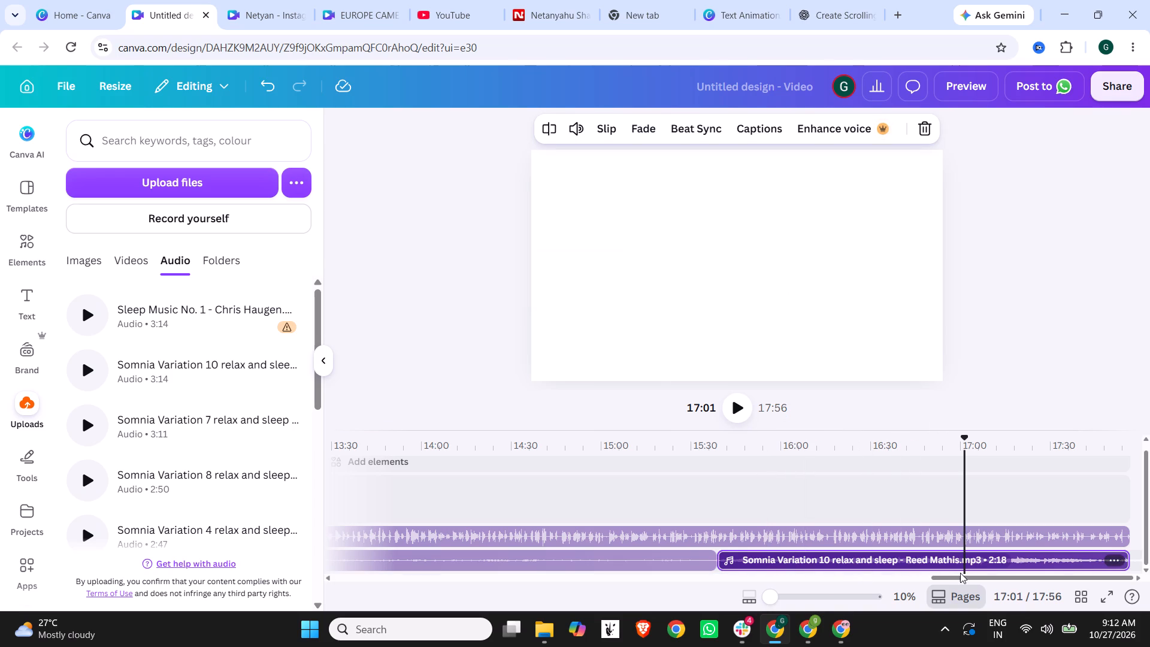
Search the stock video elements for "calm long background abstract story" and browse the results for a suitable background.
{"action": "left_click_drag", "start_coordinate": [960, 580], "coordinate": [134, 589]}
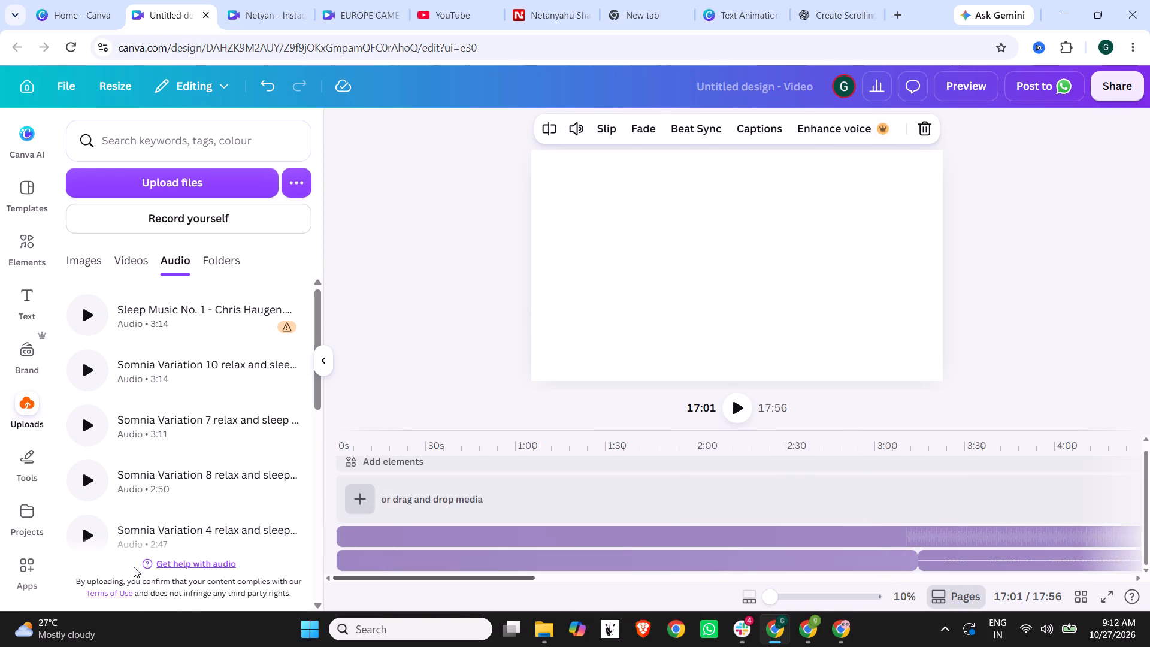
{"action": "left_click", "coordinate": [79, 262]}
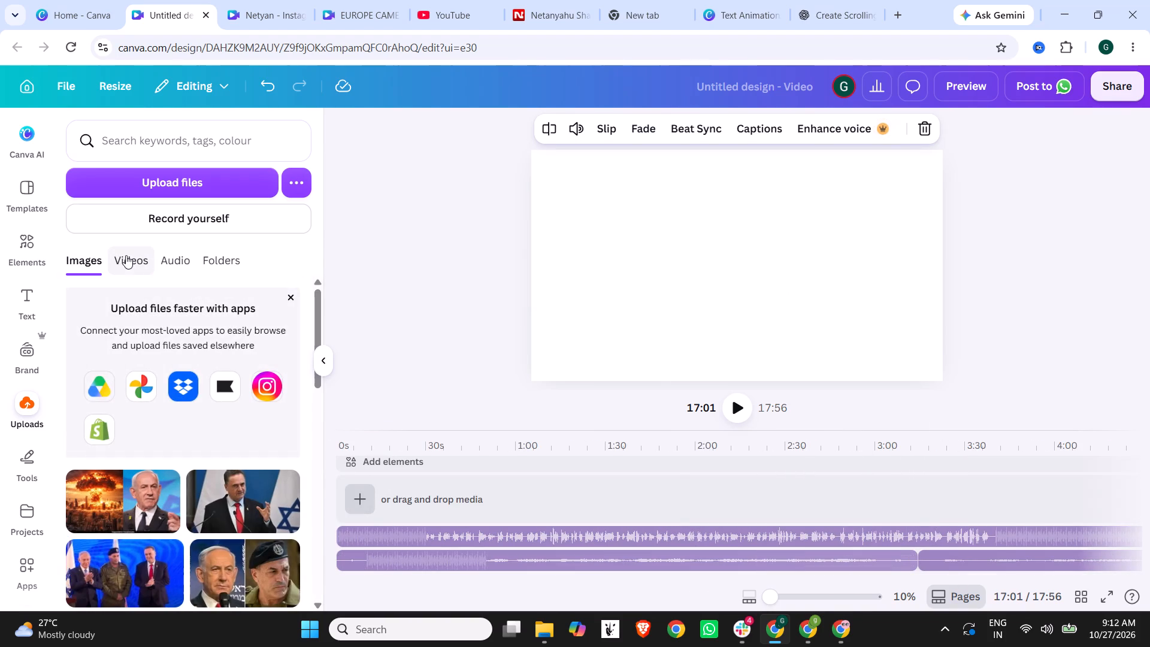
{"action": "left_click", "coordinate": [128, 255]}
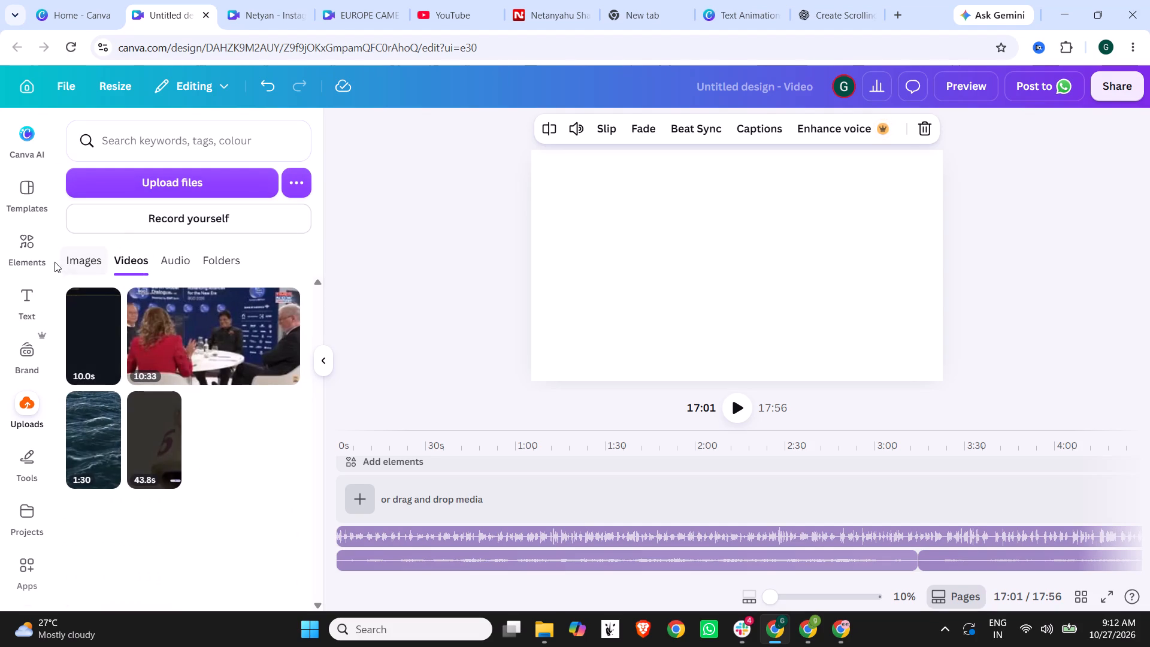
{"action": "left_click", "coordinate": [31, 231]}
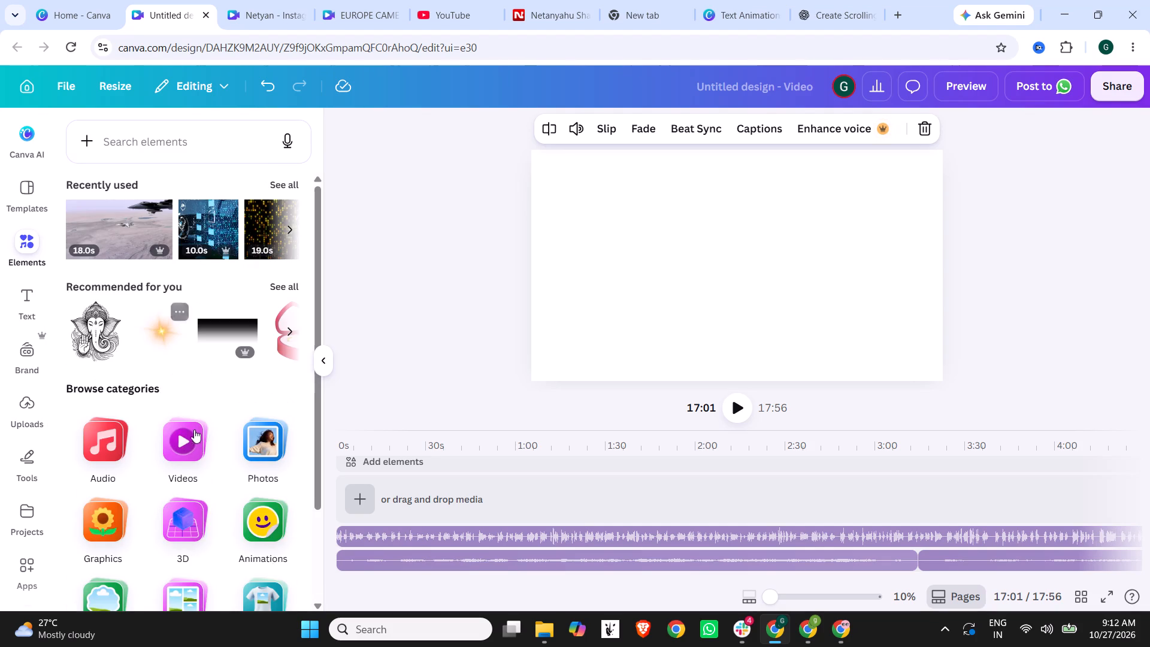
{"action": "left_click", "coordinate": [192, 444]}
{"action": "left_click", "coordinate": [173, 172]}
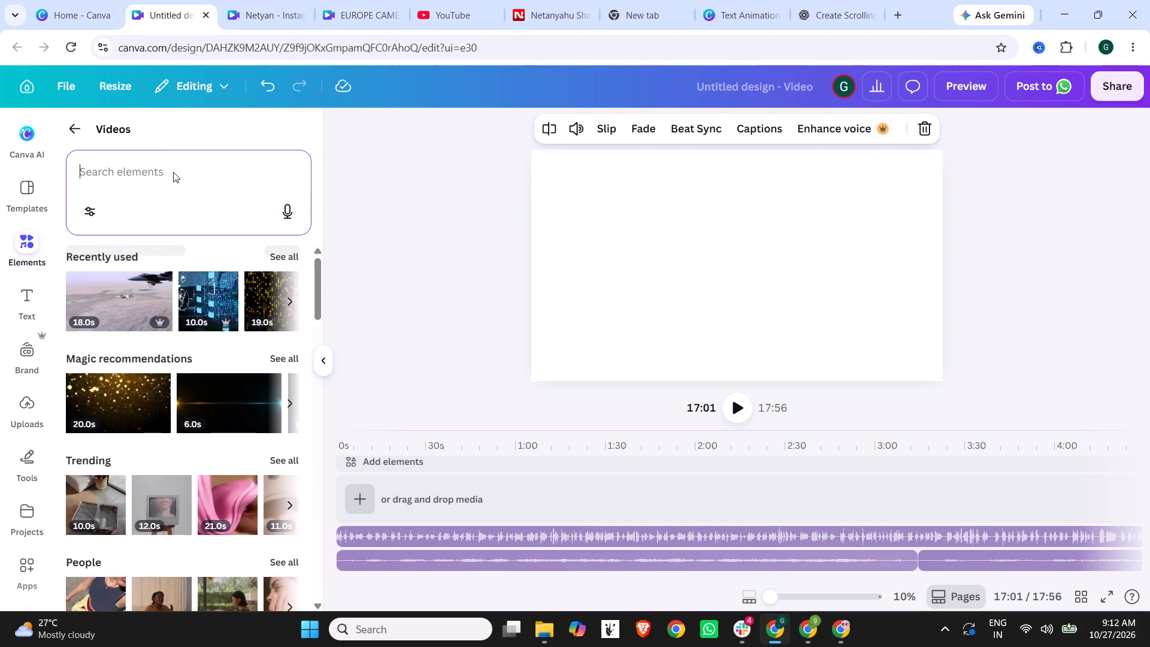
{"action": "type", "text": "calm"}
{"action": "key", "text": "space"}
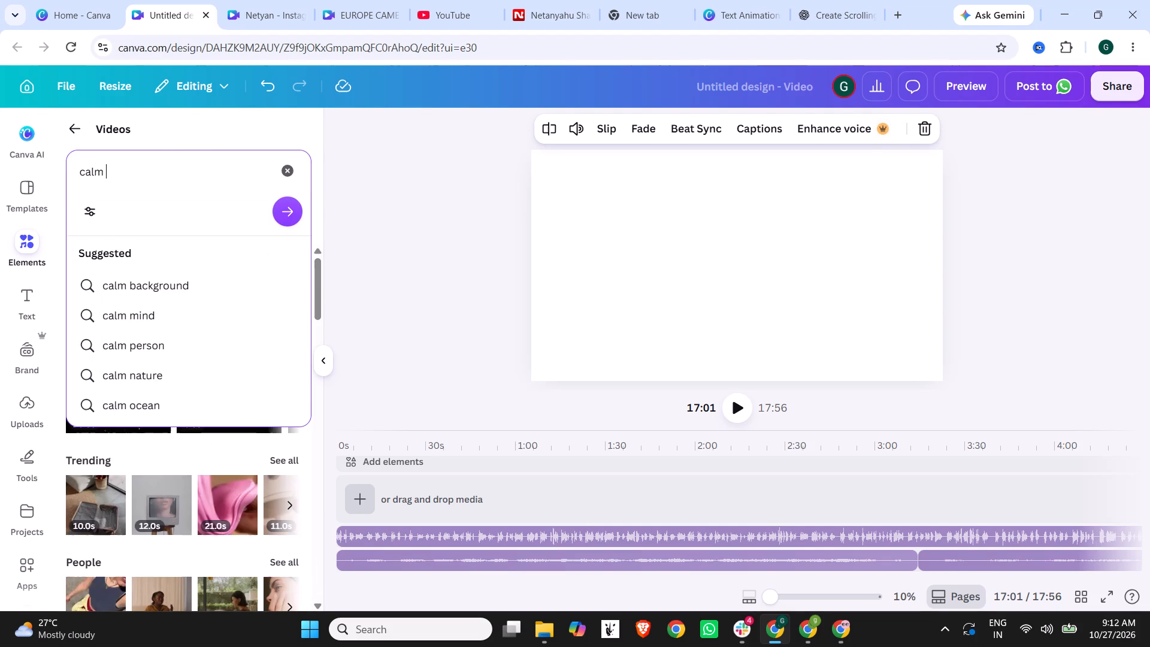
{"action": "type", "text": "long background abstract story"}
{"action": "key", "text": "Return"}
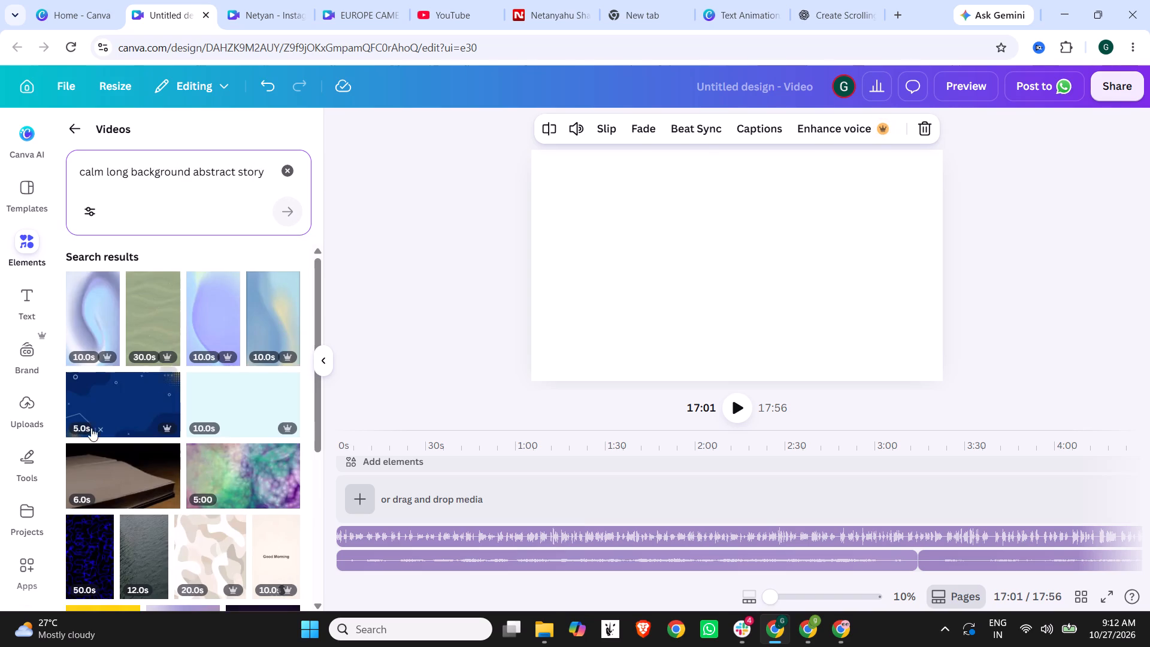
{"action": "scroll", "coordinate": [203, 349], "scroll_direction": "down", "scroll_amount": 9}
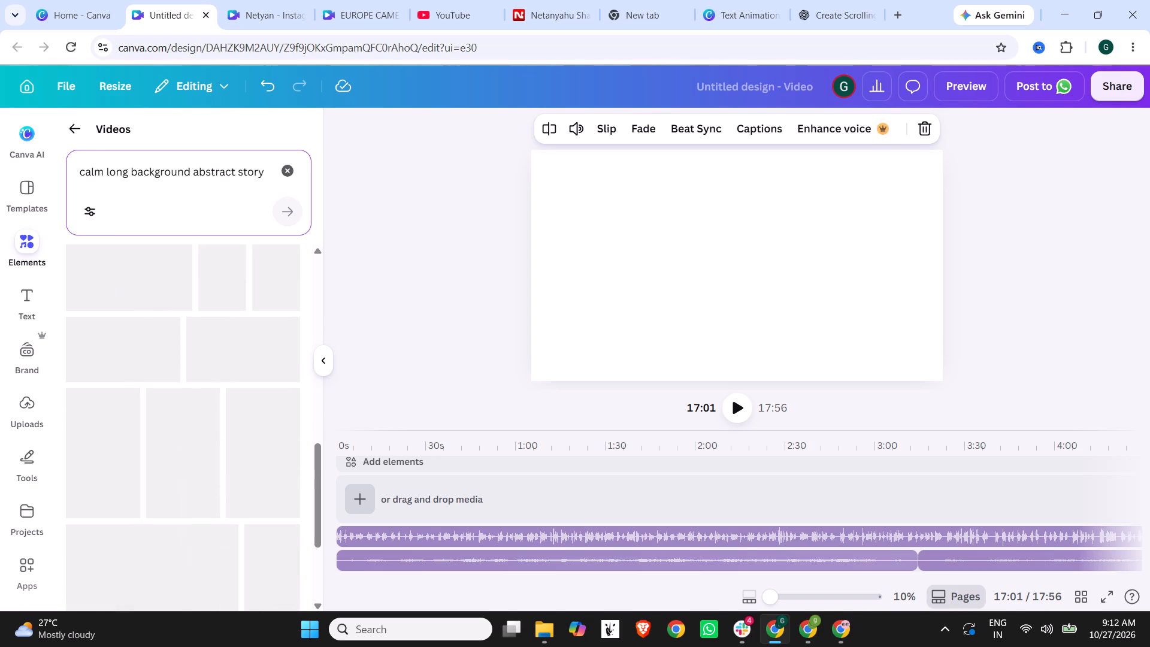
{"action": "left_click", "coordinate": [71, 120]}
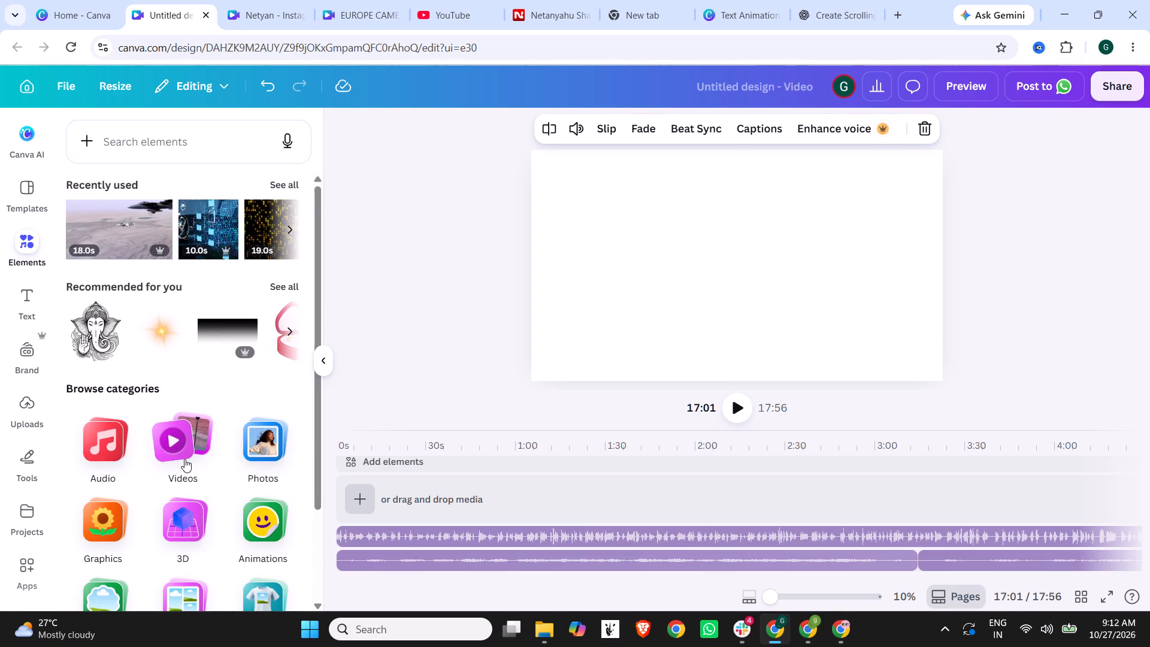
{"action": "left_click", "coordinate": [184, 459]}
{"action": "left_click", "coordinate": [137, 161]}
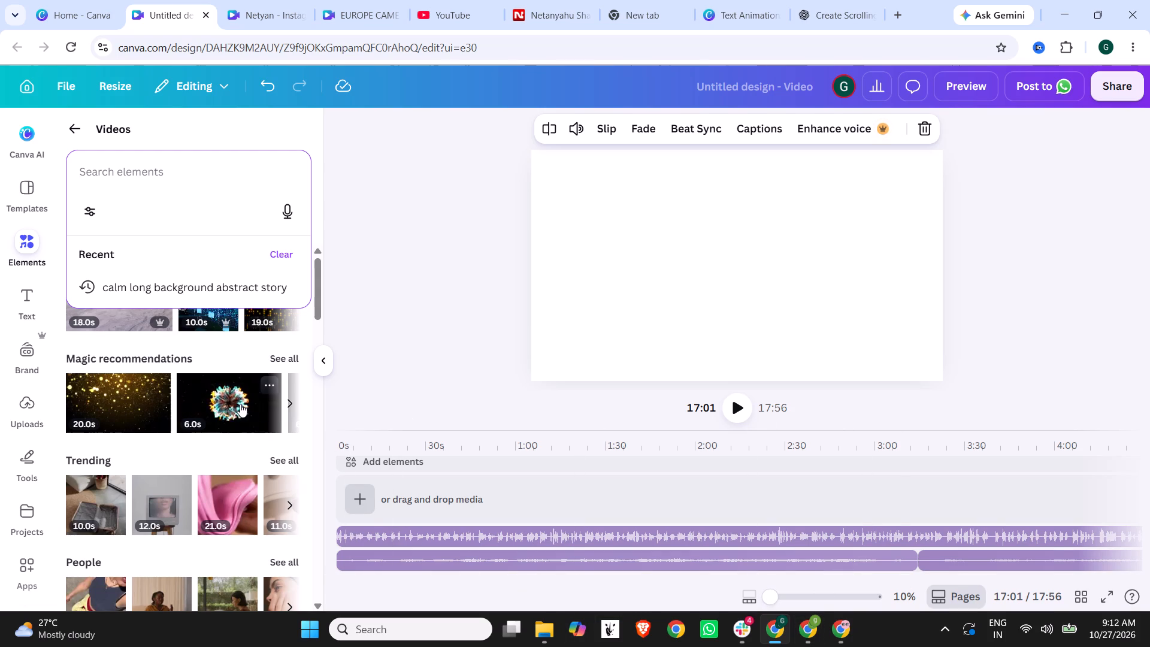
{"action": "left_click", "coordinate": [291, 403]}
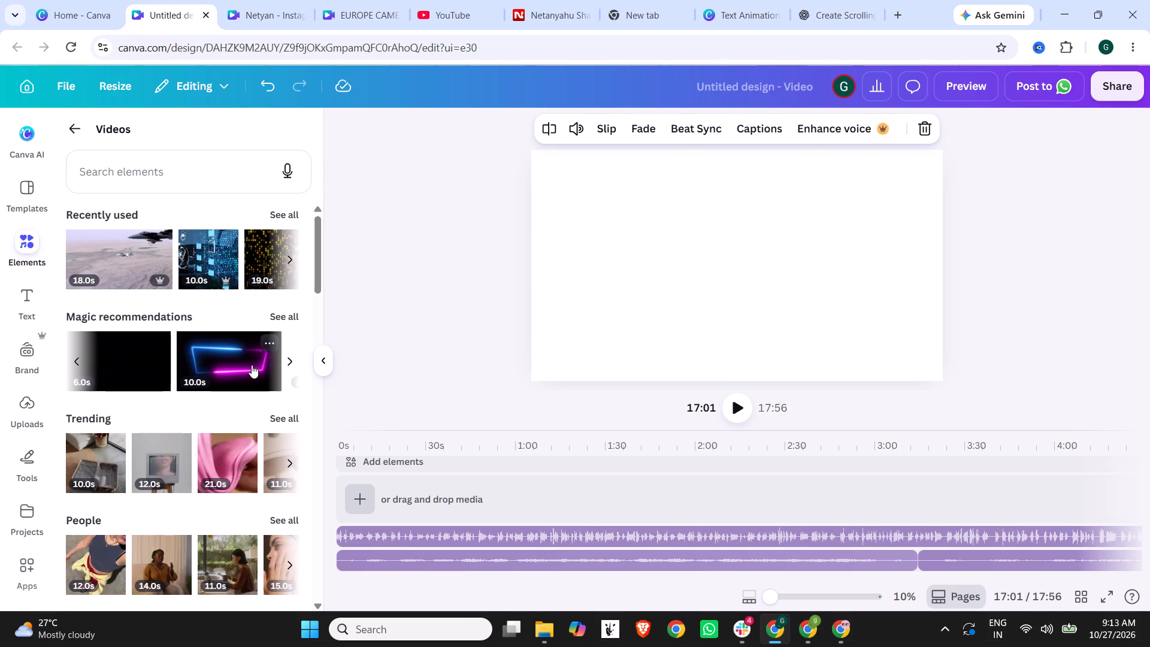
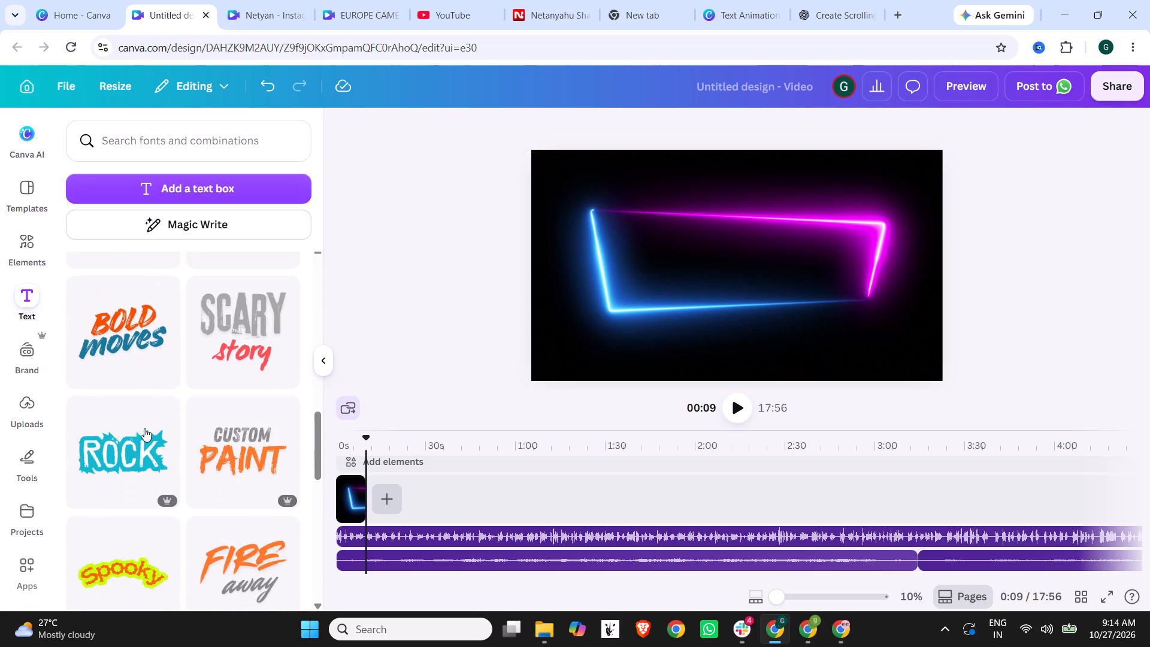
Browse the text font combinations for a title style that suits the neon frame opening.
{"action": "scroll", "coordinate": [144, 428], "scroll_direction": "down", "scroll_amount": 8}
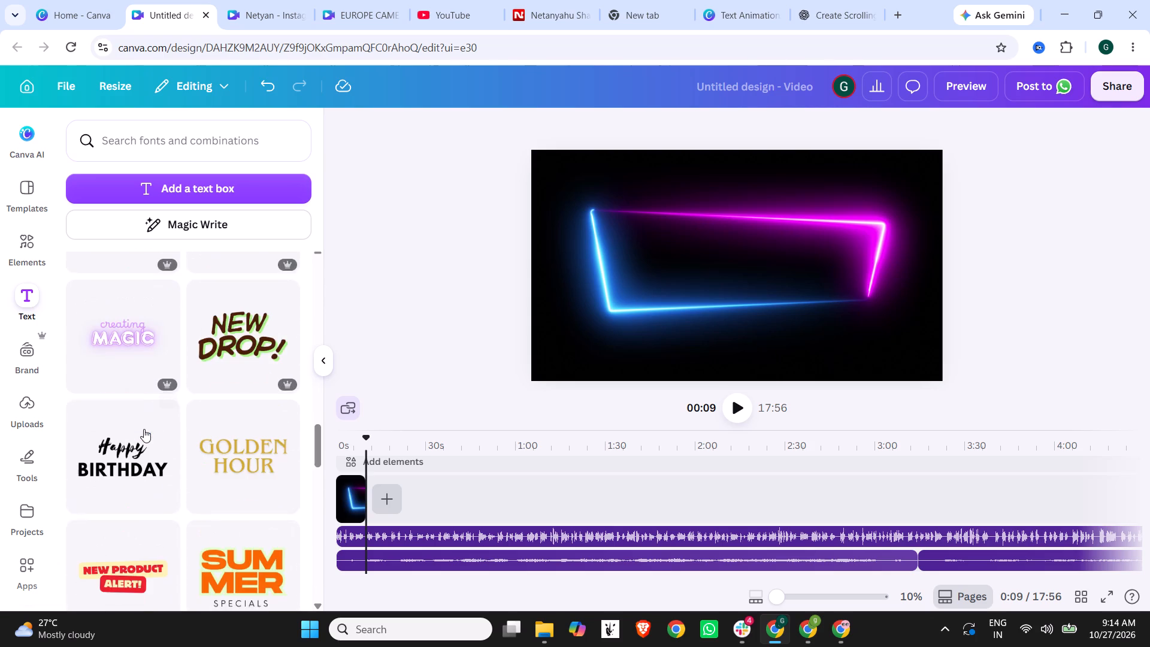
{"action": "scroll", "coordinate": [148, 432], "scroll_direction": "down", "scroll_amount": 5}
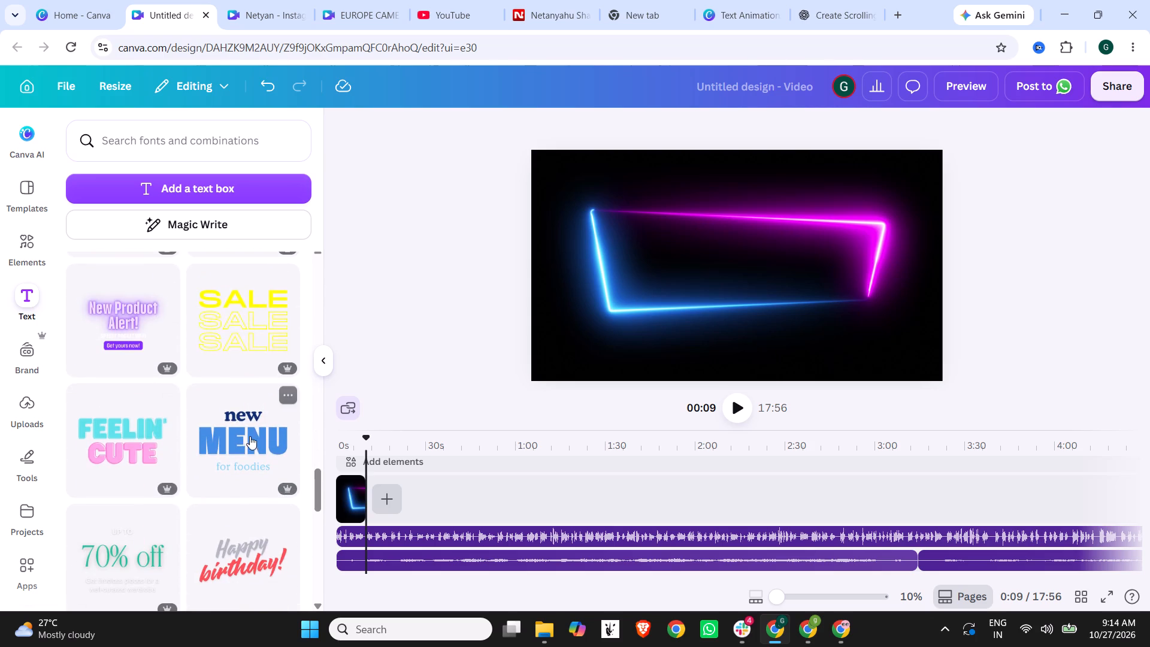
{"action": "scroll", "coordinate": [132, 442], "scroll_direction": "down", "scroll_amount": 7}
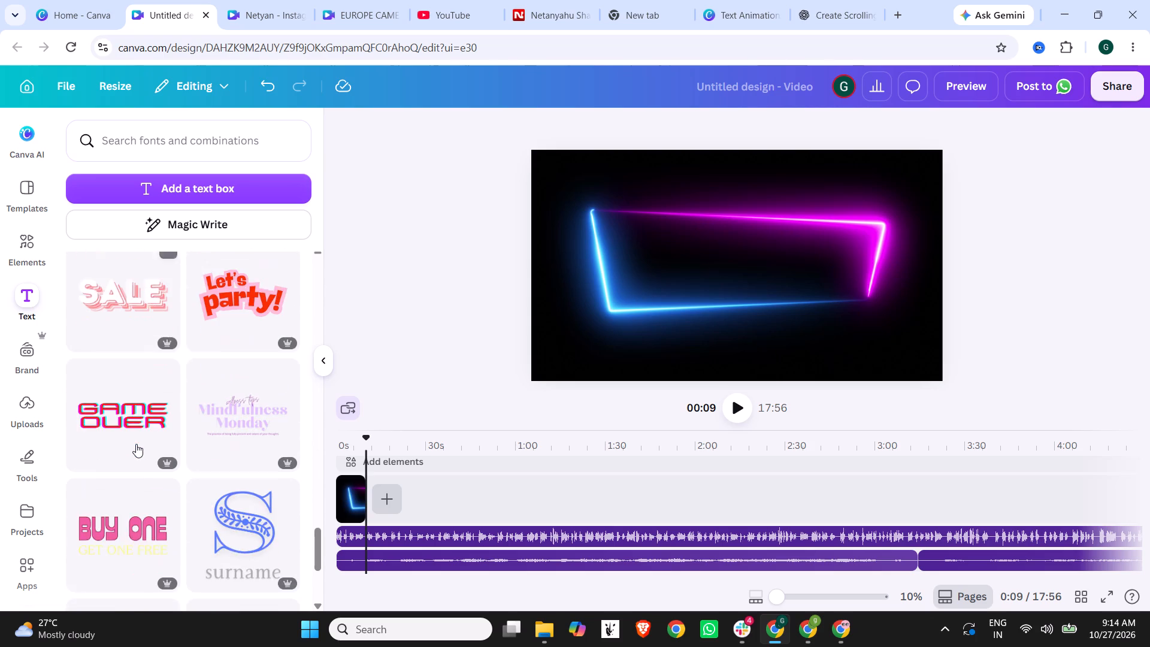
{"action": "scroll", "coordinate": [136, 444], "scroll_direction": "down", "scroll_amount": 10}
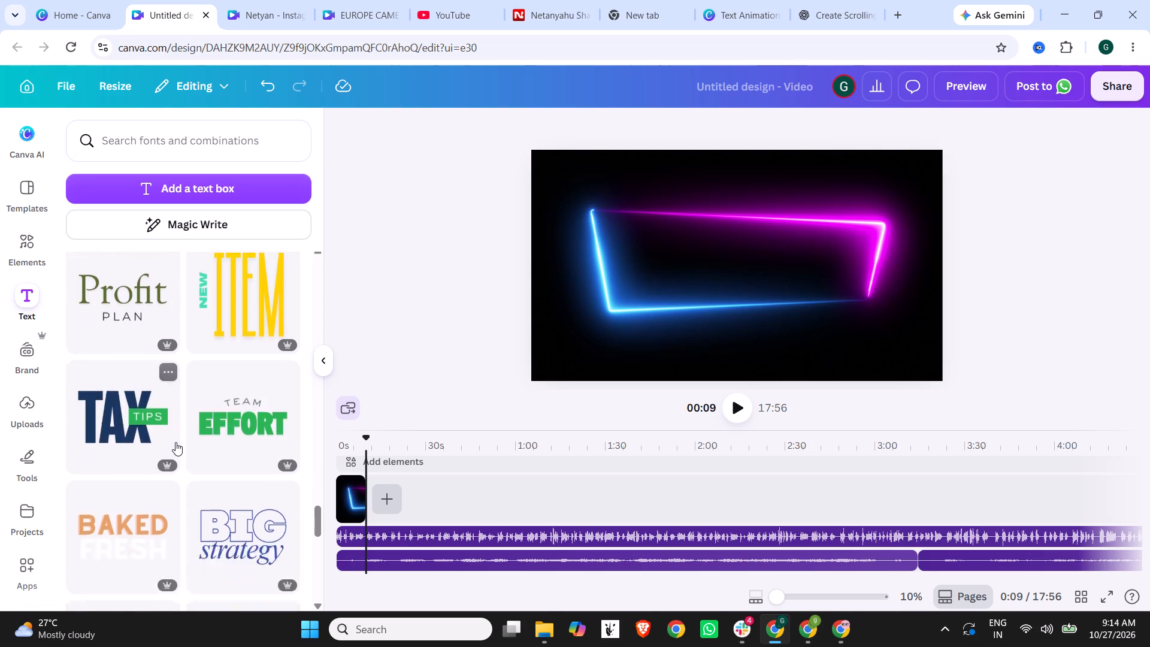
{"action": "scroll", "coordinate": [175, 442], "scroll_direction": "down", "scroll_amount": 9}
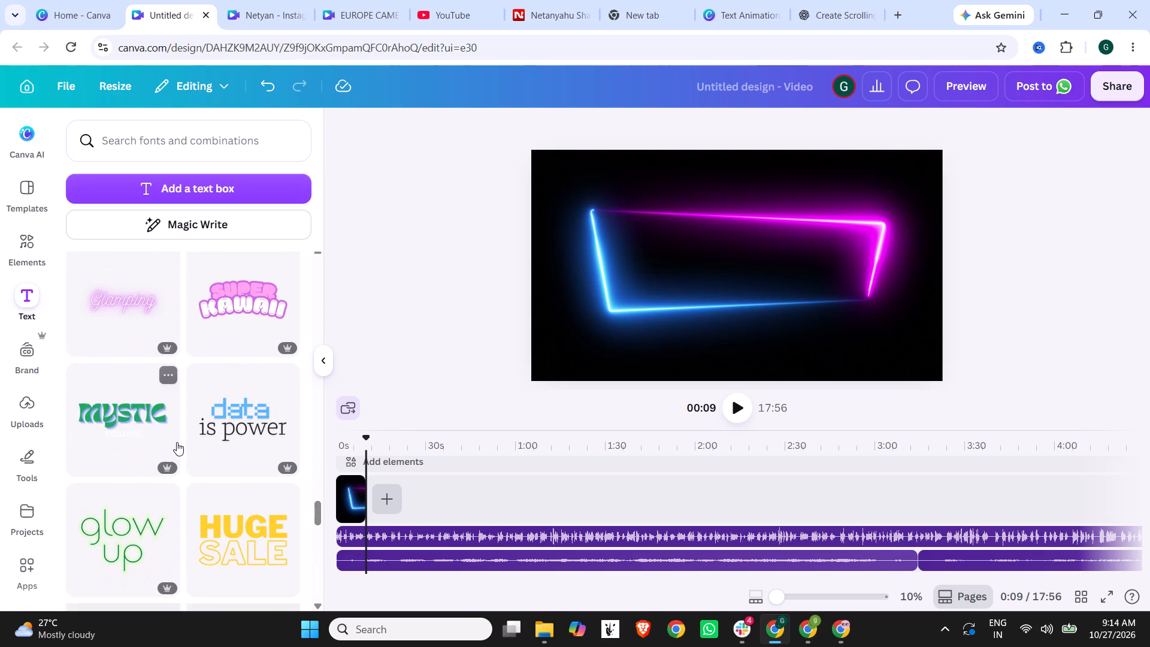
{"action": "scroll", "coordinate": [219, 364], "scroll_direction": "down", "scroll_amount": 4}
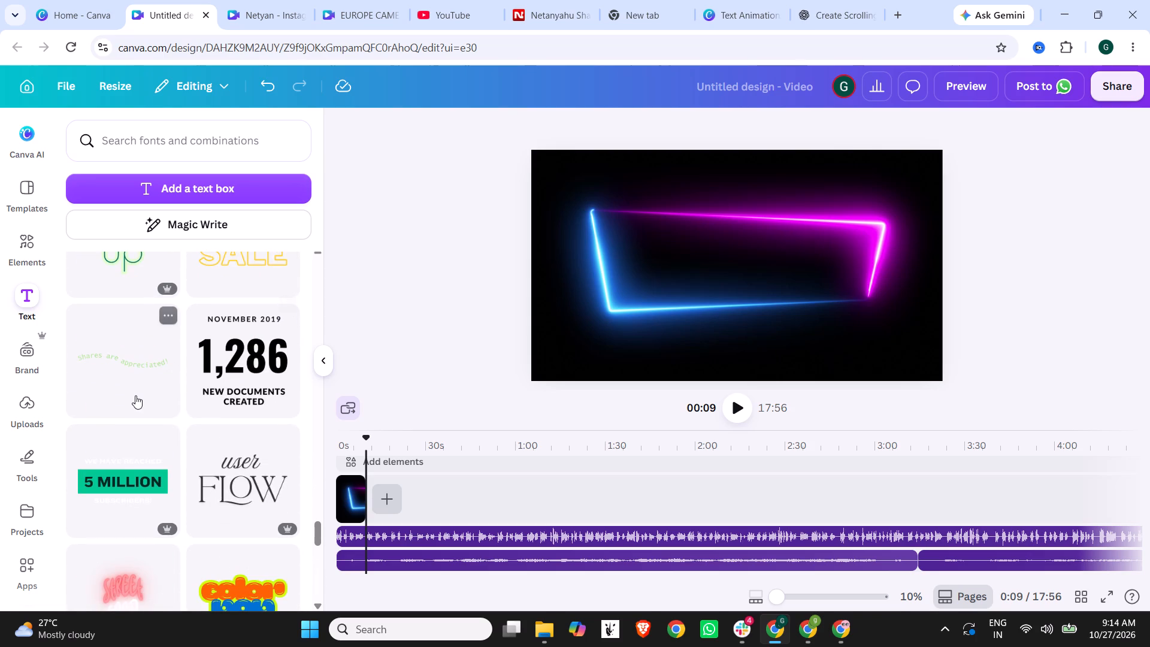
Browse the font combinations and add the pink and yellow neon "Birthday Girl" text over the neon frame video.
{"action": "scroll", "coordinate": [142, 395], "scroll_direction": "down", "scroll_amount": 3}
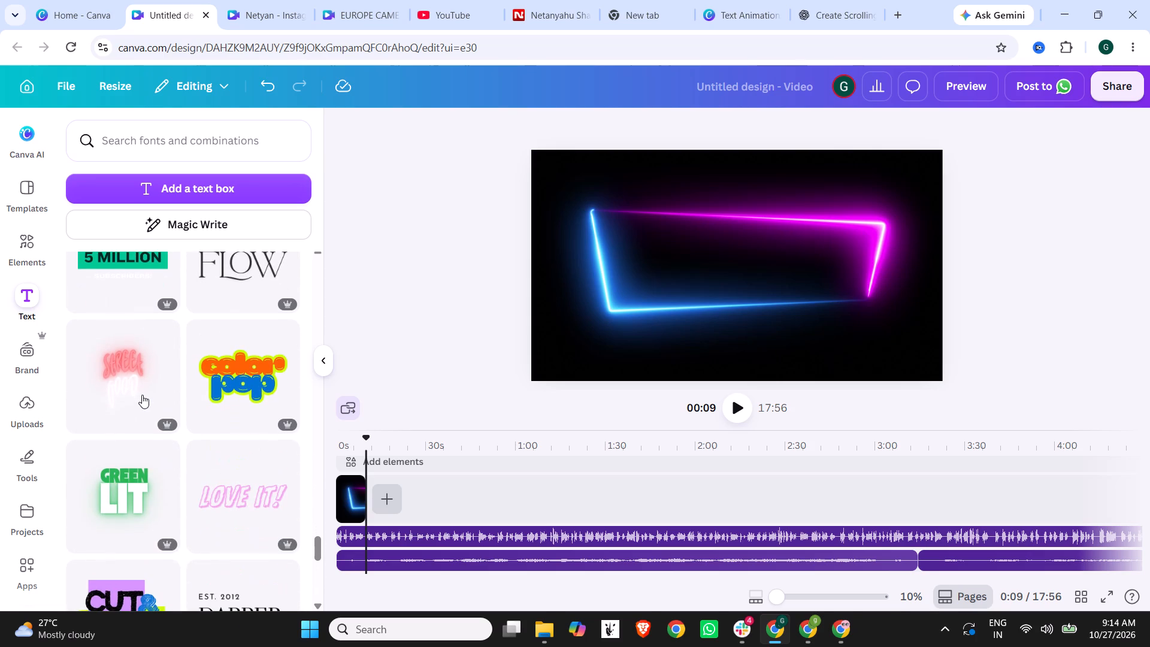
{"action": "scroll", "coordinate": [149, 379], "scroll_direction": "down", "scroll_amount": 3}
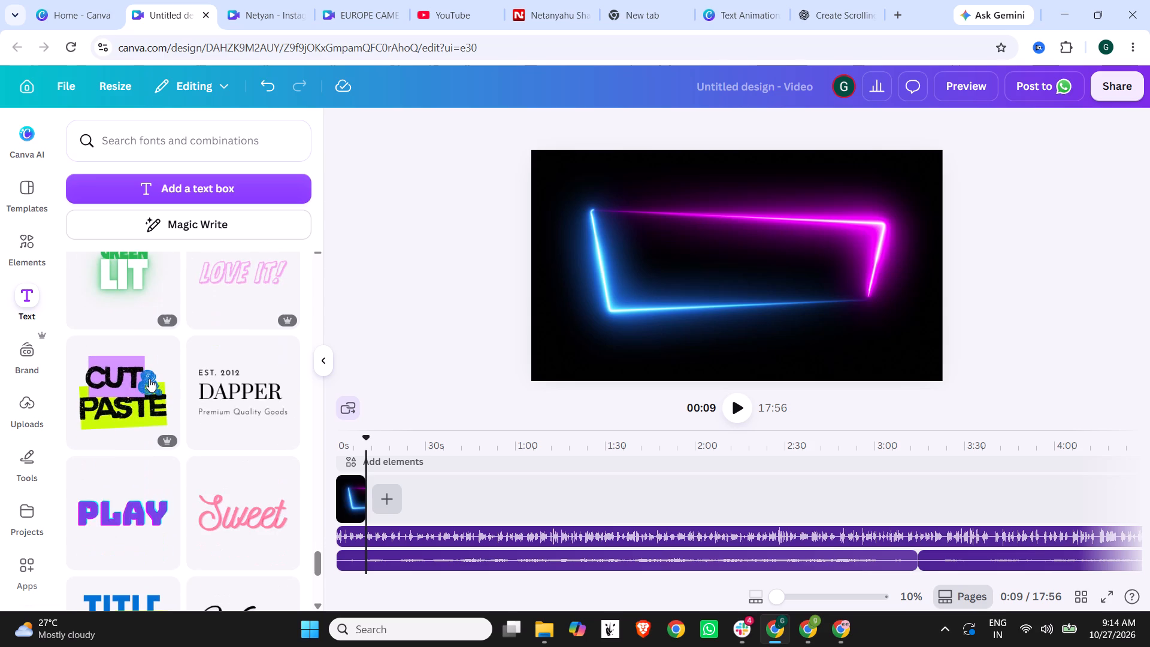
{"action": "scroll", "coordinate": [150, 379], "scroll_direction": "down", "scroll_amount": 3}
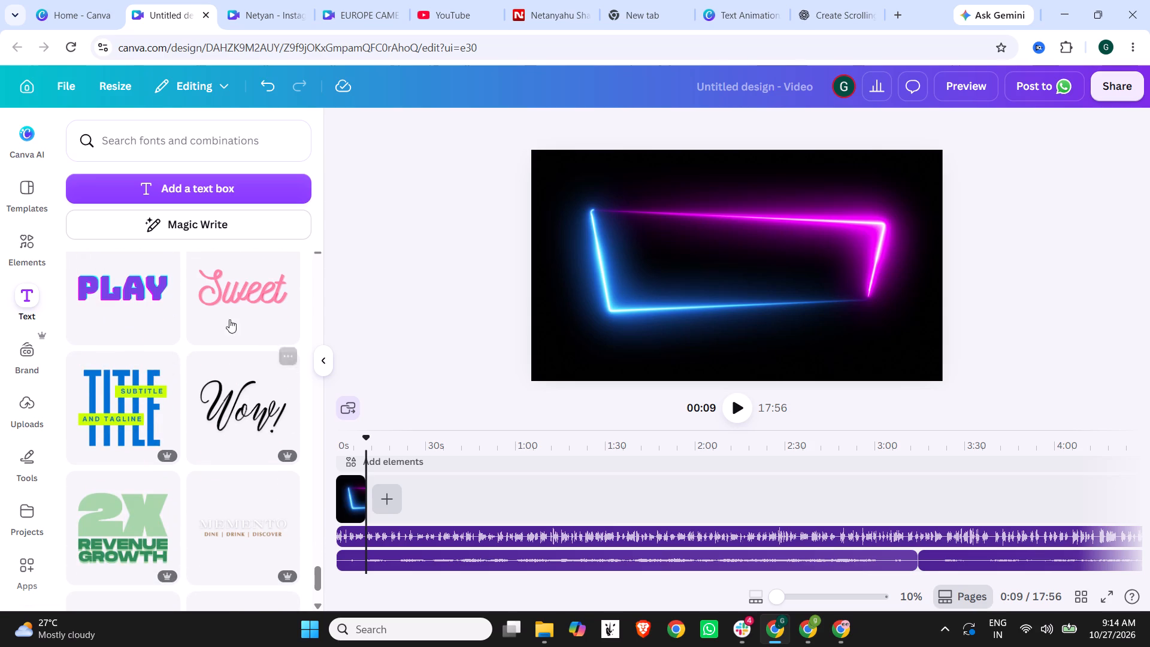
{"action": "scroll", "coordinate": [237, 303], "scroll_direction": "down", "scroll_amount": 5}
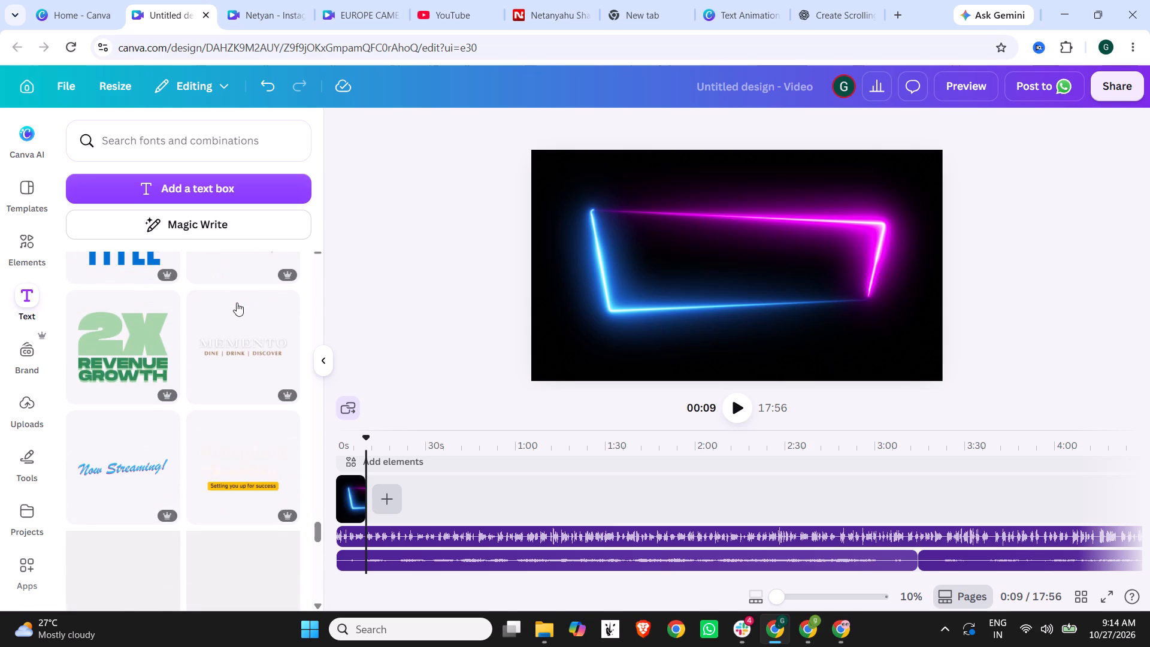
{"action": "scroll", "coordinate": [123, 498], "scroll_direction": "down", "scroll_amount": 3}
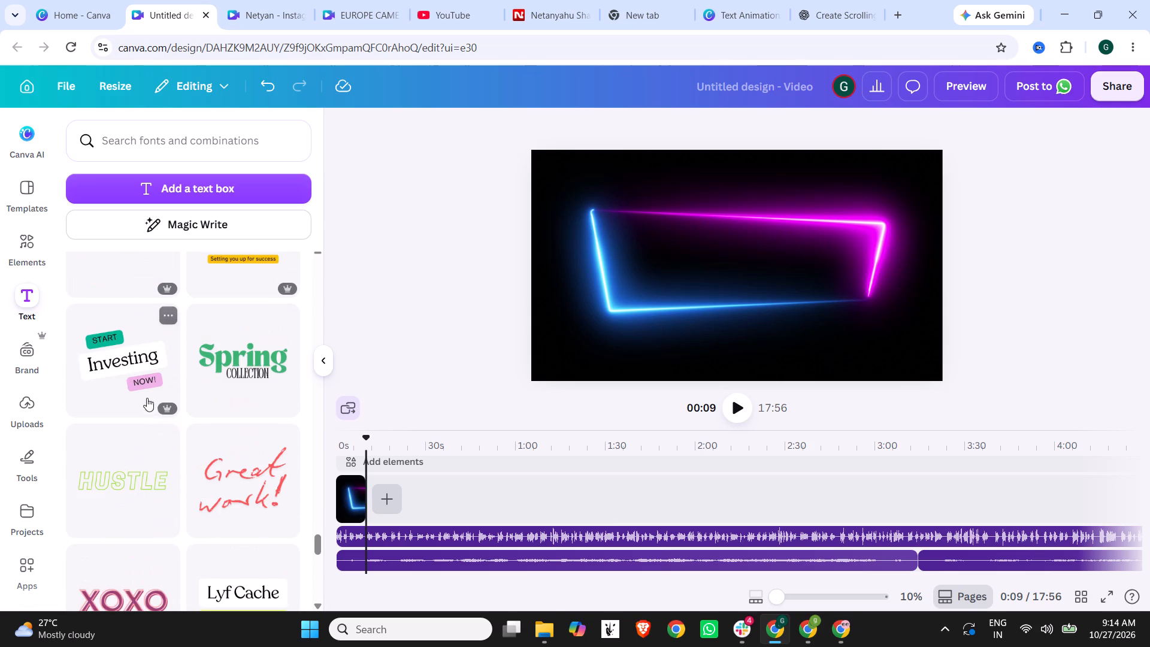
{"action": "scroll", "coordinate": [147, 398], "scroll_direction": "down", "scroll_amount": 4}
{"action": "scroll", "coordinate": [240, 401], "scroll_direction": "down", "scroll_amount": 2}
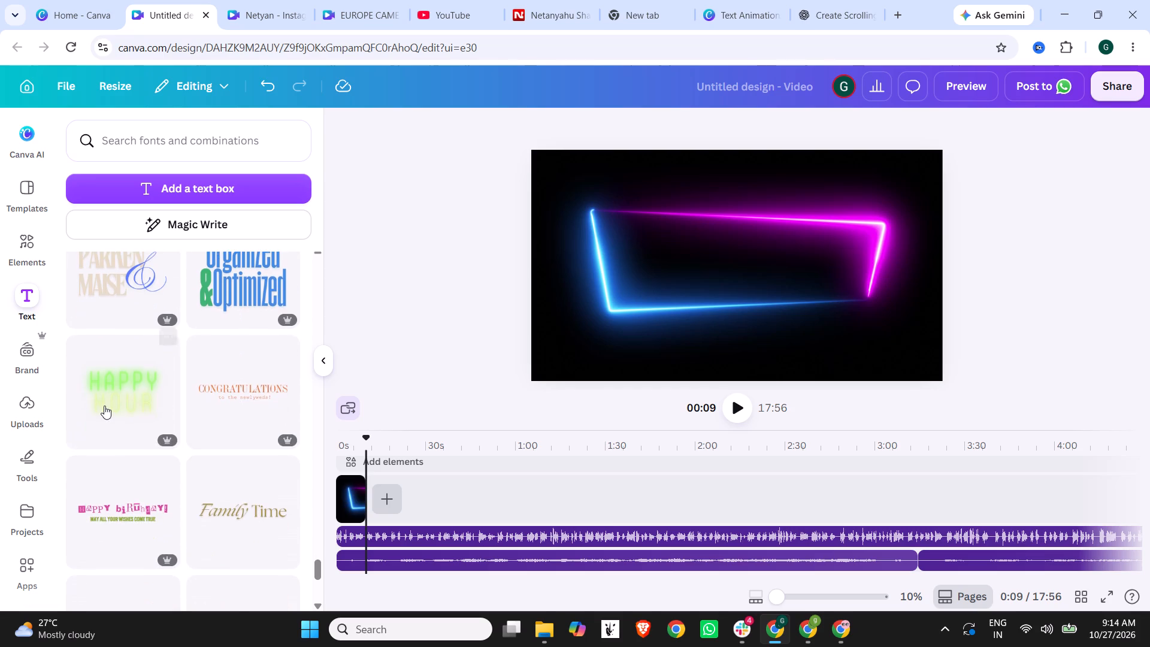
{"action": "scroll", "coordinate": [104, 406], "scroll_direction": "down", "scroll_amount": 3}
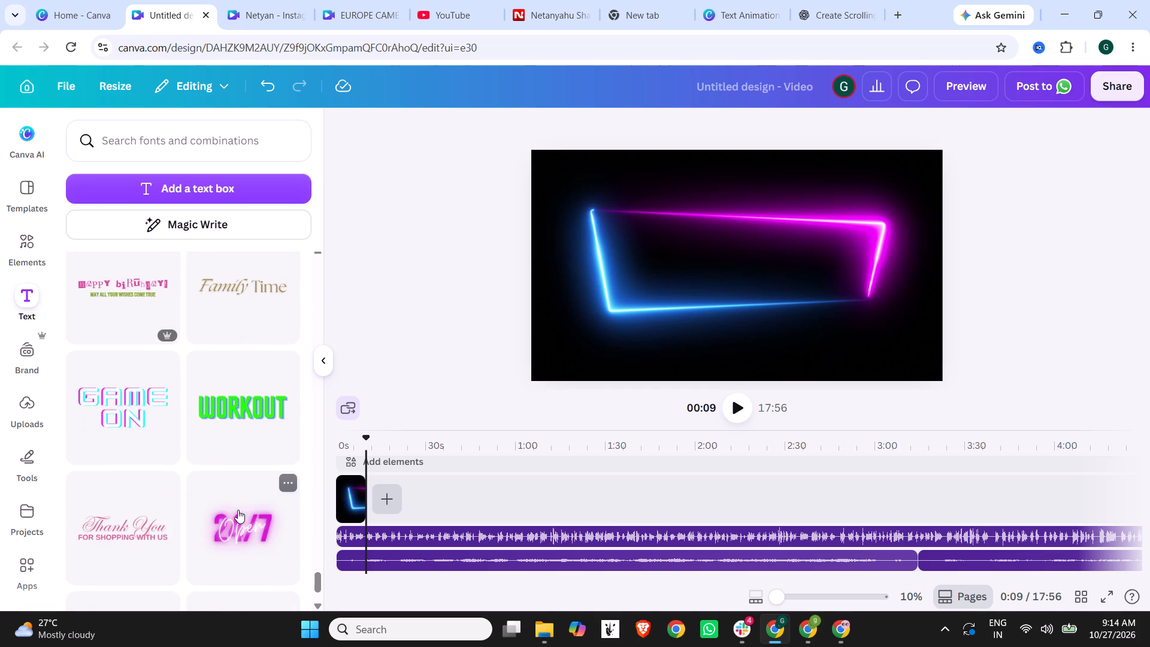
{"action": "scroll", "coordinate": [213, 420], "scroll_direction": "down", "scroll_amount": 3}
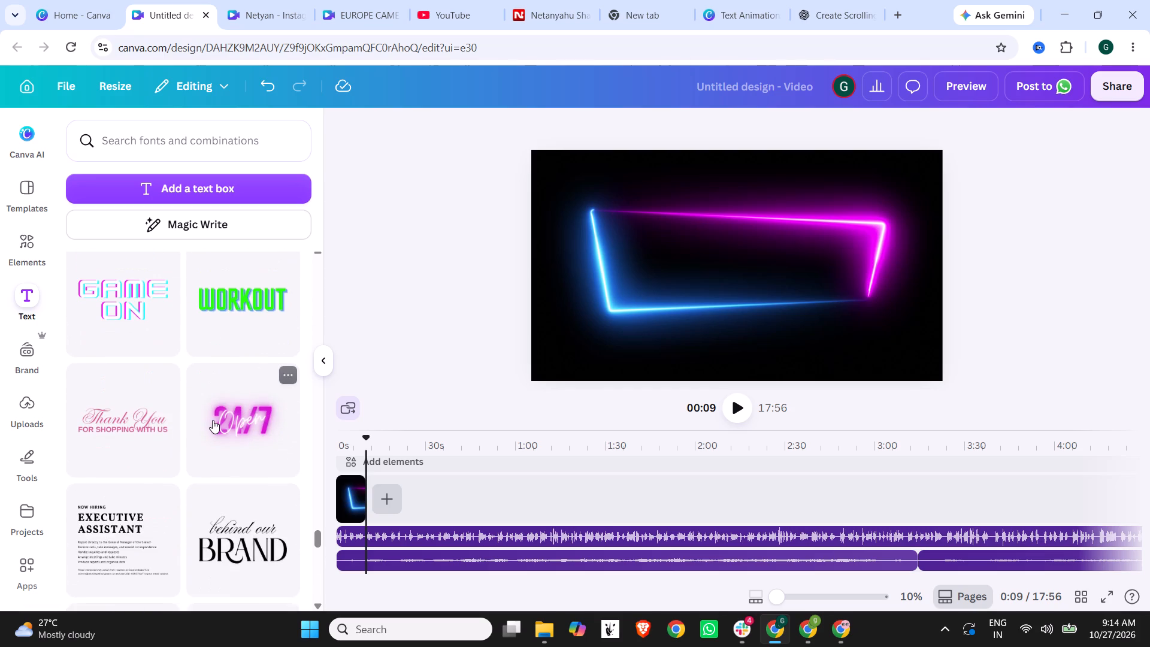
{"action": "scroll", "coordinate": [213, 420], "scroll_direction": "down", "scroll_amount": 4}
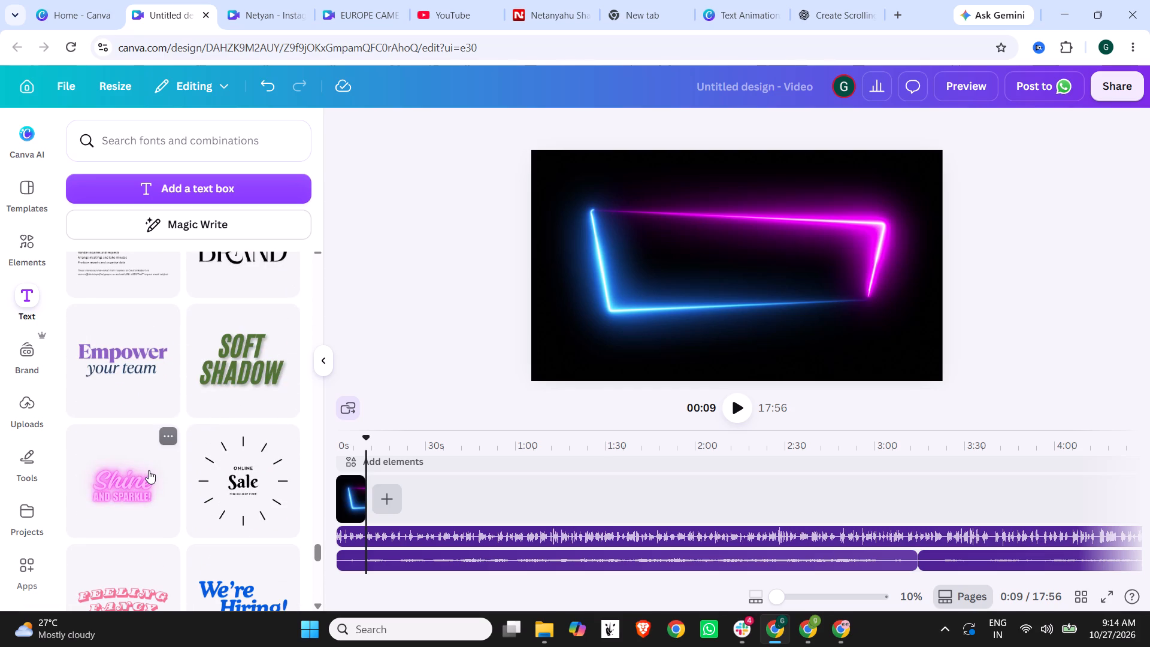
{"action": "scroll", "coordinate": [151, 468], "scroll_direction": "down", "scroll_amount": 7}
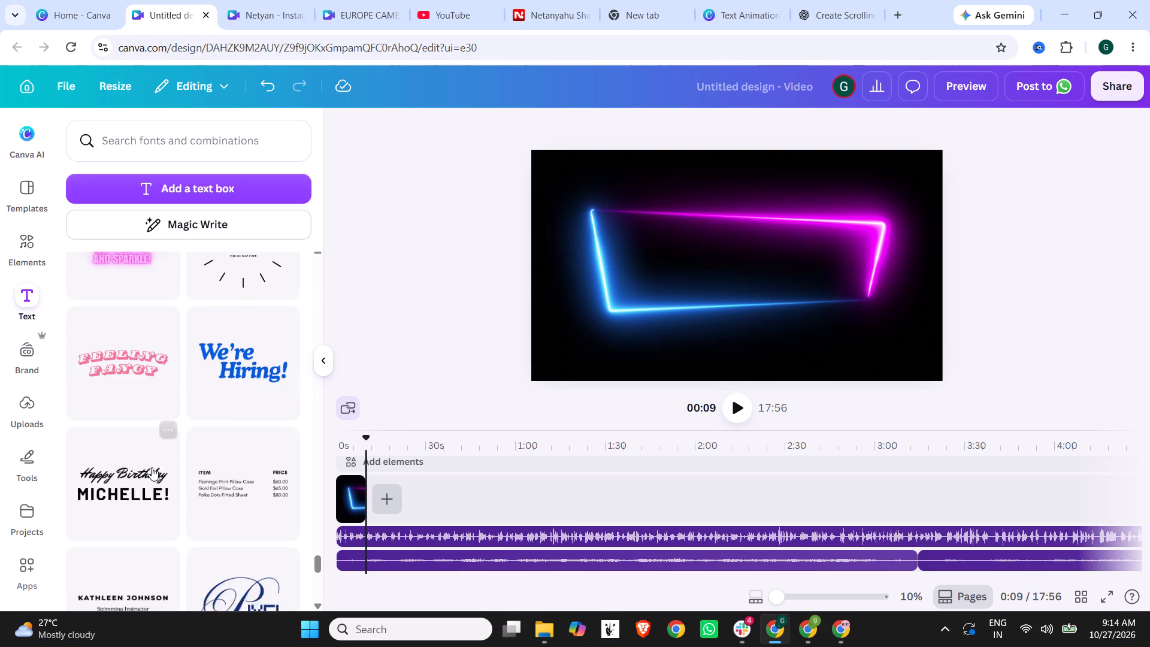
{"action": "scroll", "coordinate": [152, 467], "scroll_direction": "down", "scroll_amount": 3}
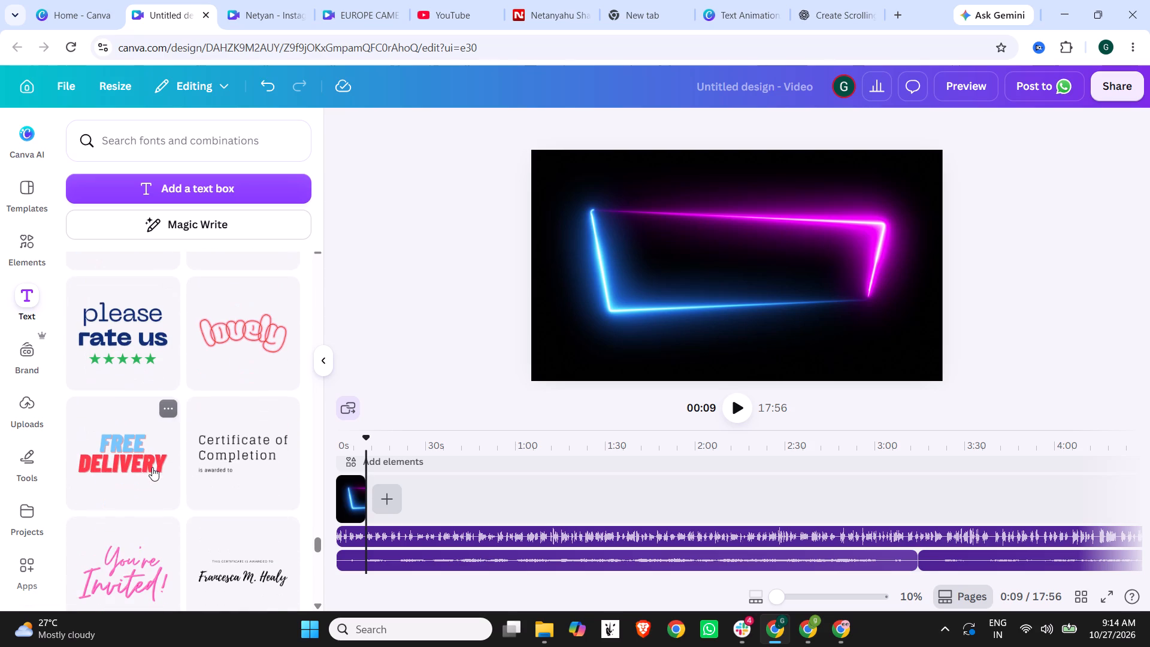
{"action": "scroll", "coordinate": [152, 467], "scroll_direction": "down", "scroll_amount": 4}
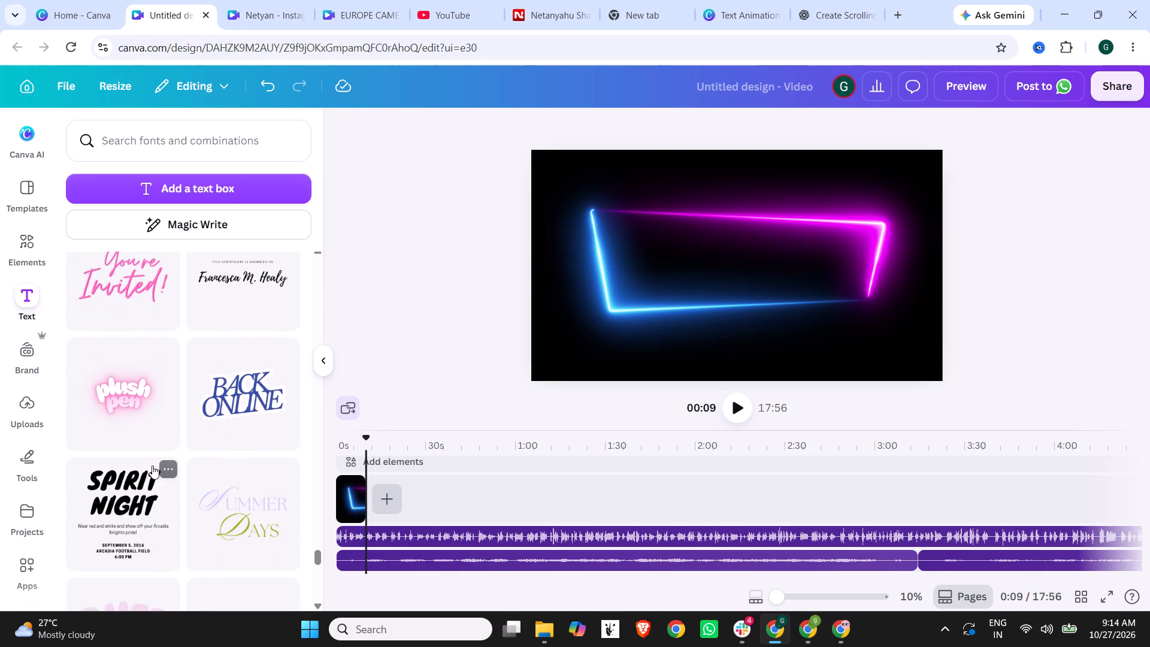
{"action": "scroll", "coordinate": [137, 408], "scroll_direction": "down", "scroll_amount": 4}
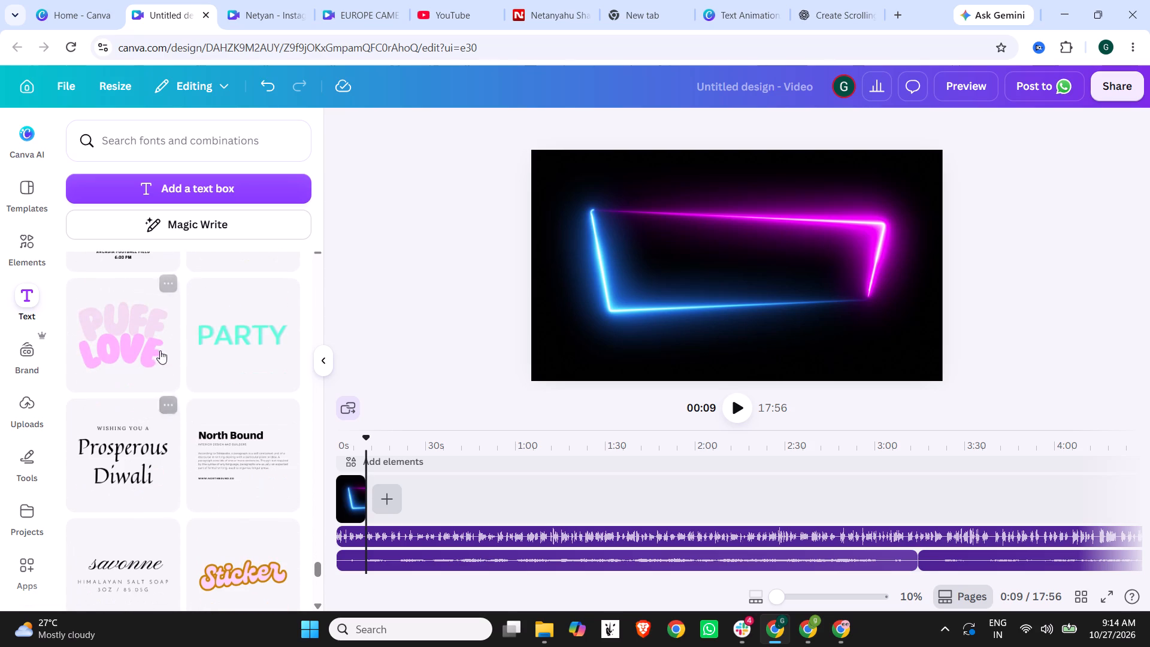
{"action": "scroll", "coordinate": [155, 343], "scroll_direction": "down", "scroll_amount": 7}
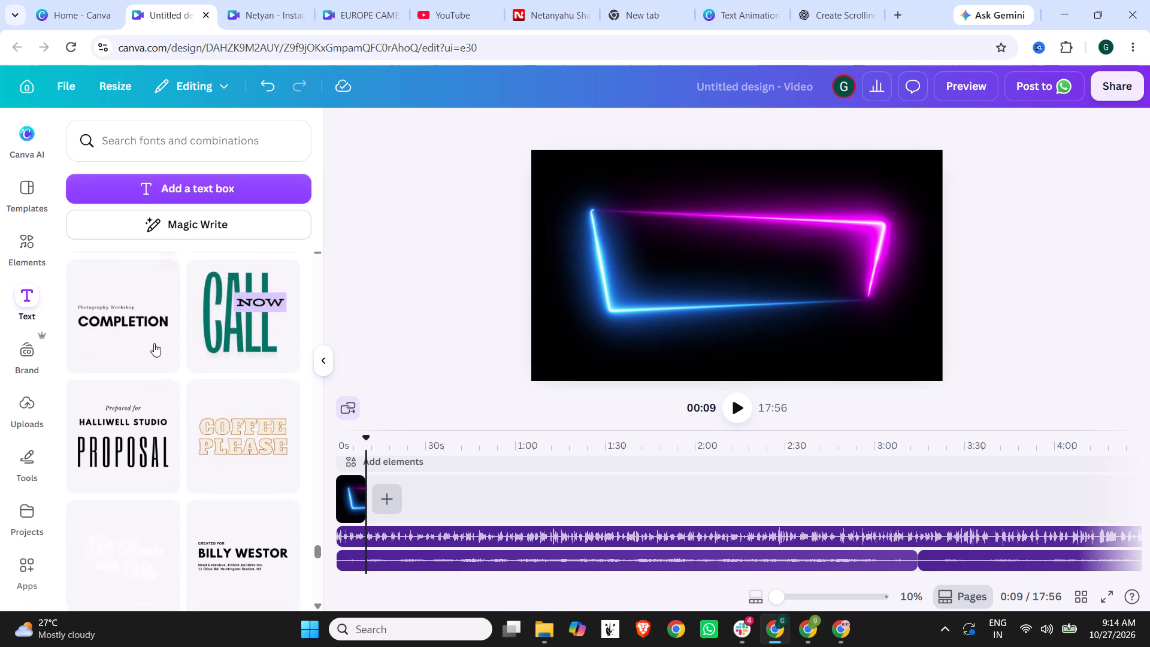
{"action": "scroll", "coordinate": [154, 343], "scroll_direction": "down", "scroll_amount": 5}
{"action": "scroll", "coordinate": [244, 429], "scroll_direction": "up", "scroll_amount": 2}
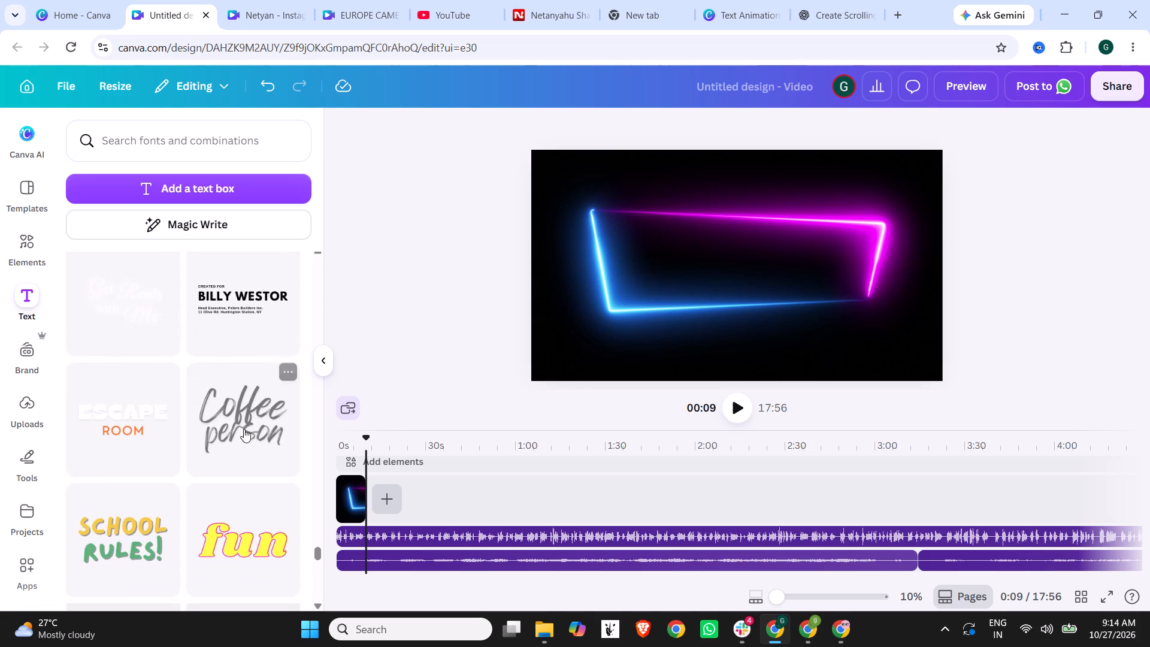
{"action": "scroll", "coordinate": [244, 429], "scroll_direction": "up", "scroll_amount": 2}
{"action": "scroll", "coordinate": [244, 430], "scroll_direction": "down", "scroll_amount": 11}
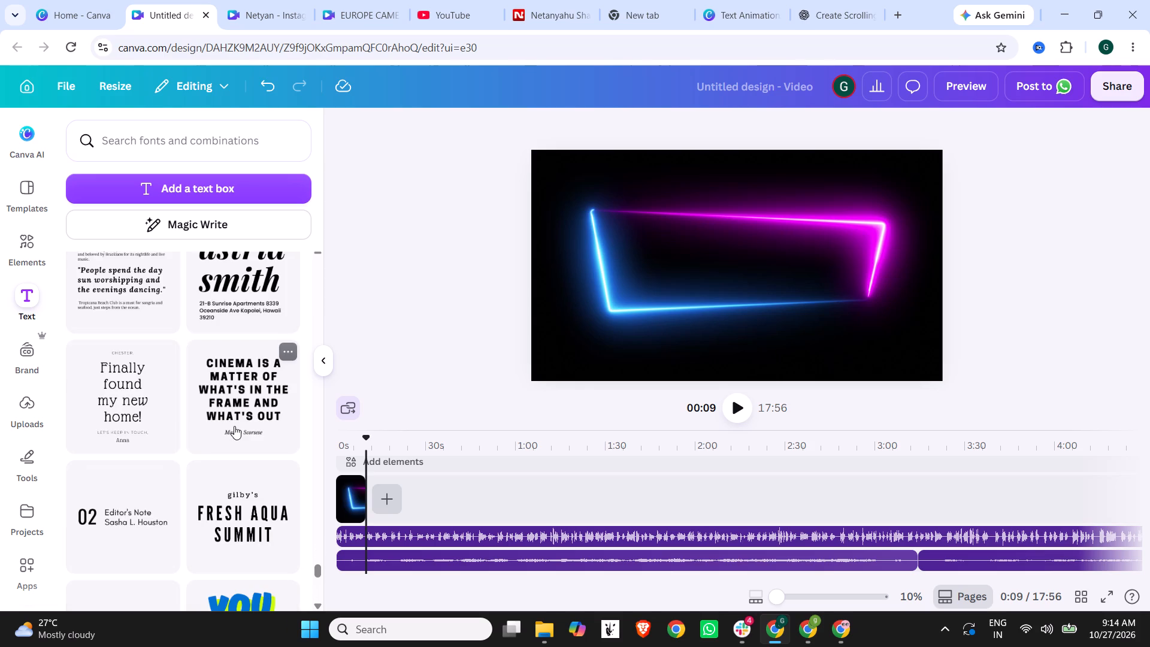
{"action": "scroll", "coordinate": [234, 426], "scroll_direction": "down", "scroll_amount": 3}
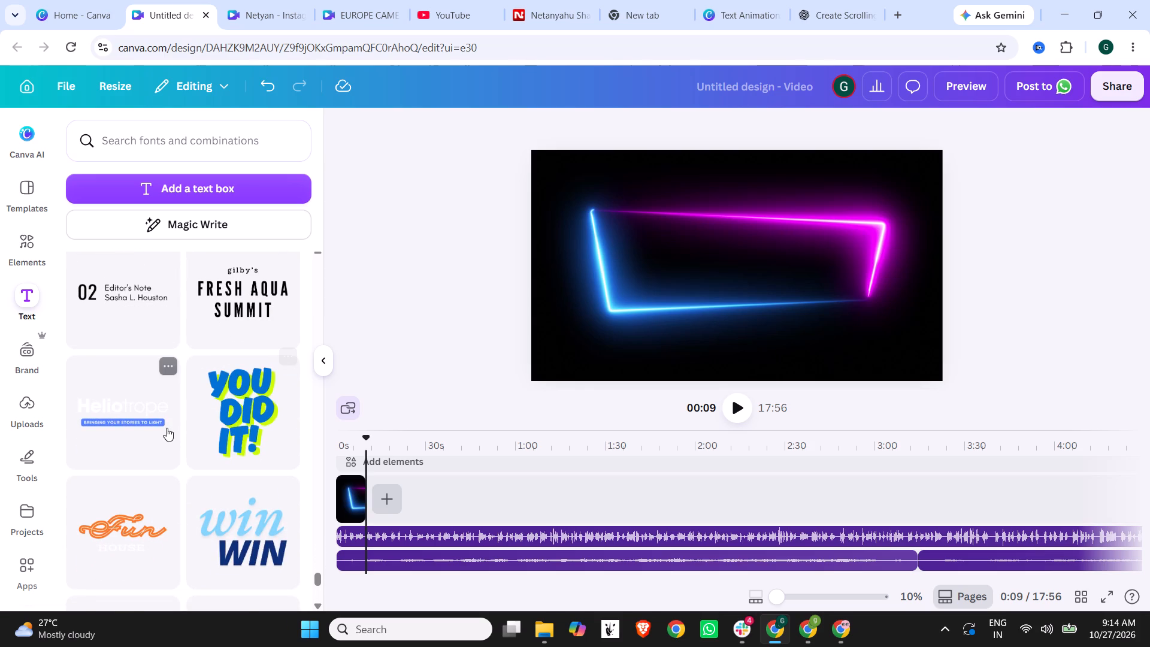
{"action": "scroll", "coordinate": [166, 428], "scroll_direction": "down", "scroll_amount": 8}
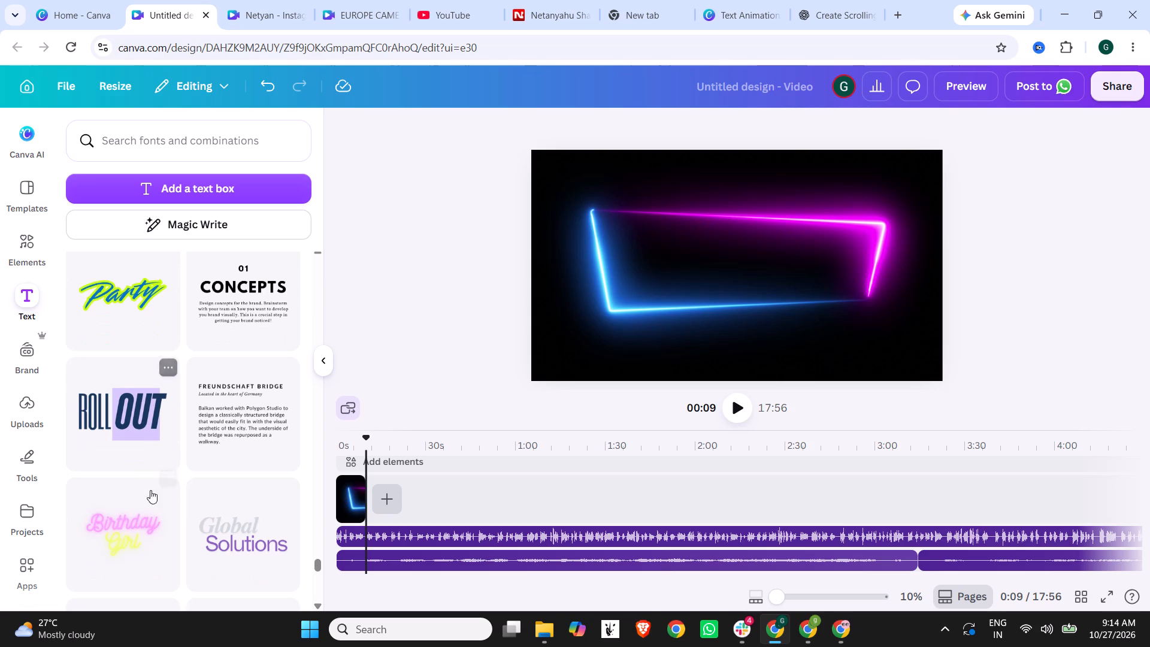
{"action": "left_click", "coordinate": [120, 533]}
Replace "Birthday" with the pasted title "When a Friendship Feels" and replace "Girl" with "One-Sided".
{"action": "double_click", "coordinate": [731, 246]}
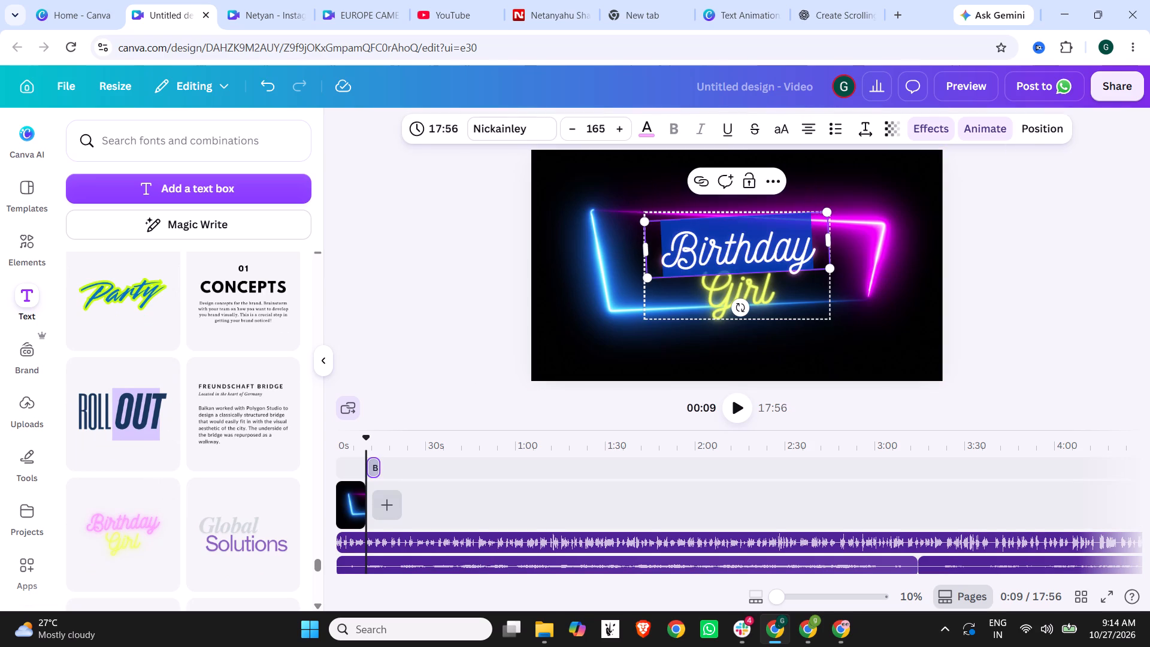
{"action": "key", "text": "ctrl+v"}
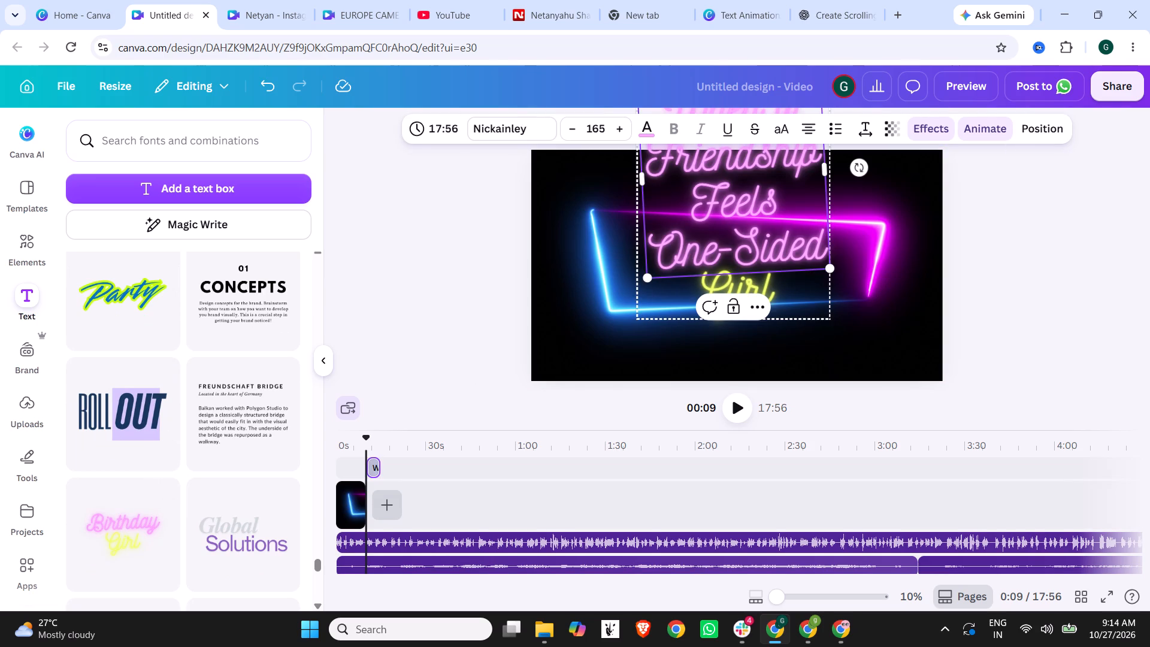
{"action": "left_click", "coordinate": [777, 250]}
{"action": "left_click_drag", "start_coordinate": [653, 249], "coordinate": [804, 248]}
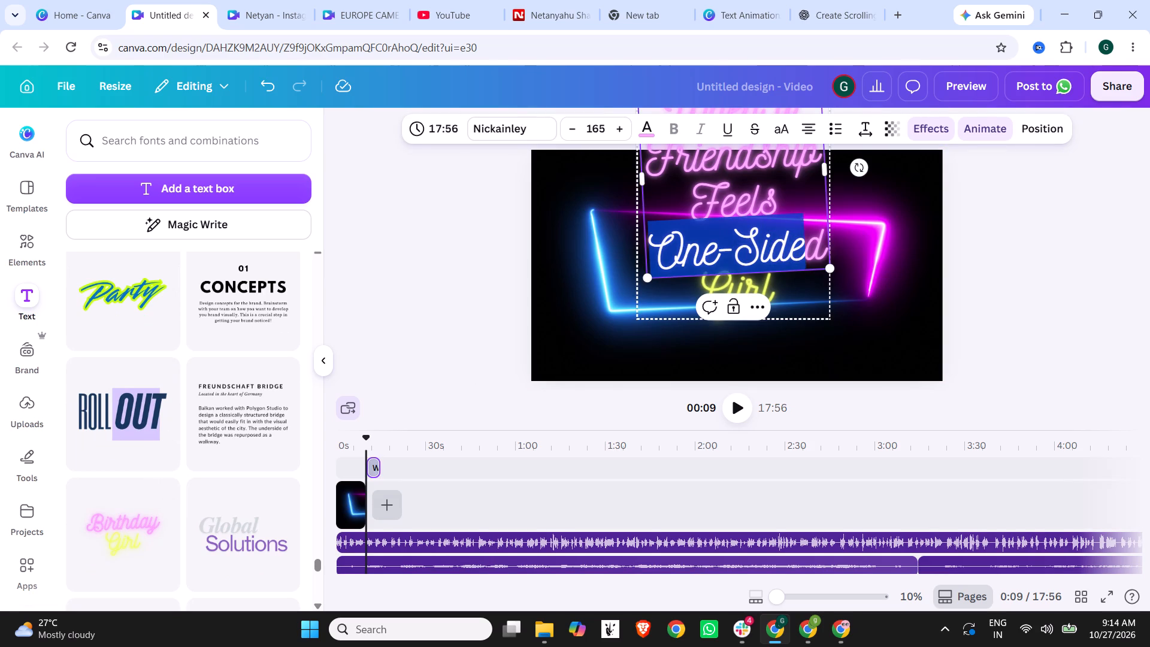
{"action": "left_click_drag", "start_coordinate": [804, 248], "coordinate": [825, 247]}
{"action": "key", "text": "ctrl+x"}
{"action": "double_click", "coordinate": [739, 285]}
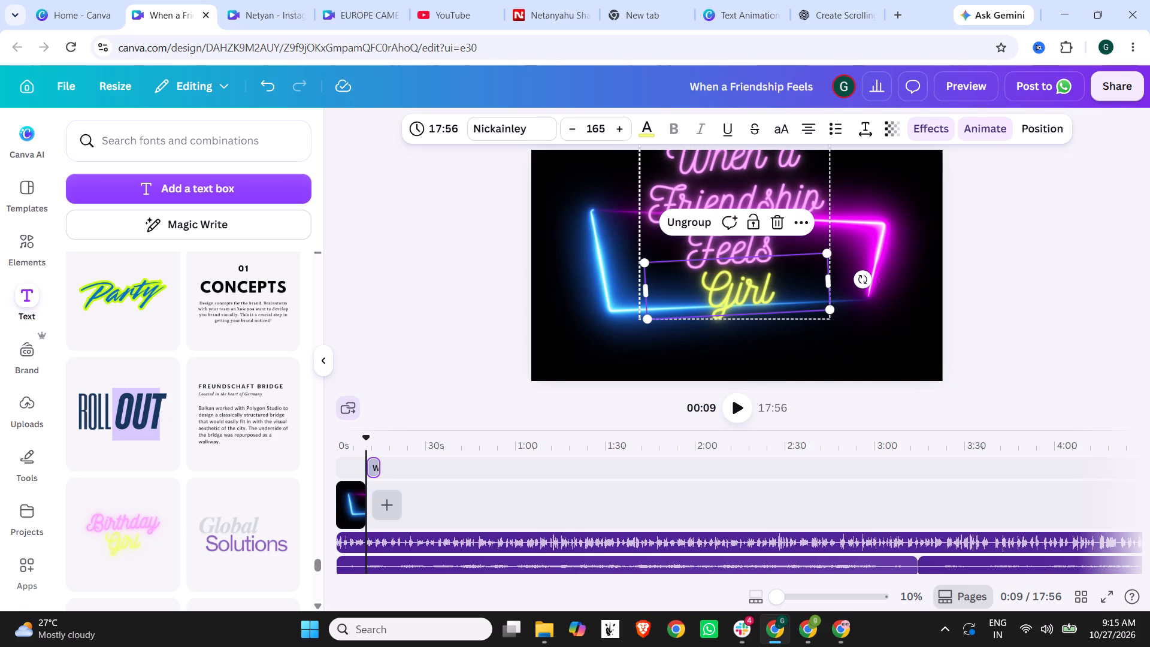
{"action": "key", "text": "ctrl+v"}
{"action": "left_click", "coordinate": [907, 289]}
Fit the pink "When a Friendship Feels" text on one line by widening its text box and reducing its font size to 99.
{"action": "scroll", "coordinate": [834, 332], "scroll_direction": "up", "scroll_amount": 2}
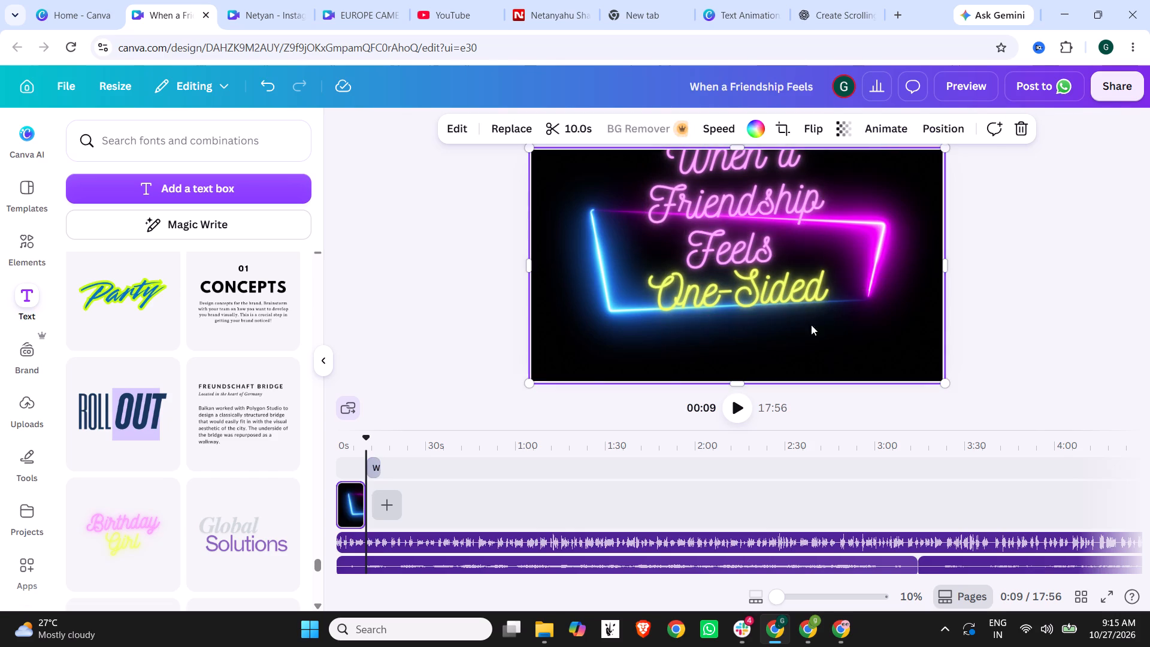
{"action": "triple_click", "coordinate": [707, 249]}
{"action": "left_click", "coordinate": [575, 129]}
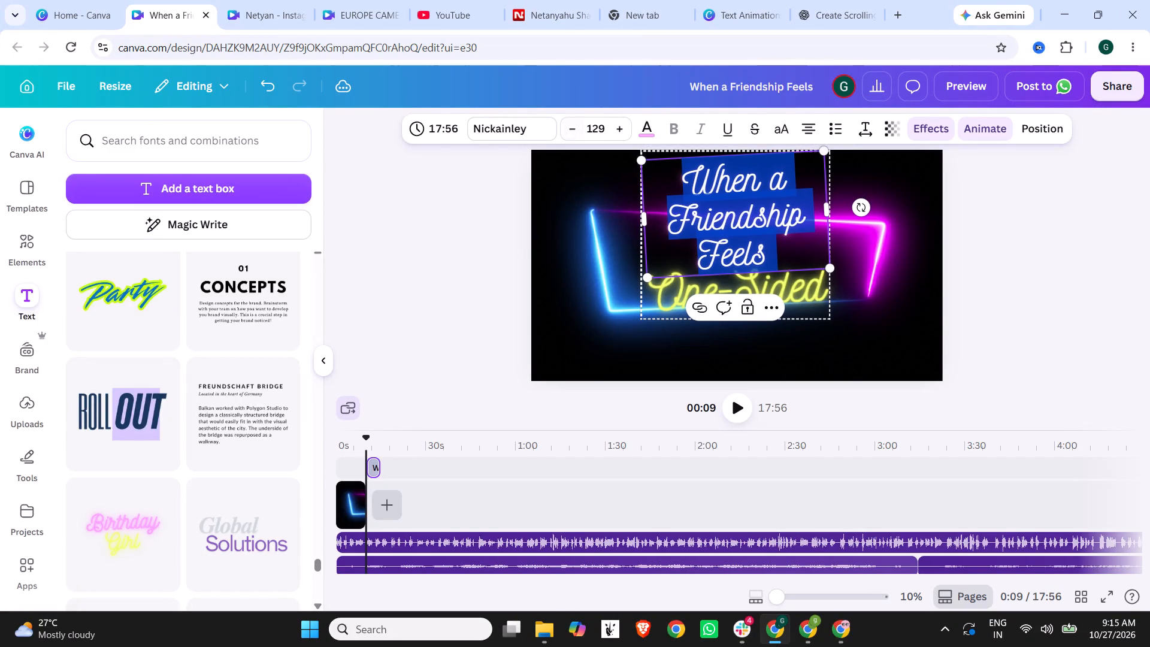
{"action": "left_click_drag", "start_coordinate": [639, 219], "coordinate": [598, 219]}
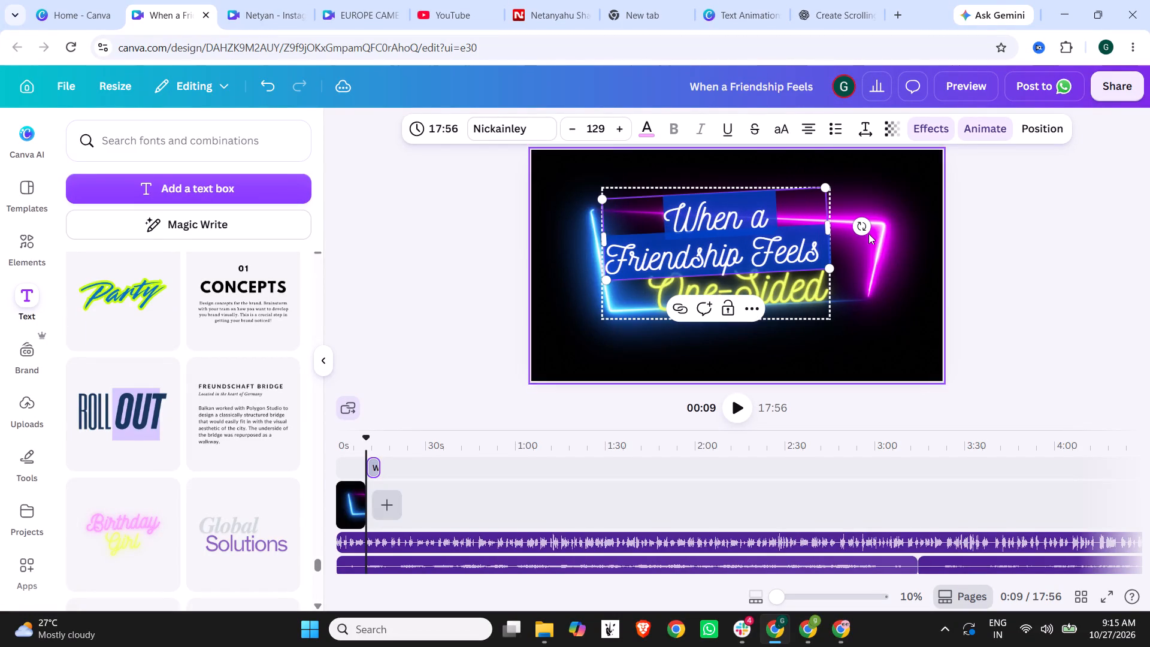
{"action": "left_click", "coordinate": [827, 228]}
{"action": "left_click_drag", "start_coordinate": [830, 227], "coordinate": [873, 227]}
{"action": "left_click", "coordinate": [928, 297]}
{"action": "left_click", "coordinate": [890, 249]}
{"action": "left_click", "coordinate": [882, 246]}
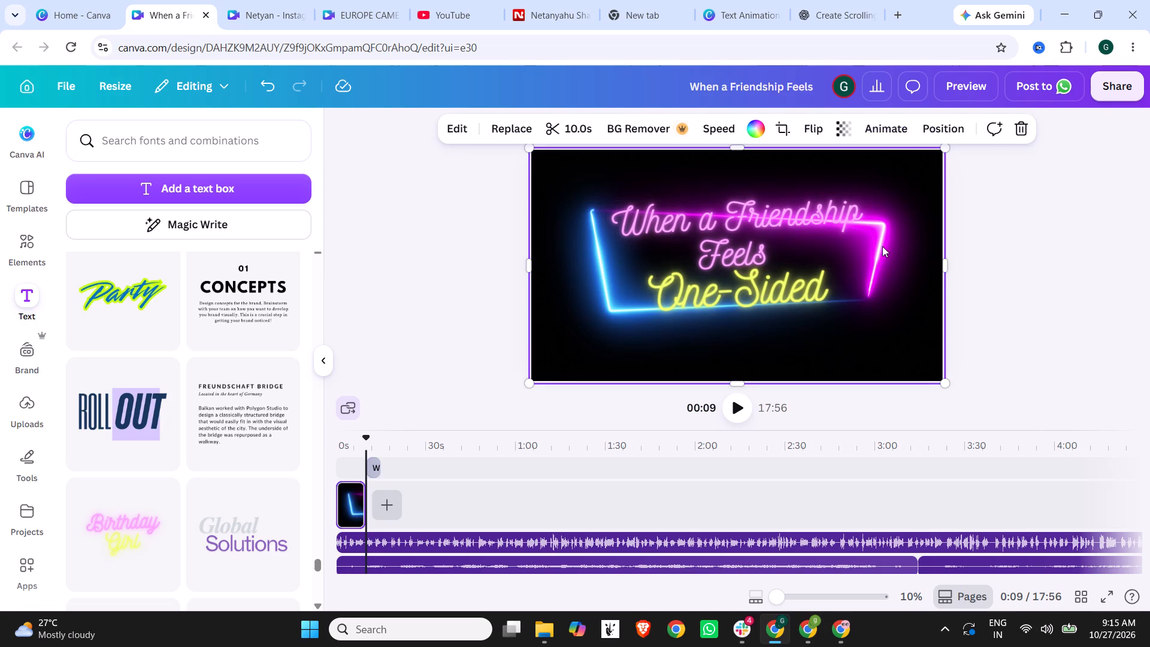
{"action": "triple_click", "coordinate": [794, 229]}
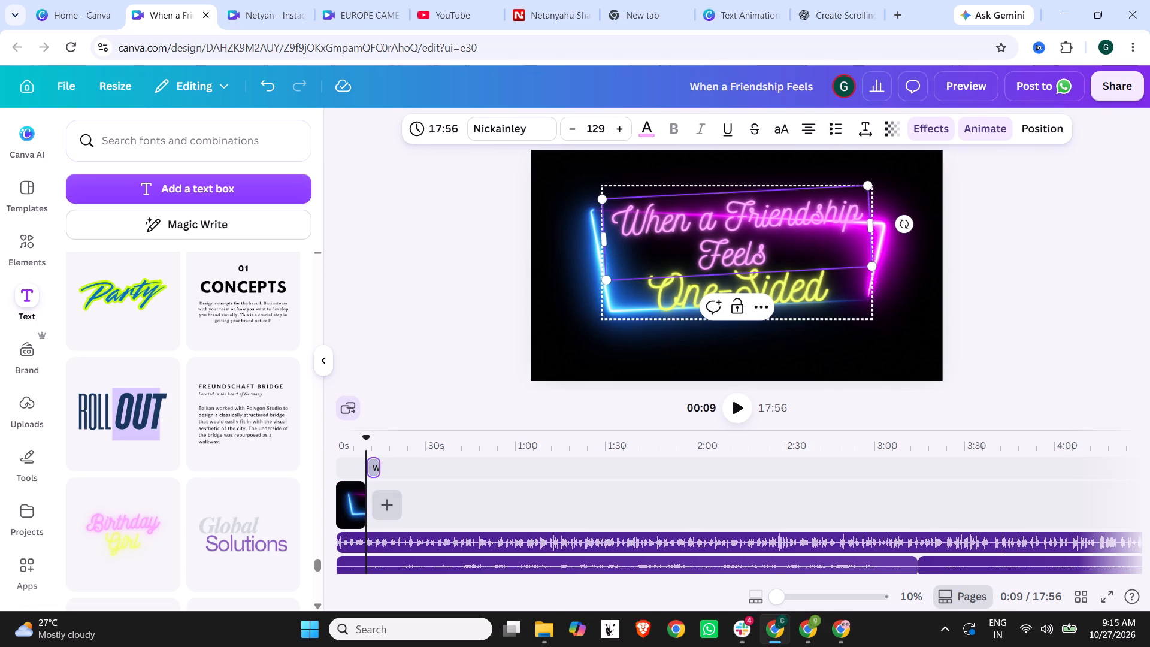
{"action": "left_click_drag", "start_coordinate": [773, 255], "coordinate": [622, 226]}
{"action": "left_click", "coordinate": [578, 131]}
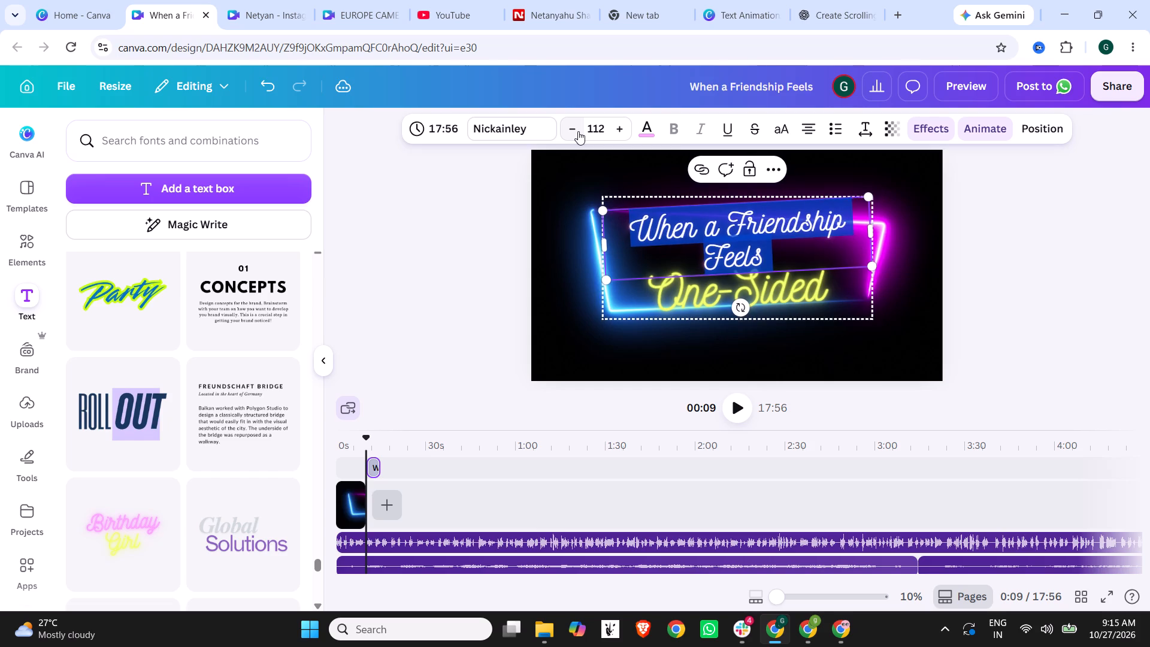
{"action": "left_click", "coordinate": [891, 187]}
Move the two-line title group up slightly so it sits centred inside the neon frame.
{"action": "left_click", "coordinate": [767, 273]}
{"action": "left_click_drag", "start_coordinate": [736, 268], "coordinate": [742, 258]}
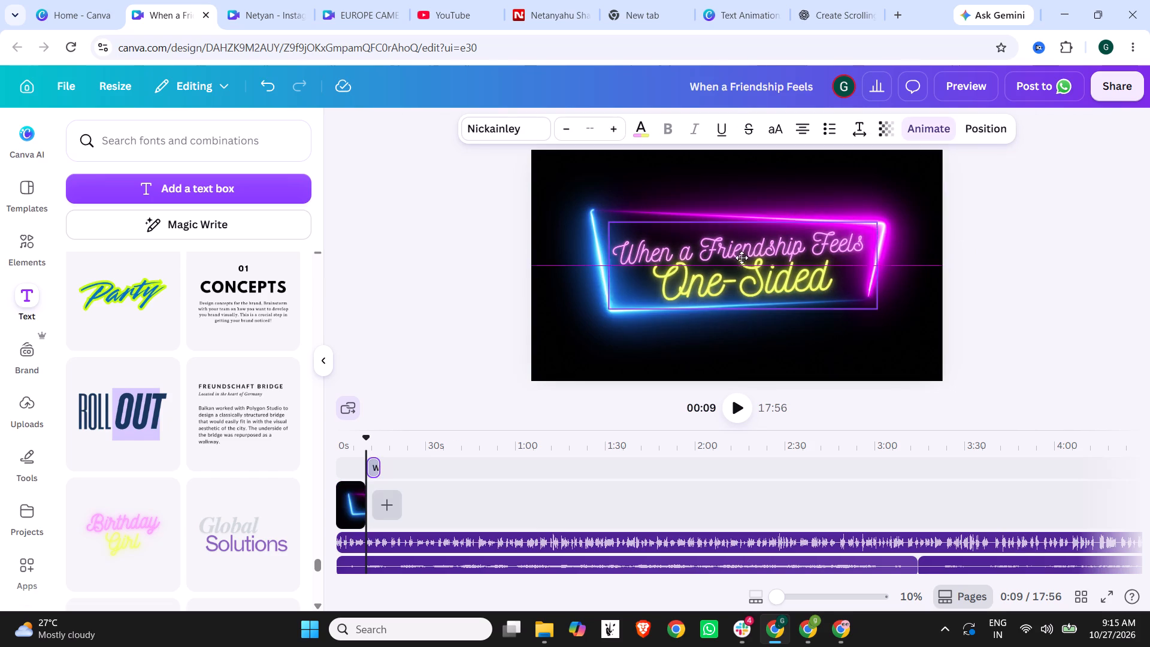
{"action": "left_click_drag", "start_coordinate": [742, 258], "coordinate": [739, 253]}
{"action": "left_click", "coordinate": [556, 193]}
{"action": "left_click", "coordinate": [373, 216]}
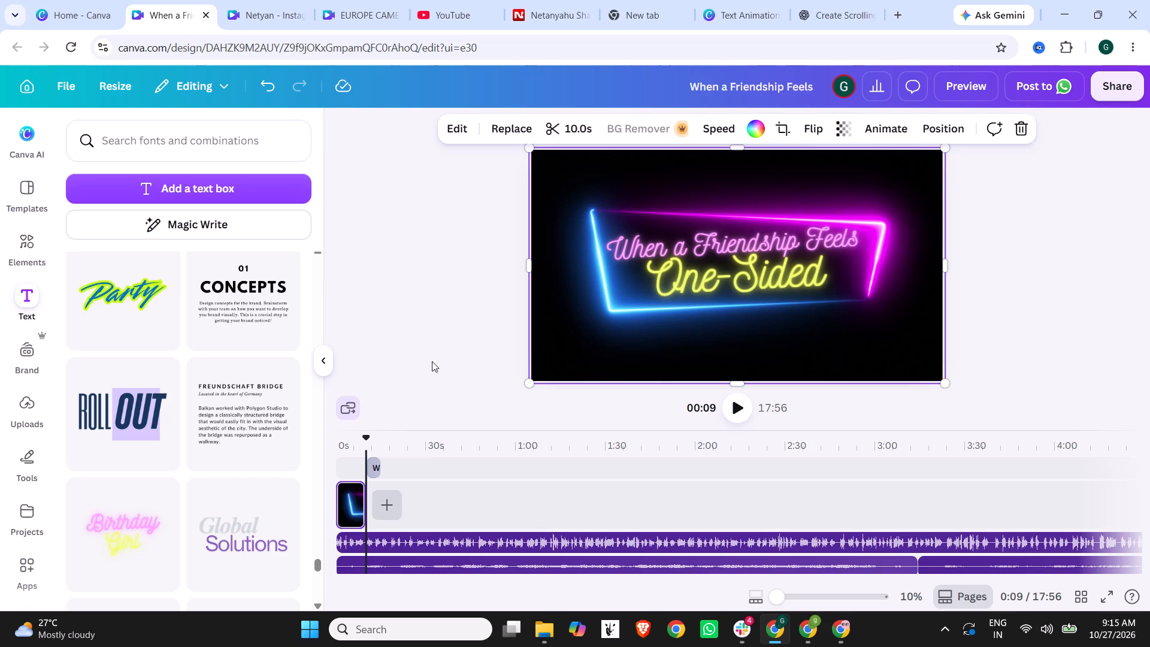
Open the animation options for the title group and look through the available effects.
{"action": "left_click", "coordinate": [717, 260]}
{"action": "left_click", "coordinate": [940, 129]}
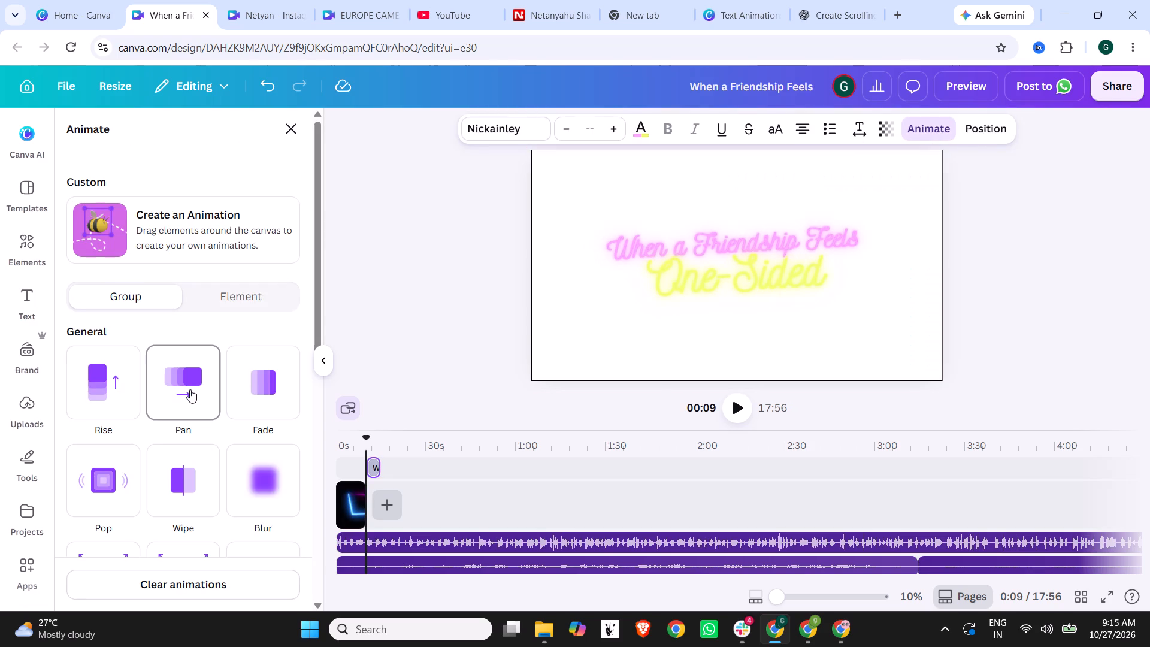
{"action": "scroll", "coordinate": [174, 412], "scroll_direction": "down", "scroll_amount": 4}
{"action": "scroll", "coordinate": [193, 469], "scroll_direction": "down", "scroll_amount": 3}
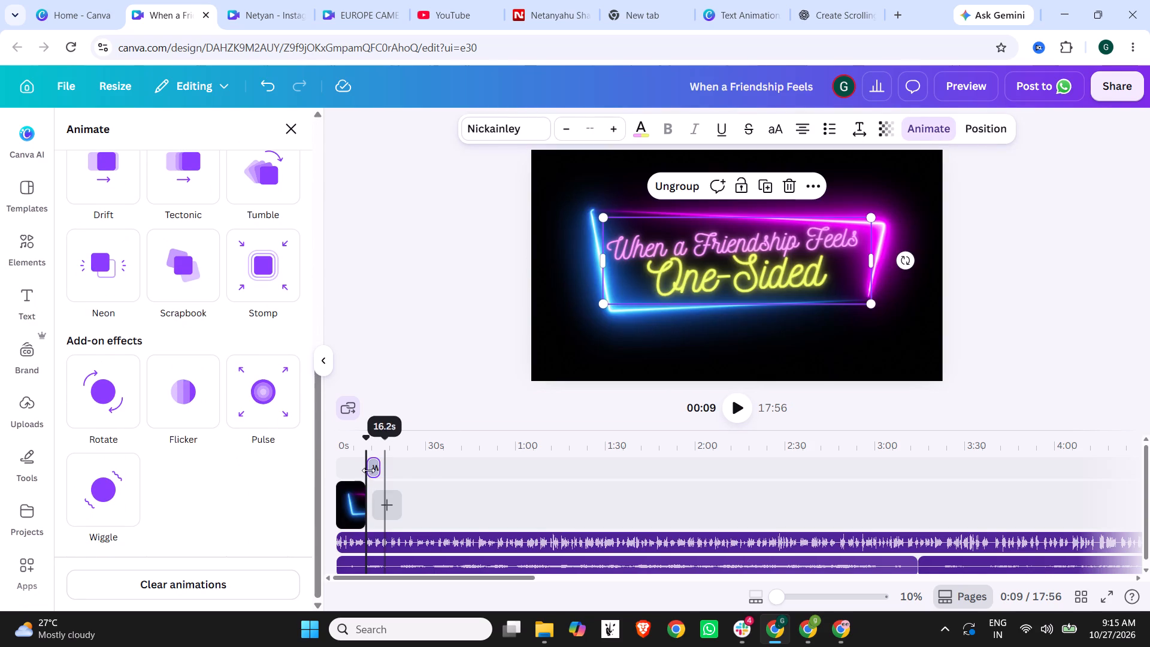
Move the title to the start of the timeline and extend its duration to match the 10-second neon frame clip.
{"action": "left_click", "coordinate": [373, 468]}
{"action": "left_click_drag", "start_coordinate": [374, 465], "coordinate": [343, 466]}
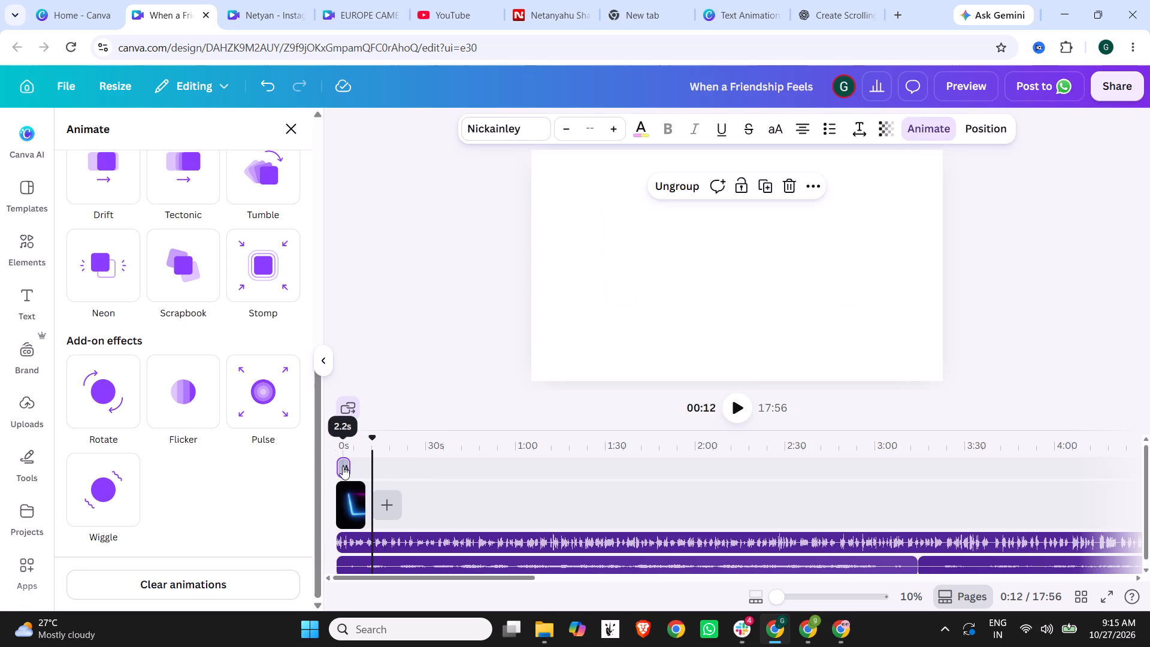
{"action": "left_click_drag", "start_coordinate": [347, 468], "coordinate": [377, 468]}
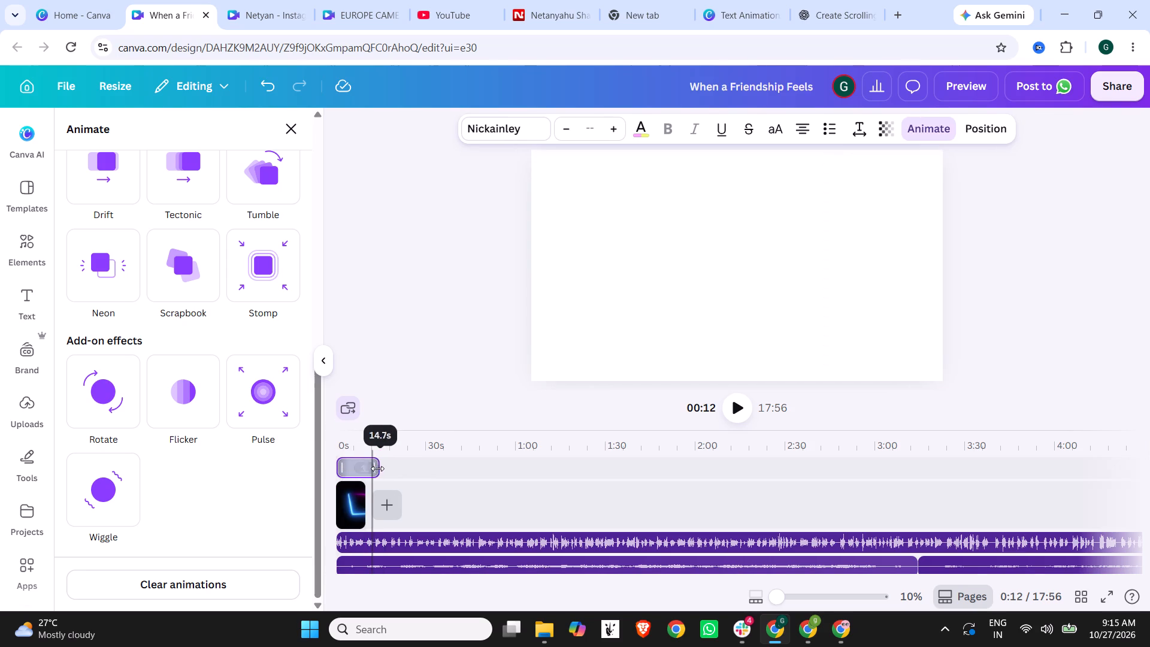
{"action": "left_click_drag", "start_coordinate": [377, 468], "coordinate": [362, 468]}
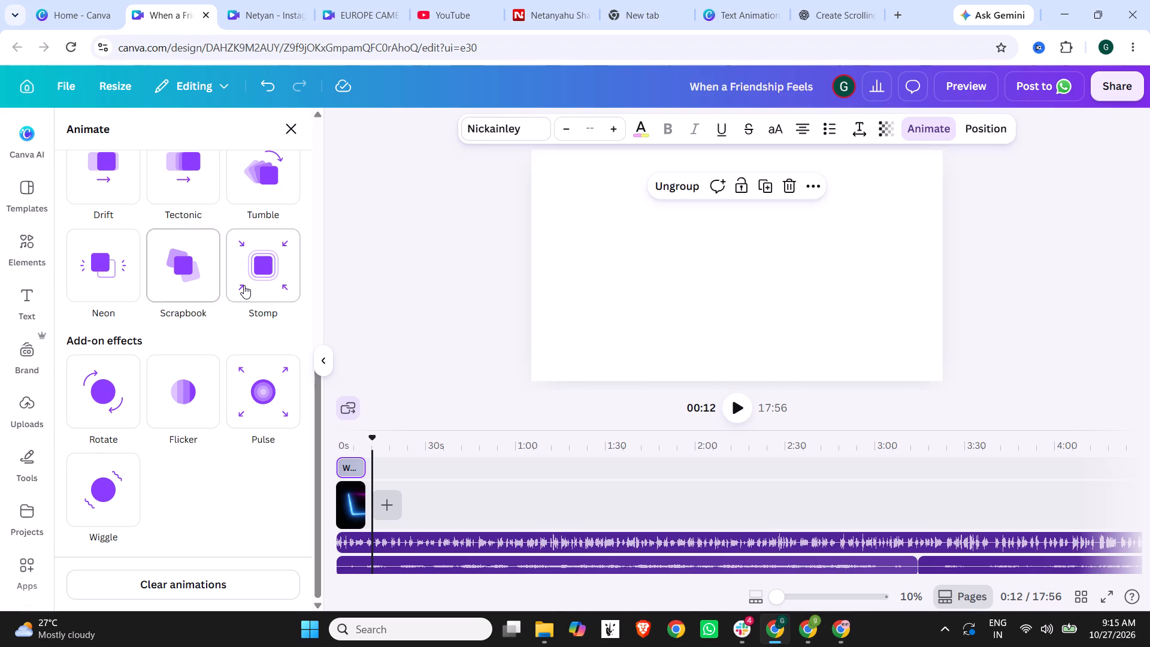
Apply the Breathe animation to the title group and play the intro from the start of the timeline to check it.
{"action": "scroll", "coordinate": [189, 239], "scroll_direction": "down", "scroll_amount": 3}
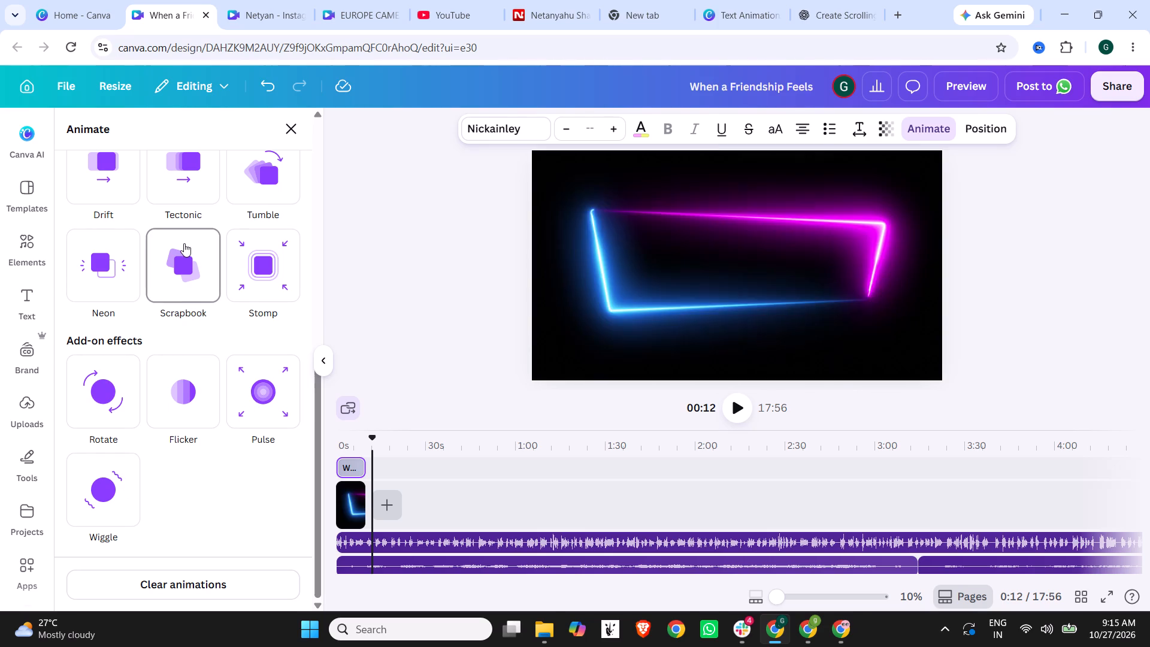
{"action": "scroll", "coordinate": [181, 299], "scroll_direction": "up", "scroll_amount": 3}
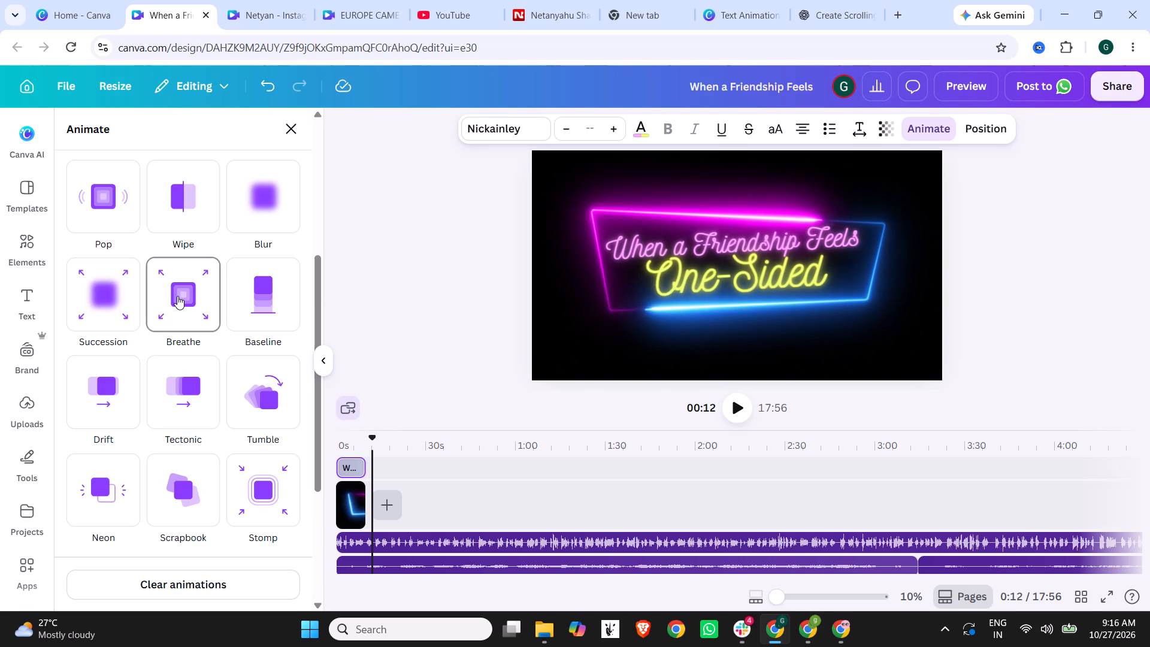
{"action": "left_click", "coordinate": [177, 296]}
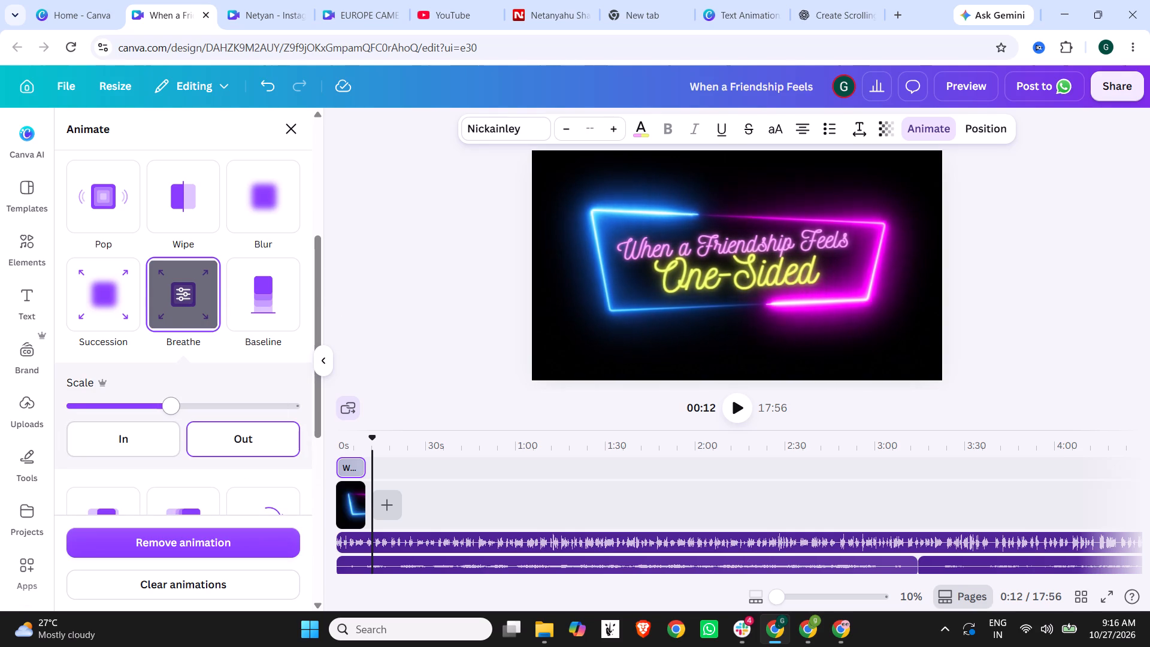
{"action": "scroll", "coordinate": [144, 422], "scroll_direction": "down", "scroll_amount": 2}
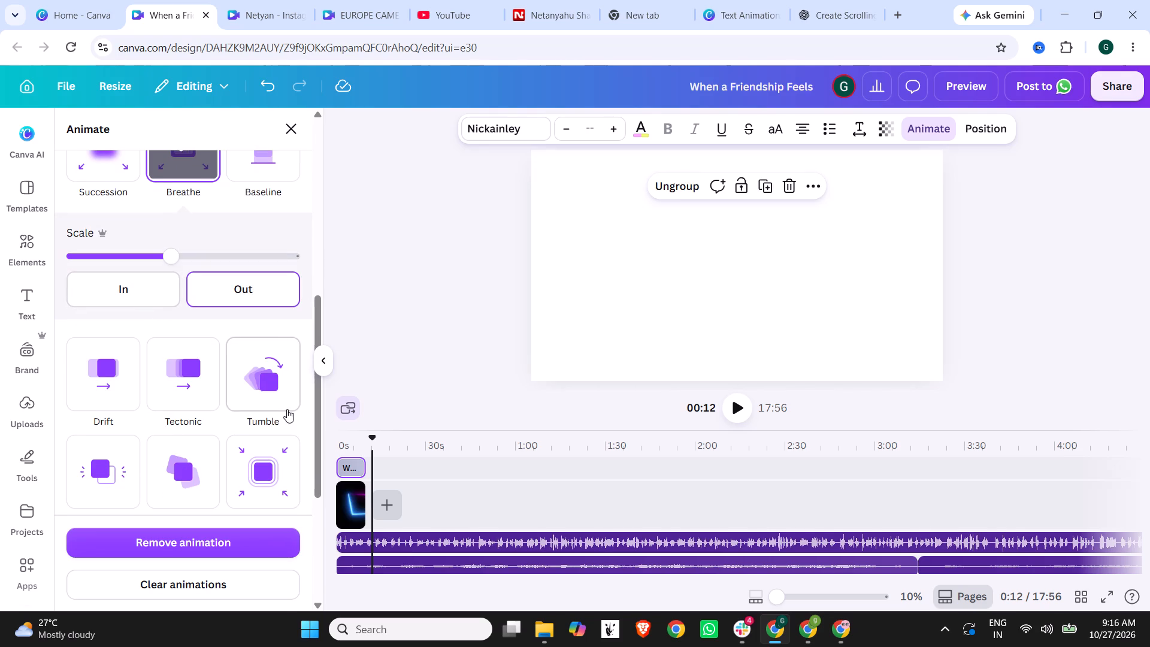
{"action": "scroll", "coordinate": [341, 442], "scroll_direction": "down", "scroll_amount": 1}
{"action": "left_click", "coordinate": [334, 443]}
{"action": "left_click", "coordinate": [340, 443]}
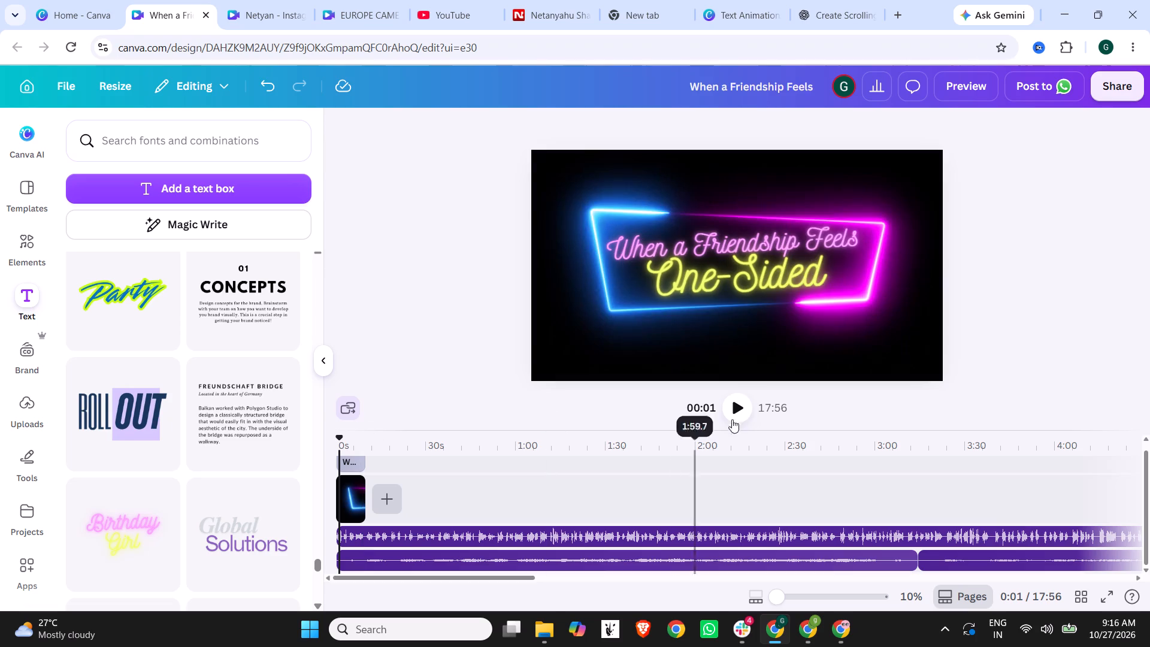
{"action": "left_click", "coordinate": [743, 412]}
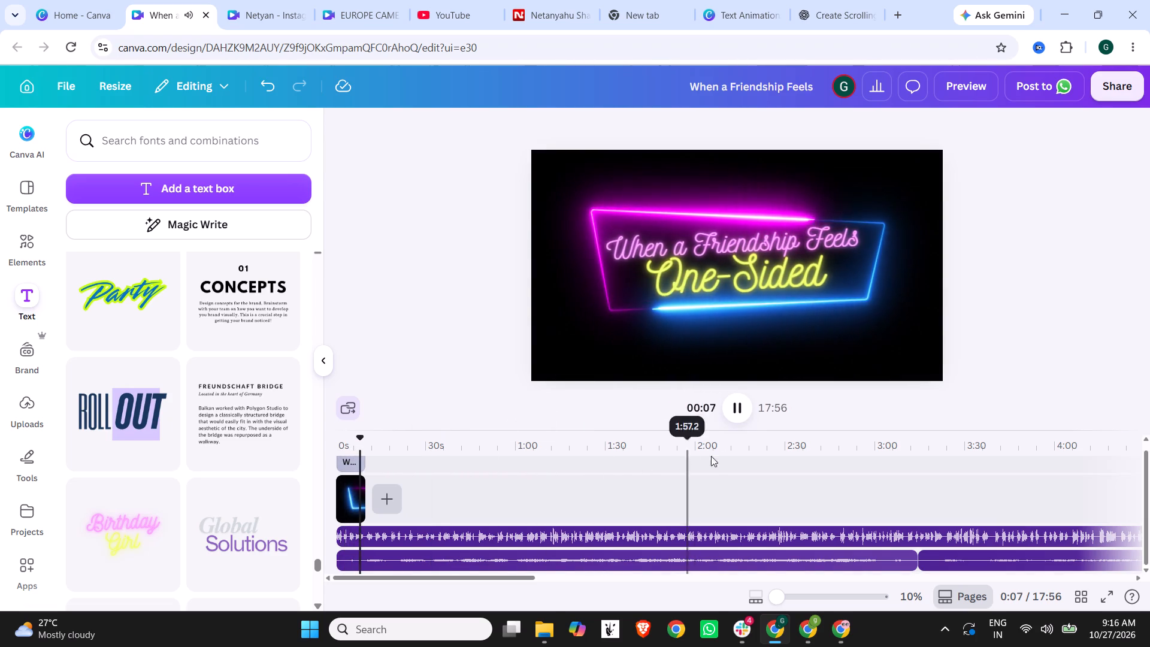
{"action": "left_click", "coordinate": [742, 404]}
Search the video elements for "Calm video".
{"action": "left_click", "coordinate": [29, 248]}
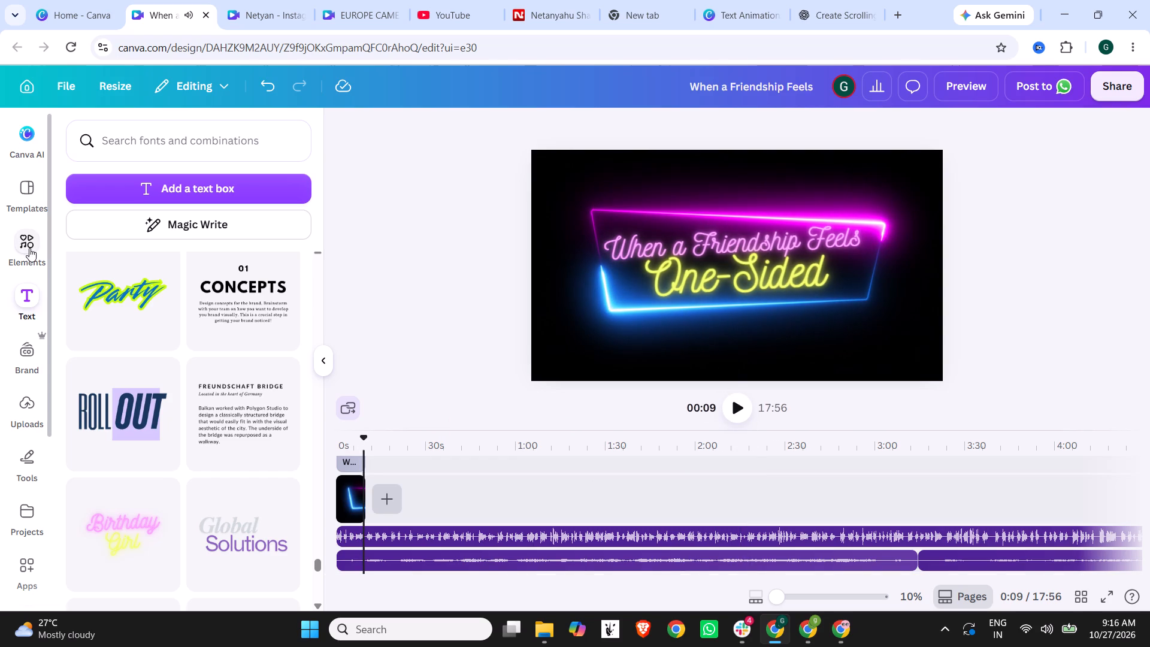
{"action": "left_click", "coordinate": [144, 176]}
{"action": "type", "text": "Clam video"}
{"action": "key", "text": "BackSpace"}
{"action": "key", "text": "BackSpace"}
{"action": "key", "text": "BackSpace"}
{"action": "key", "text": "BackSpace"}
{"action": "key", "text": "BackSpace"}
{"action": "key", "text": "BackSpace"}
{"action": "key", "text": "BackSpace"}
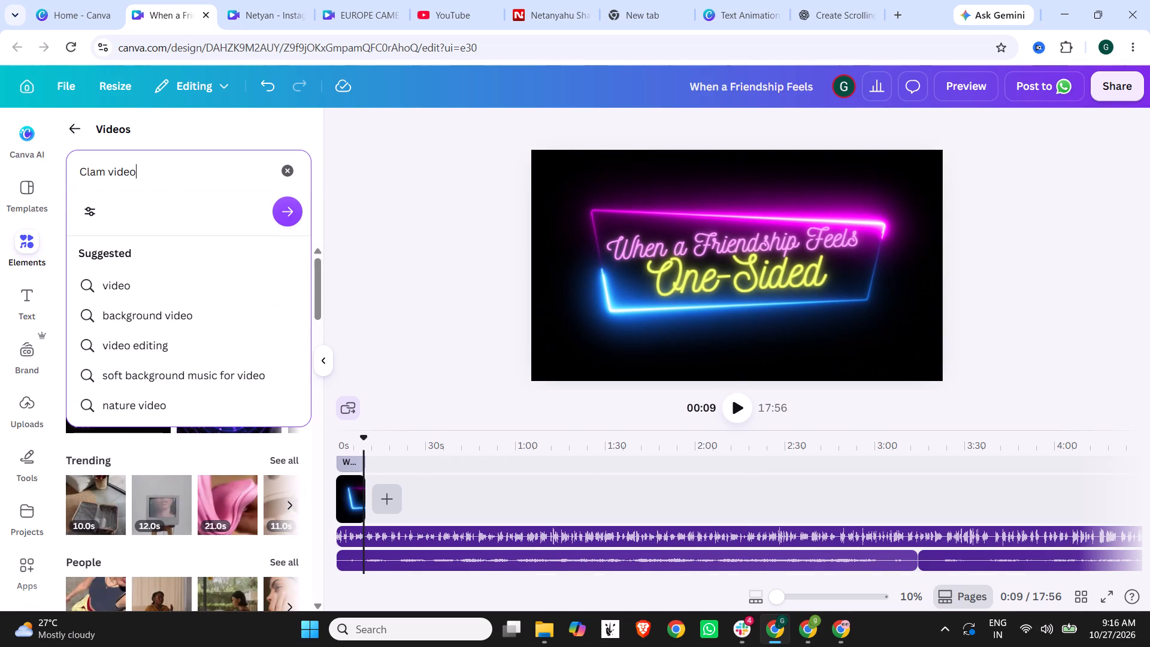
{"action": "key", "text": "BackSpace"}
{"action": "key", "text": "BackSpace"}
{"action": "type", "text": "alm vie"}
{"action": "key", "text": "BackSpace"}
{"action": "type", "text": "deo"}
{"action": "key", "text": "Return"}
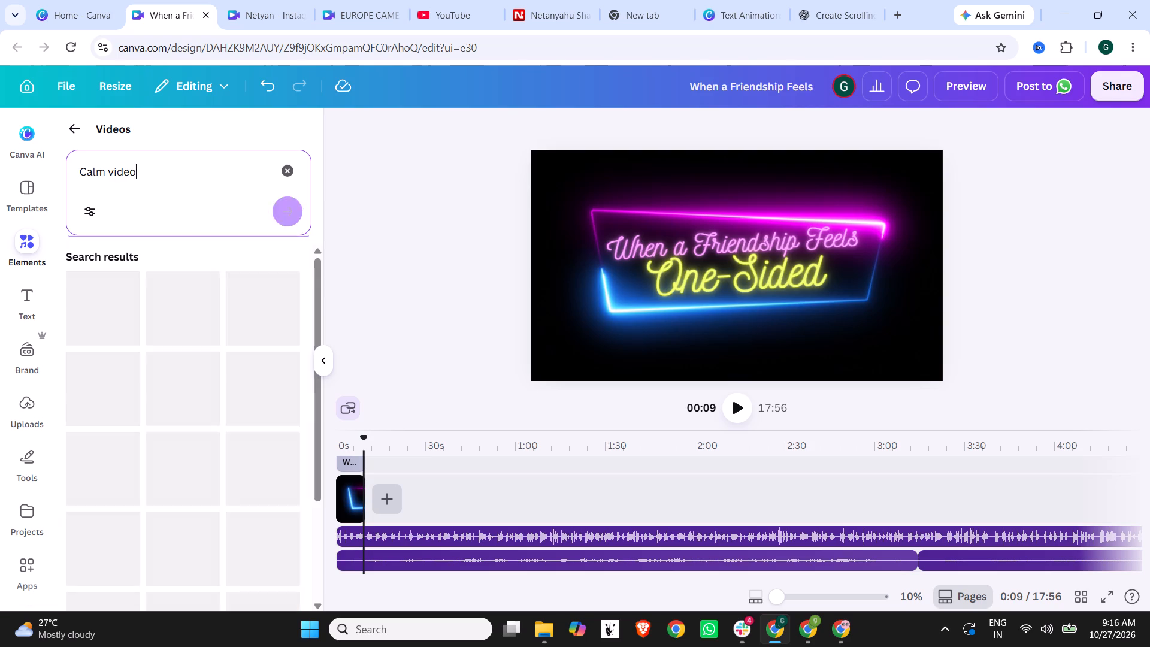
Look through the calm video results for a suitable background clip while the narration plays.
{"action": "left_click", "coordinate": [742, 409]}
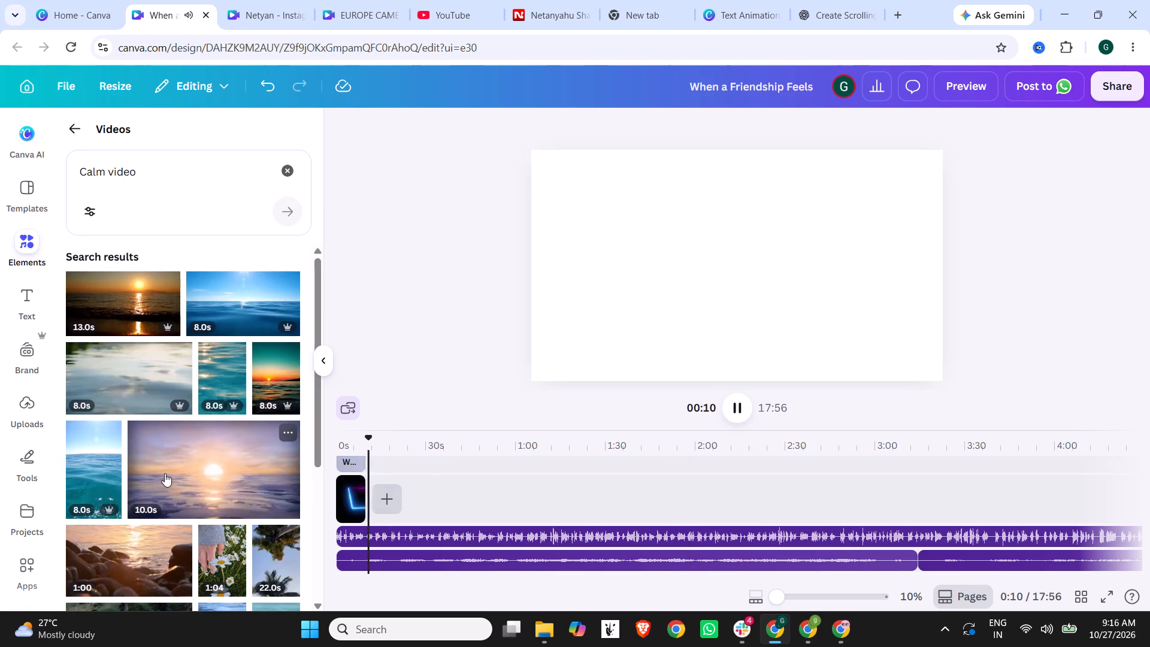
{"action": "scroll", "coordinate": [175, 471], "scroll_direction": "down", "scroll_amount": 2}
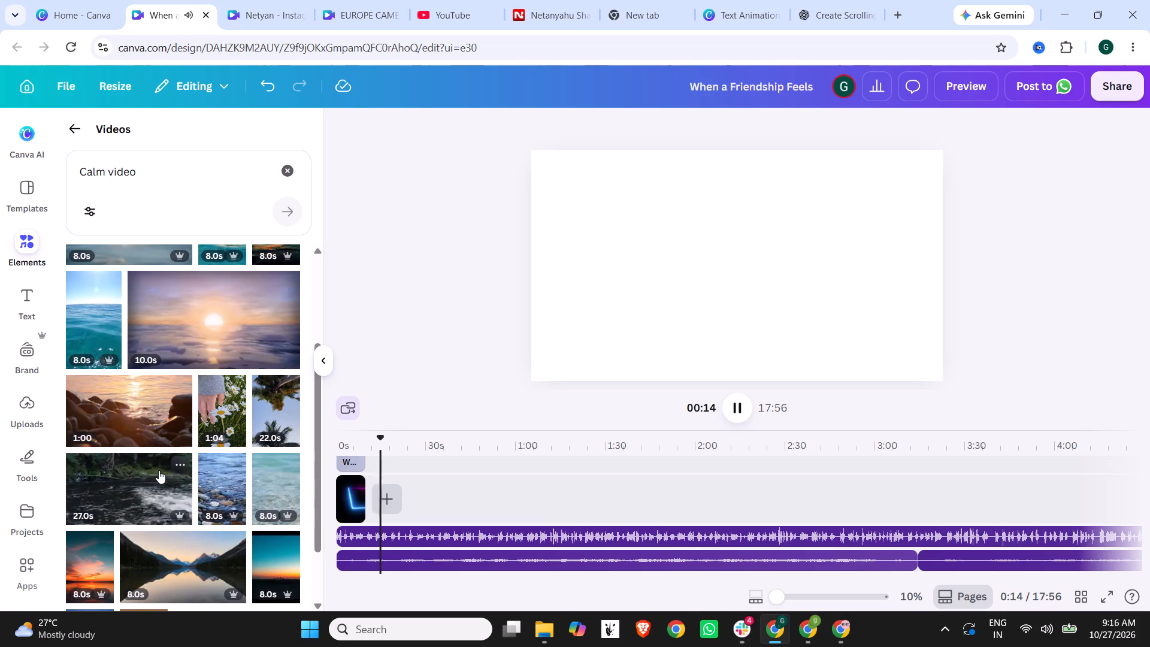
{"action": "scroll", "coordinate": [159, 470], "scroll_direction": "down", "scroll_amount": 7}
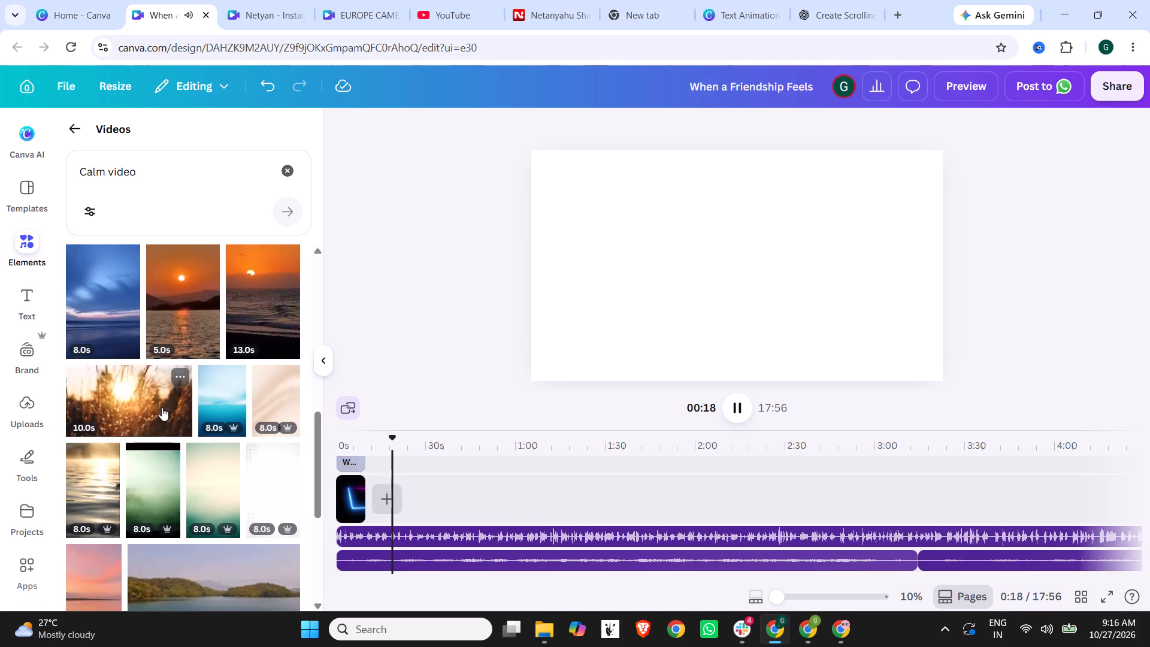
{"action": "scroll", "coordinate": [162, 407], "scroll_direction": "down", "scroll_amount": 4}
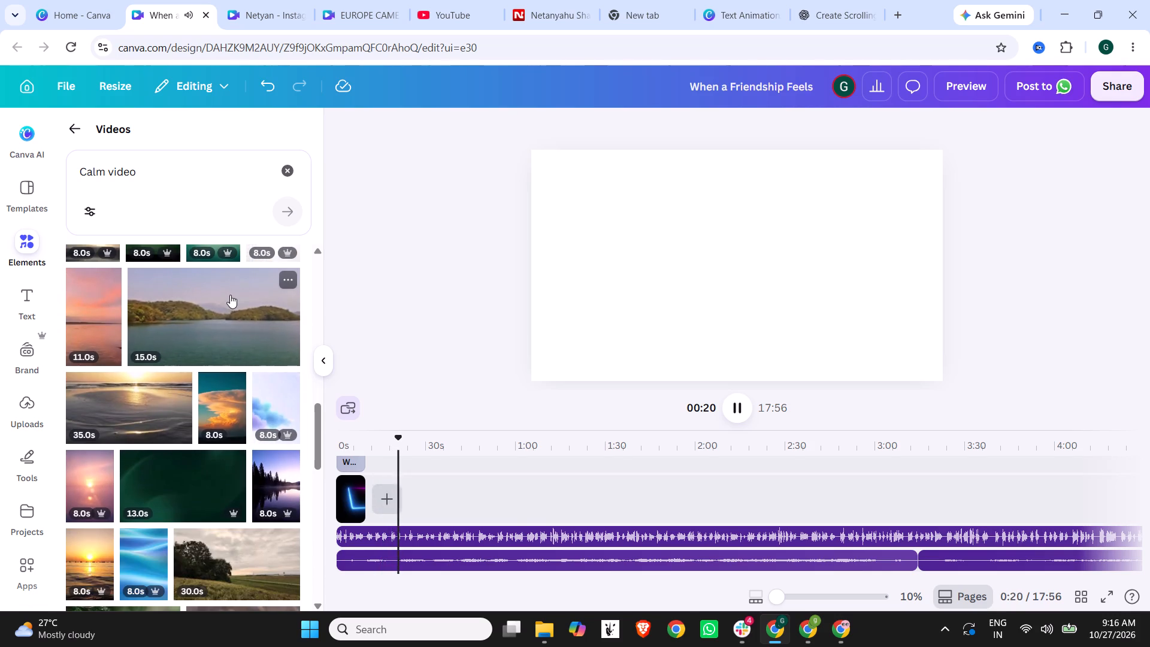
{"action": "scroll", "coordinate": [230, 295], "scroll_direction": "down", "scroll_amount": 3}
{"action": "scroll", "coordinate": [217, 289], "scroll_direction": "up", "scroll_amount": 2}
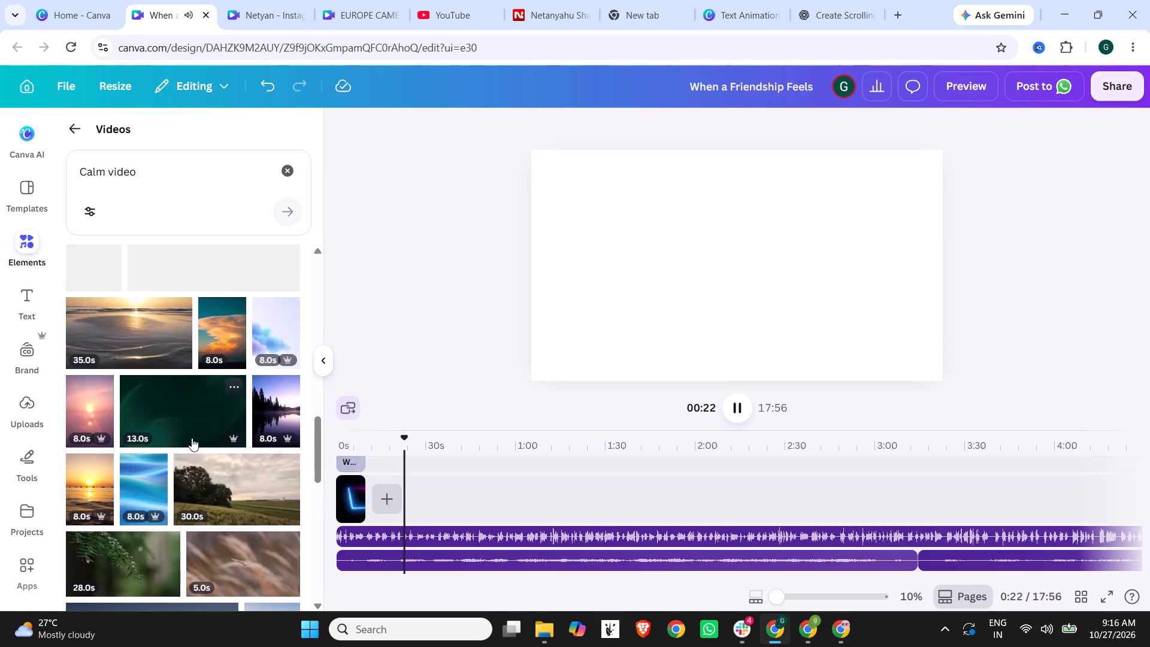
{"action": "scroll", "coordinate": [186, 430], "scroll_direction": "down", "scroll_amount": 5}
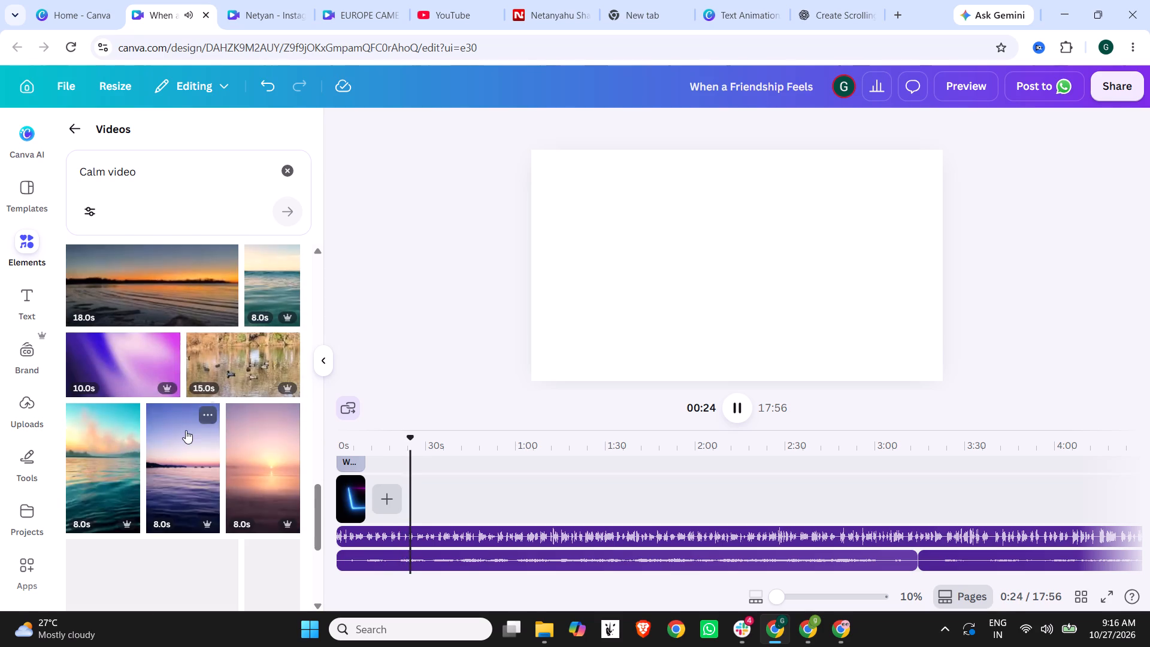
{"action": "scroll", "coordinate": [113, 439], "scroll_direction": "down", "scroll_amount": 5}
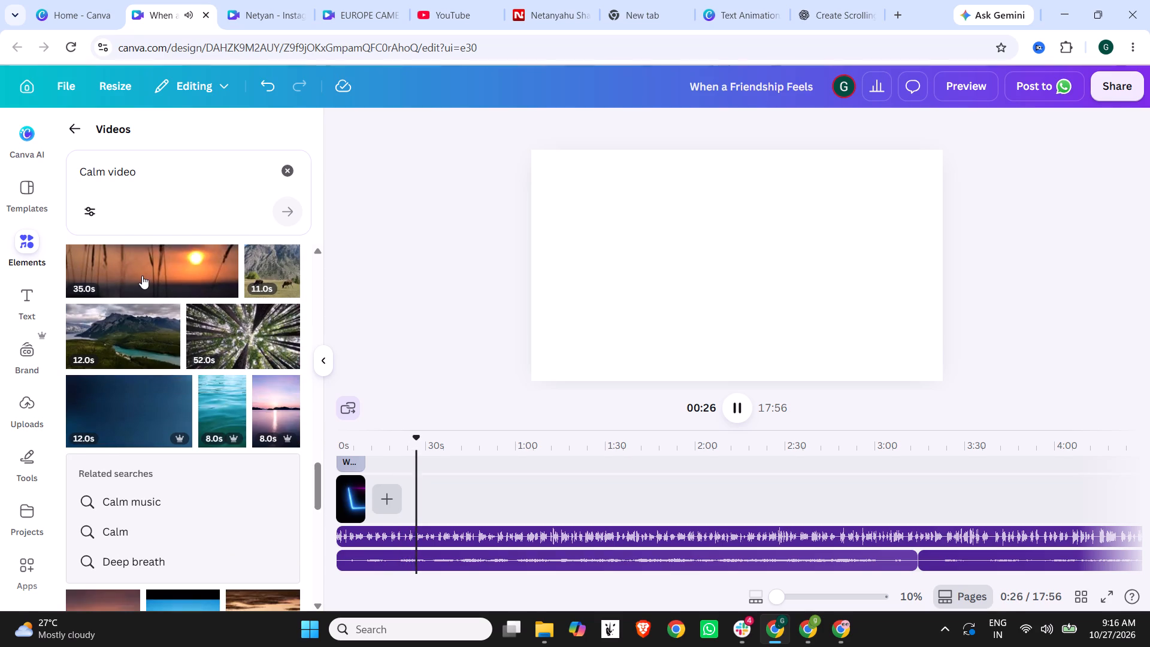
{"action": "scroll", "coordinate": [142, 274], "scroll_direction": "down", "scroll_amount": 4}
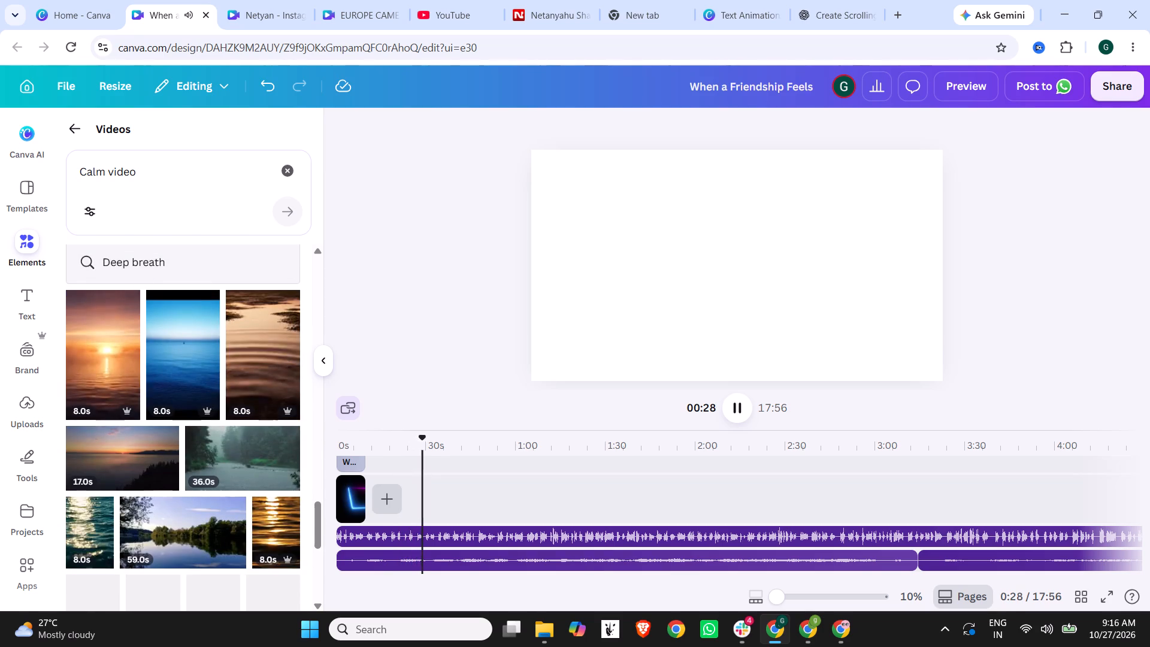
Search the videos for "bed time calm" and add the 40-second clip of a dim room with a cream-covered massage bed after the neon intro.
{"action": "left_click_drag", "start_coordinate": [153, 176], "coordinate": [0, 162]}
{"action": "type", "text": "bedt"}
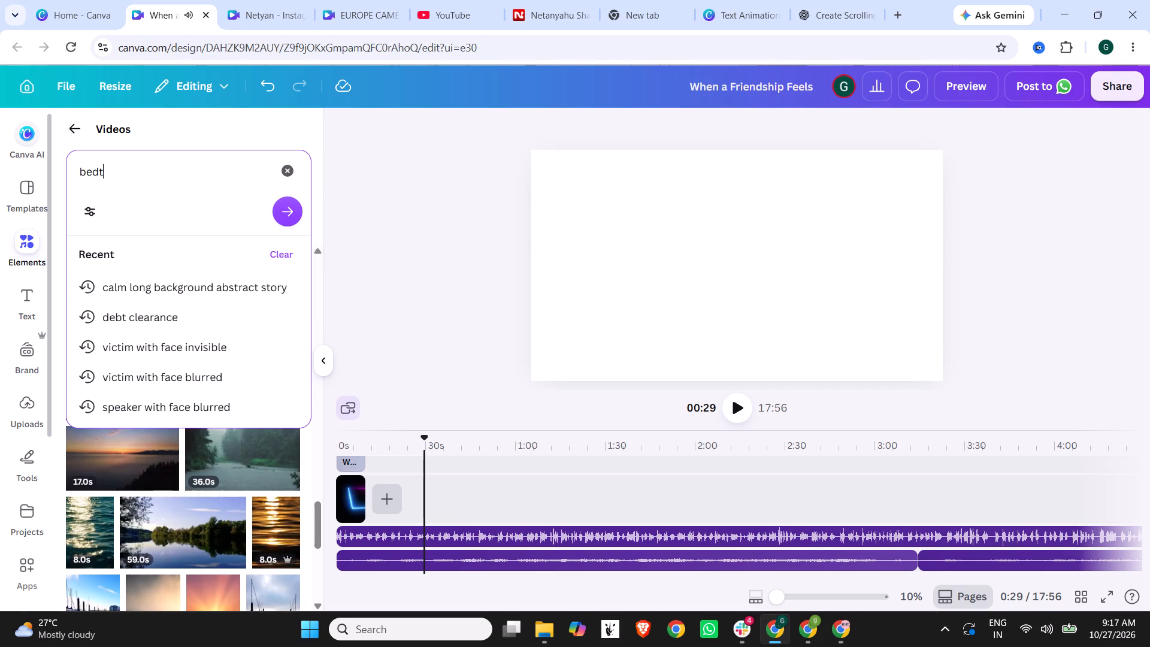
{"action": "key", "text": "BackSpace"}
{"action": "key", "text": "space"}
{"action": "type", "text": "time calm"}
{"action": "key", "text": "Return"}
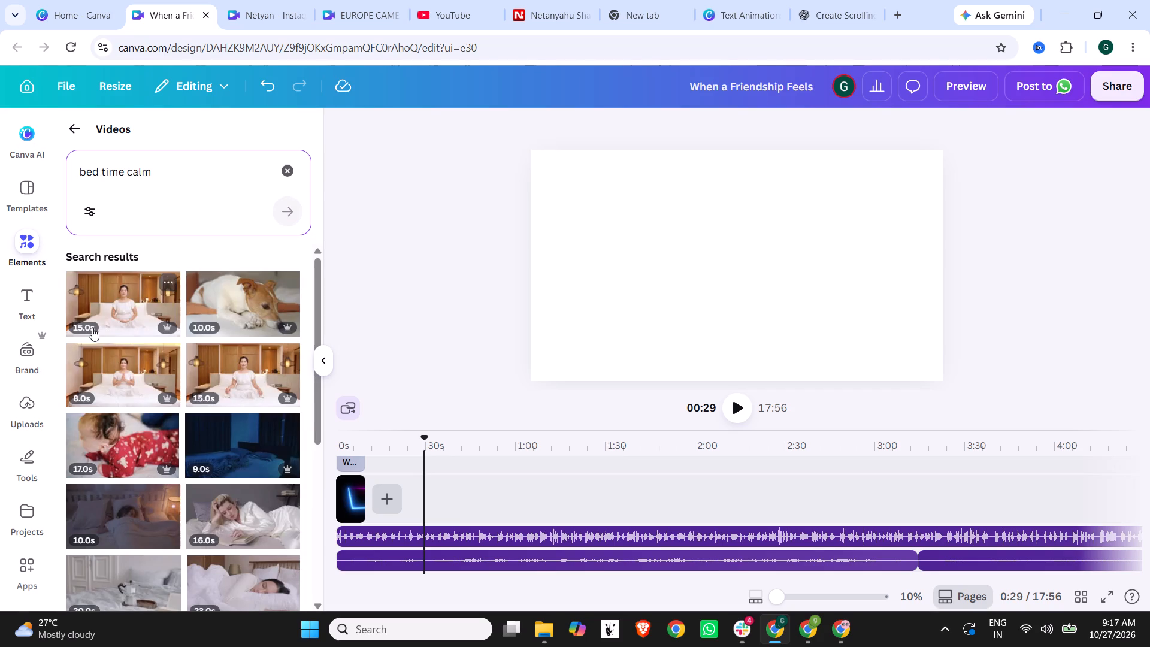
{"action": "left_click", "coordinate": [734, 415]}
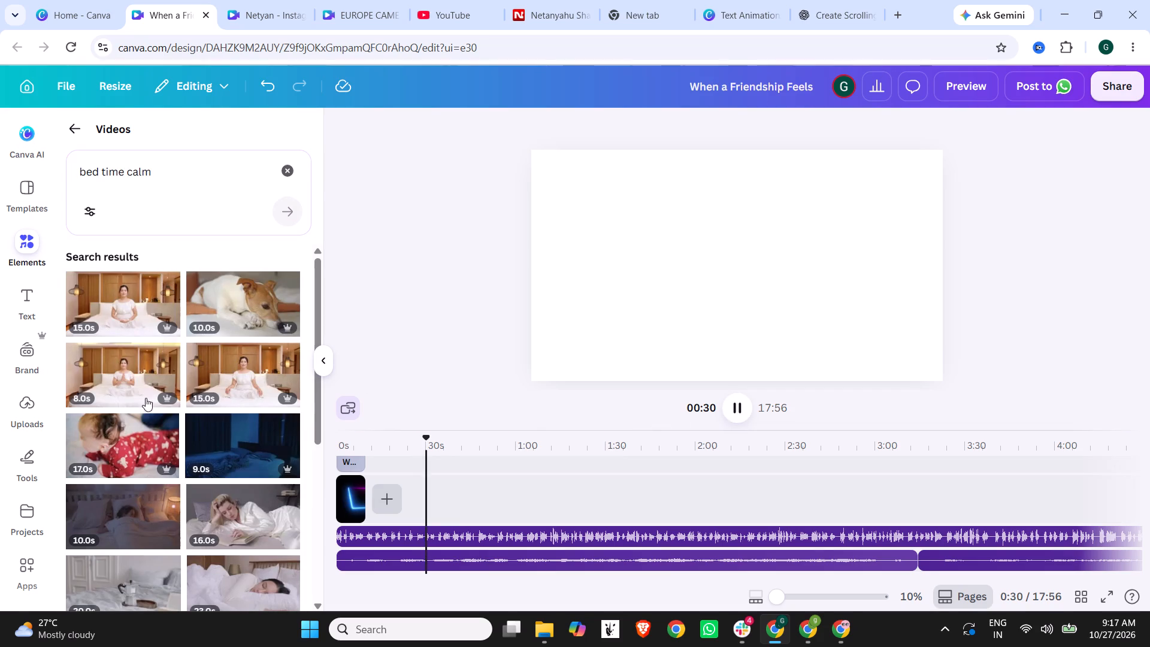
{"action": "scroll", "coordinate": [202, 374], "scroll_direction": "down", "scroll_amount": 5}
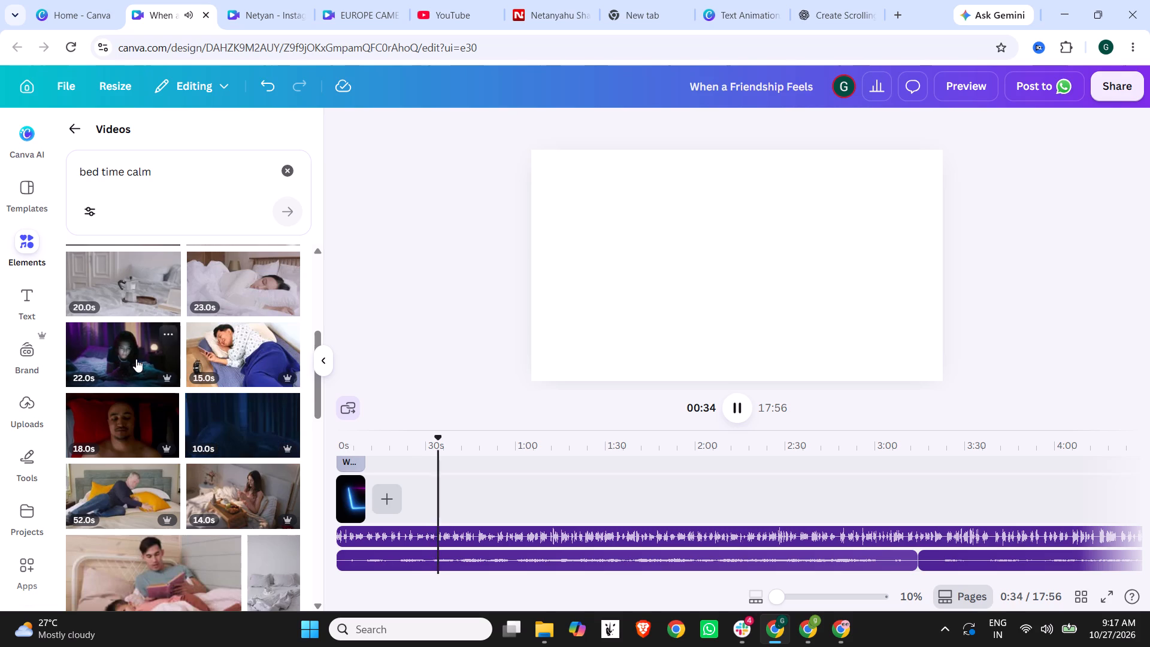
{"action": "scroll", "coordinate": [233, 412], "scroll_direction": "up", "scroll_amount": 3}
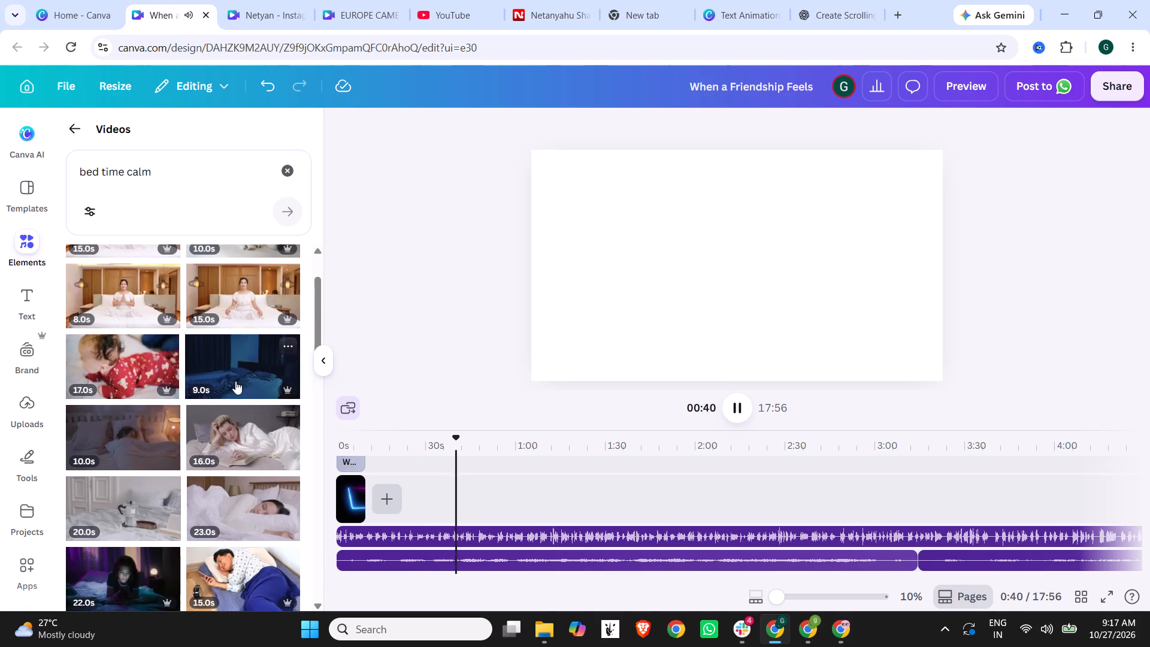
{"action": "scroll", "coordinate": [235, 381], "scroll_direction": "down", "scroll_amount": 7}
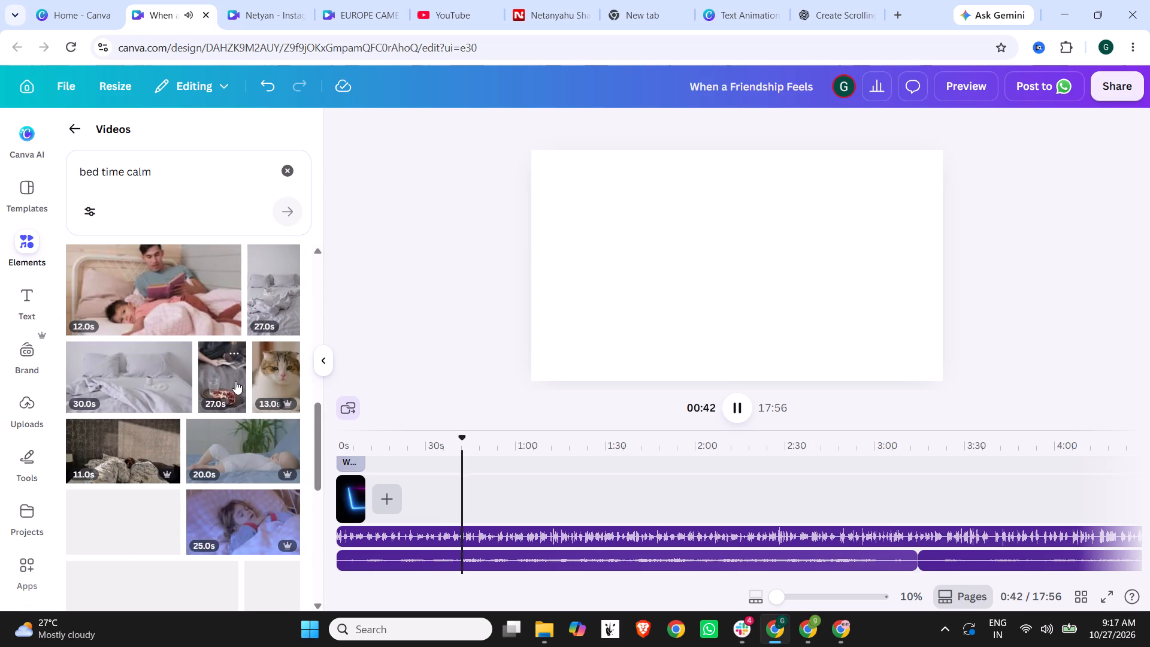
{"action": "scroll", "coordinate": [154, 379], "scroll_direction": "down", "scroll_amount": 7}
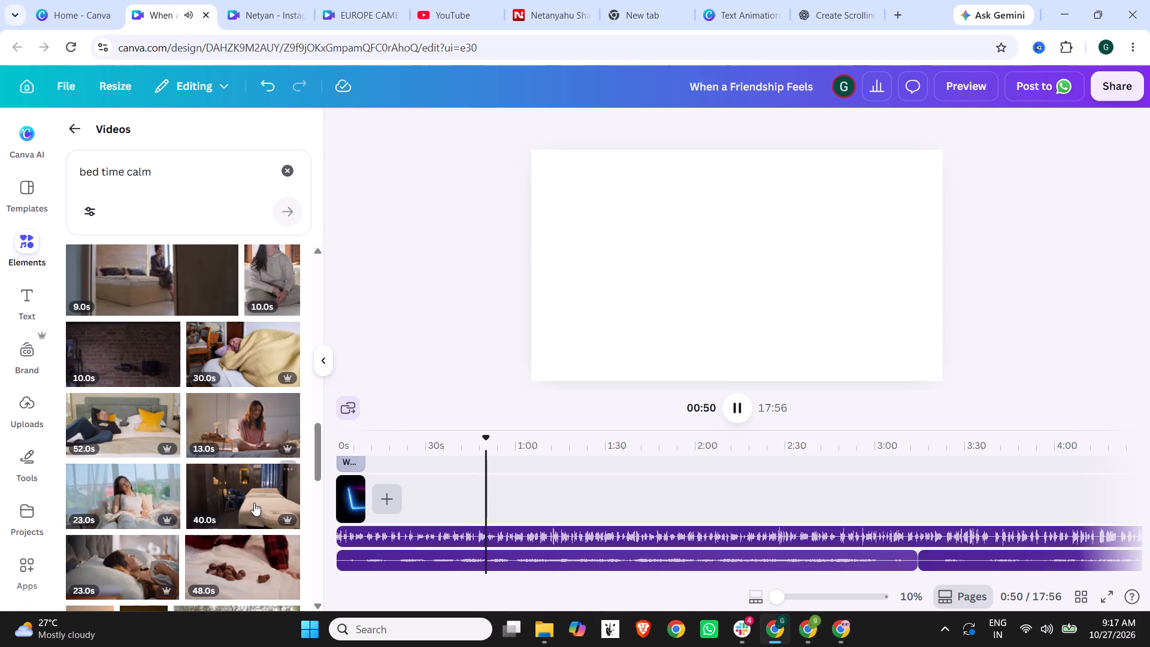
{"action": "left_click", "coordinate": [216, 497]}
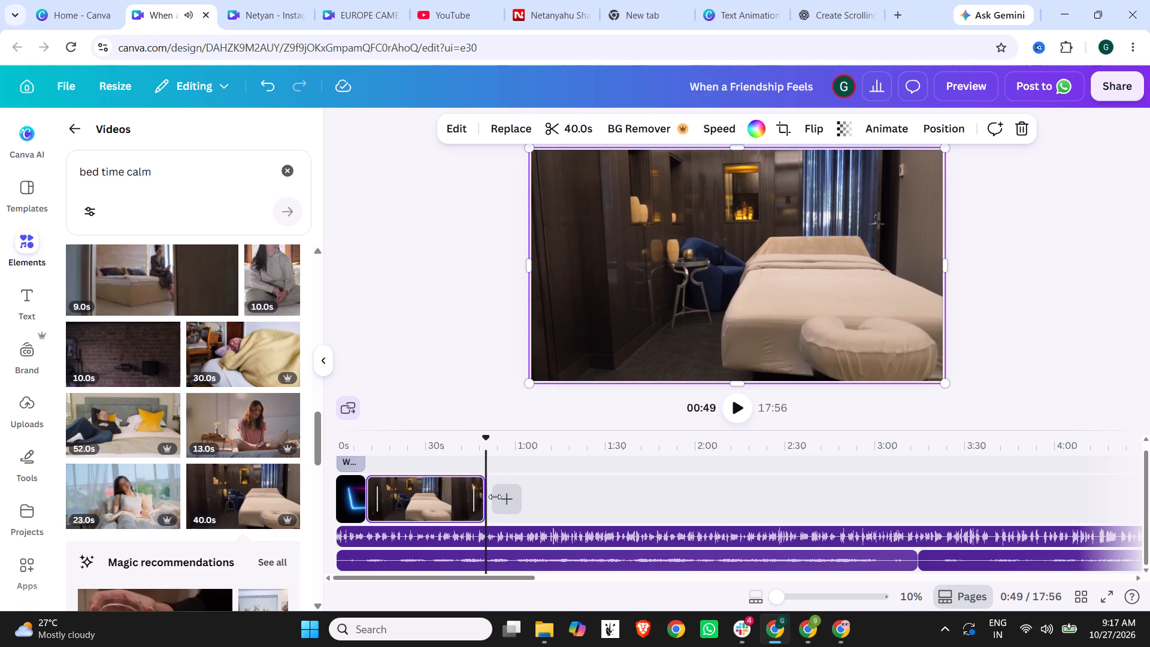
Play the timeline from the start of the bed clip and examine the remaining bedtime video results for further footage.
{"action": "left_click", "coordinate": [369, 443]}
{"action": "left_click", "coordinate": [737, 412]}
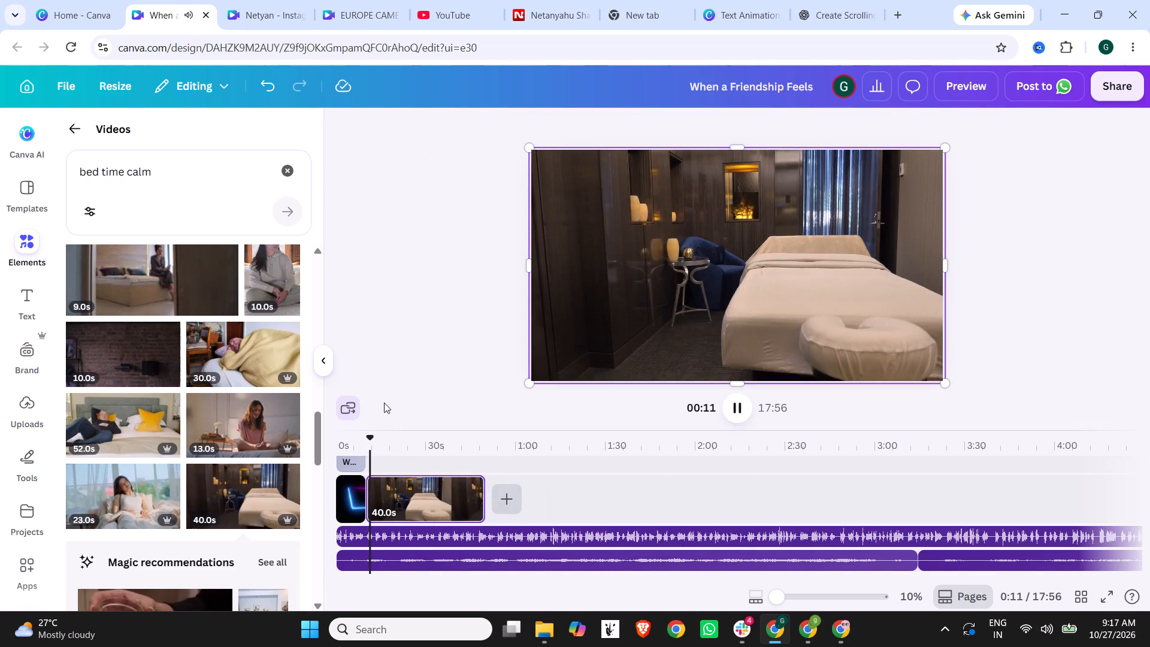
{"action": "scroll", "coordinate": [426, 325], "scroll_direction": "up", "scroll_amount": 1}
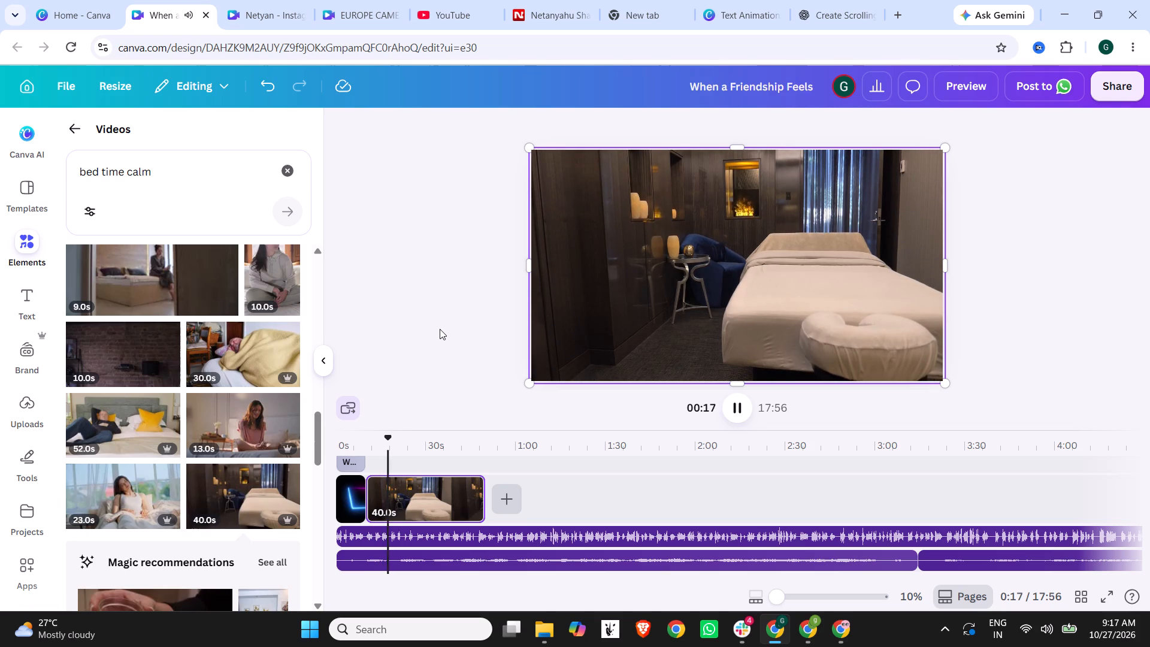
{"action": "scroll", "coordinate": [174, 375], "scroll_direction": "down", "scroll_amount": 3}
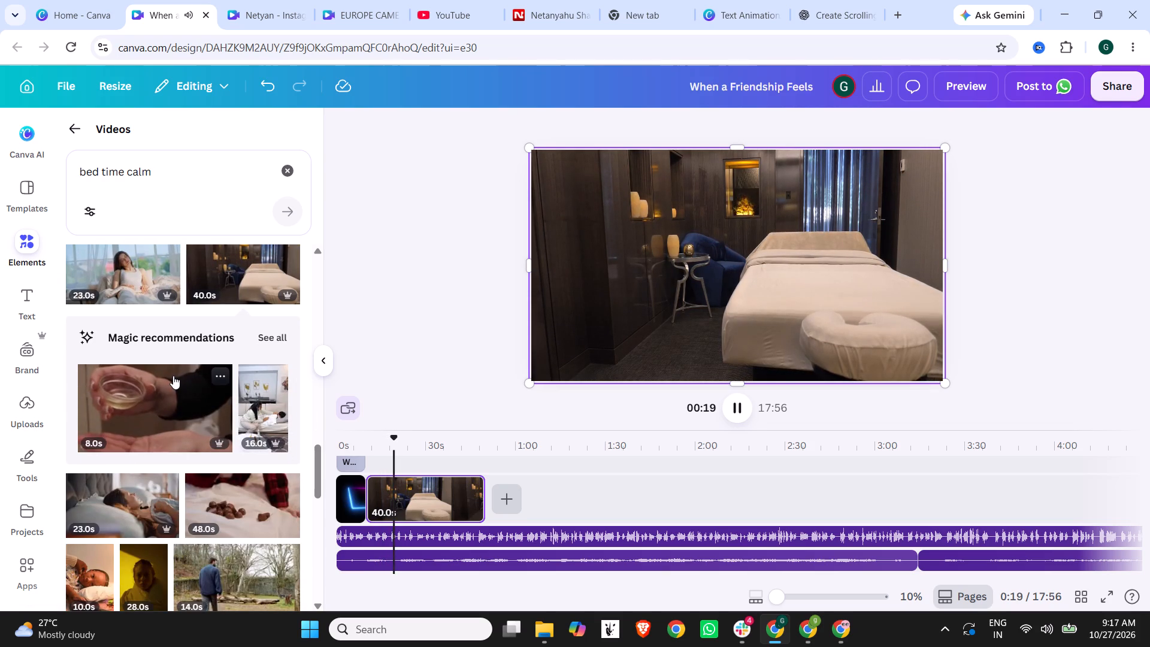
{"action": "scroll", "coordinate": [173, 376], "scroll_direction": "down", "scroll_amount": 2}
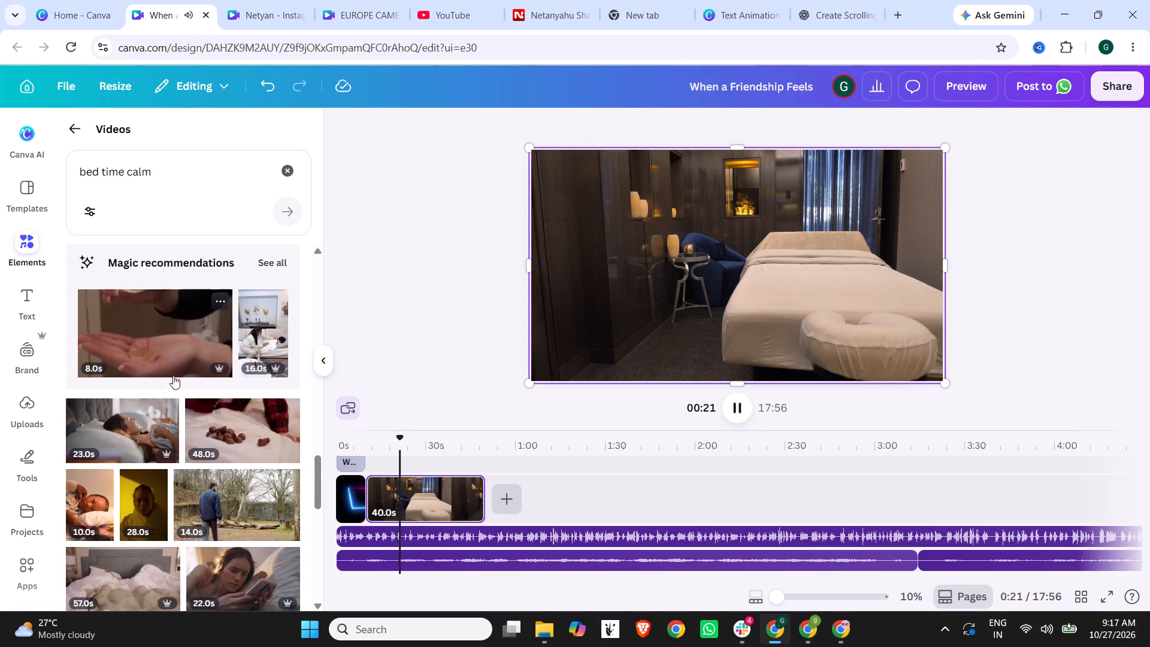
{"action": "scroll", "coordinate": [173, 376], "scroll_direction": "down", "scroll_amount": 4}
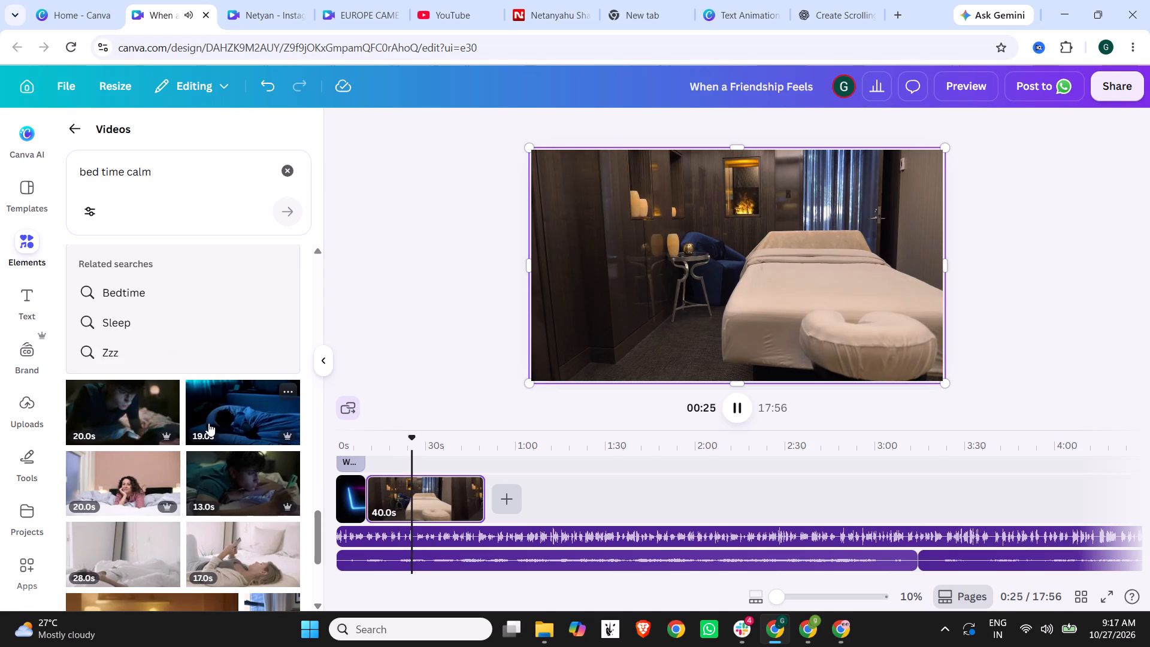
{"action": "scroll", "coordinate": [270, 416], "scroll_direction": "down", "scroll_amount": 6}
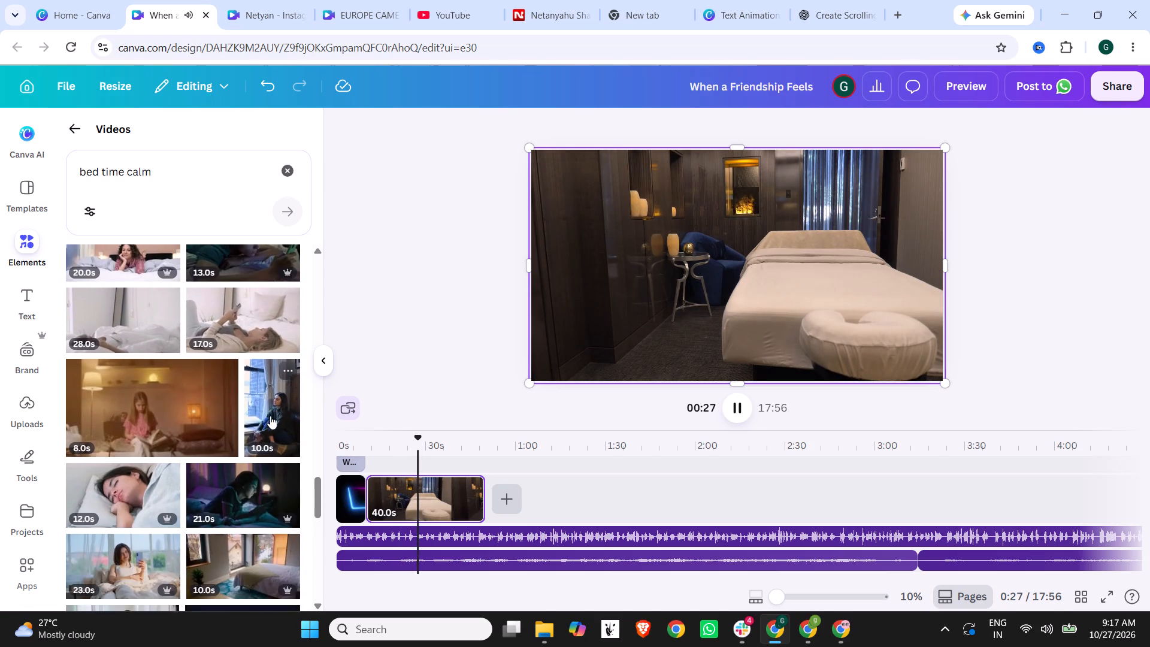
{"action": "scroll", "coordinate": [270, 416], "scroll_direction": "down", "scroll_amount": 3}
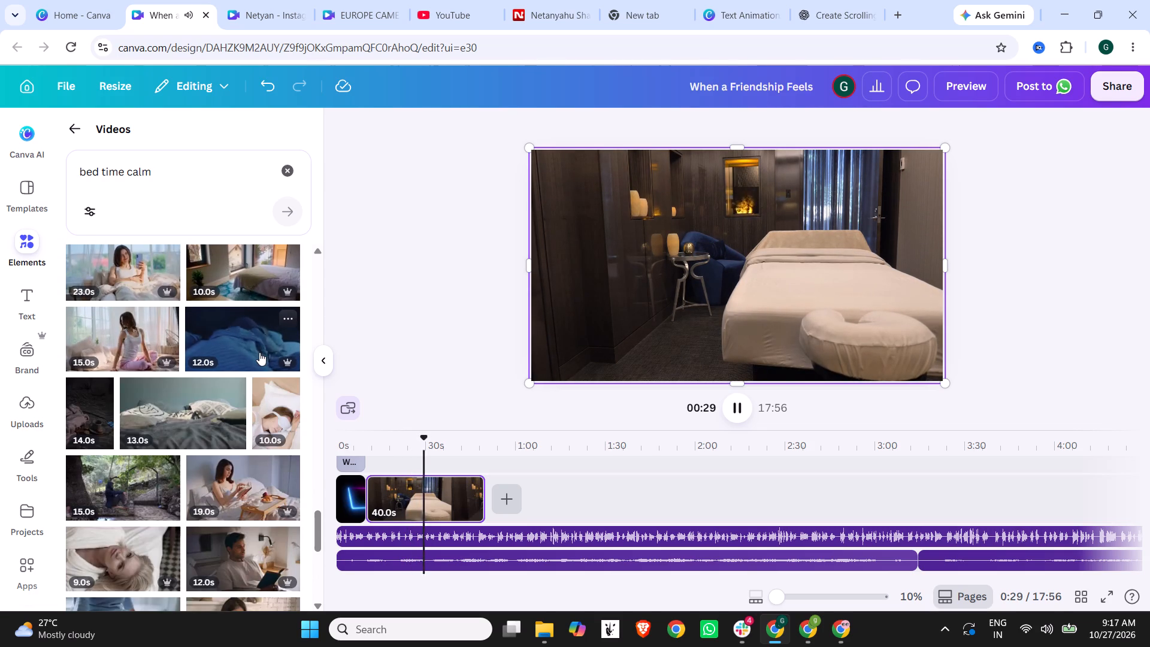
{"action": "scroll", "coordinate": [142, 451], "scroll_direction": "down", "scroll_amount": 4}
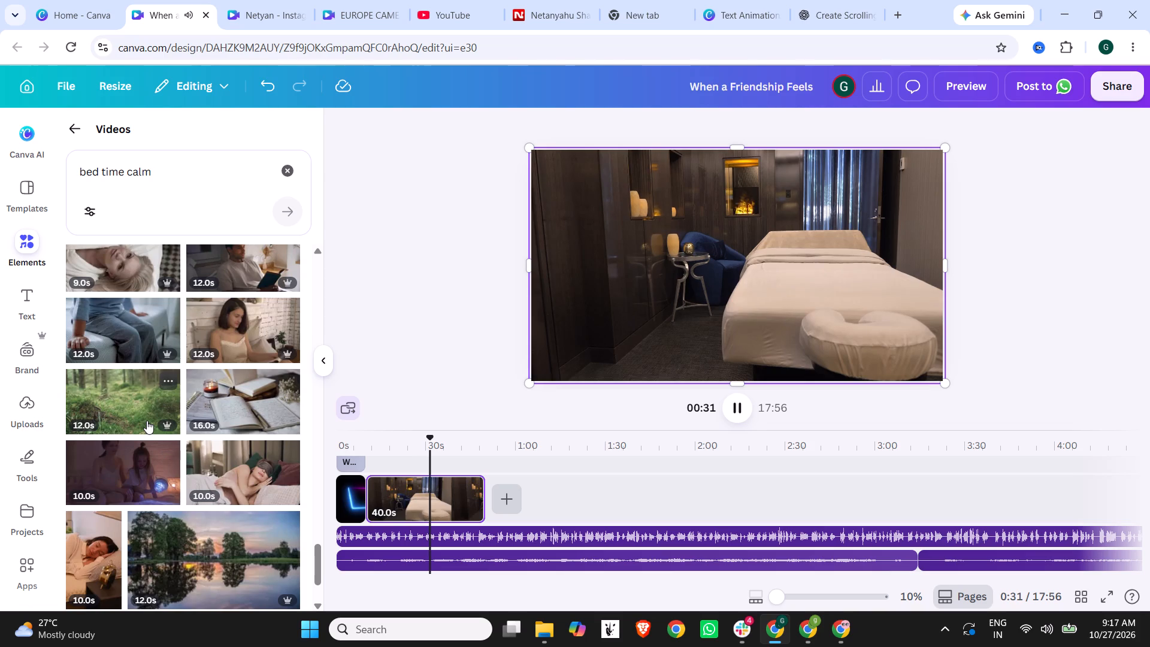
{"action": "scroll", "coordinate": [147, 421], "scroll_direction": "down", "scroll_amount": 2}
Search the videos for "night", add the 31-second moonlit sea clip after the bed clip, and play across the cut.
{"action": "left_click_drag", "start_coordinate": [176, 174], "coordinate": [0, 174]}
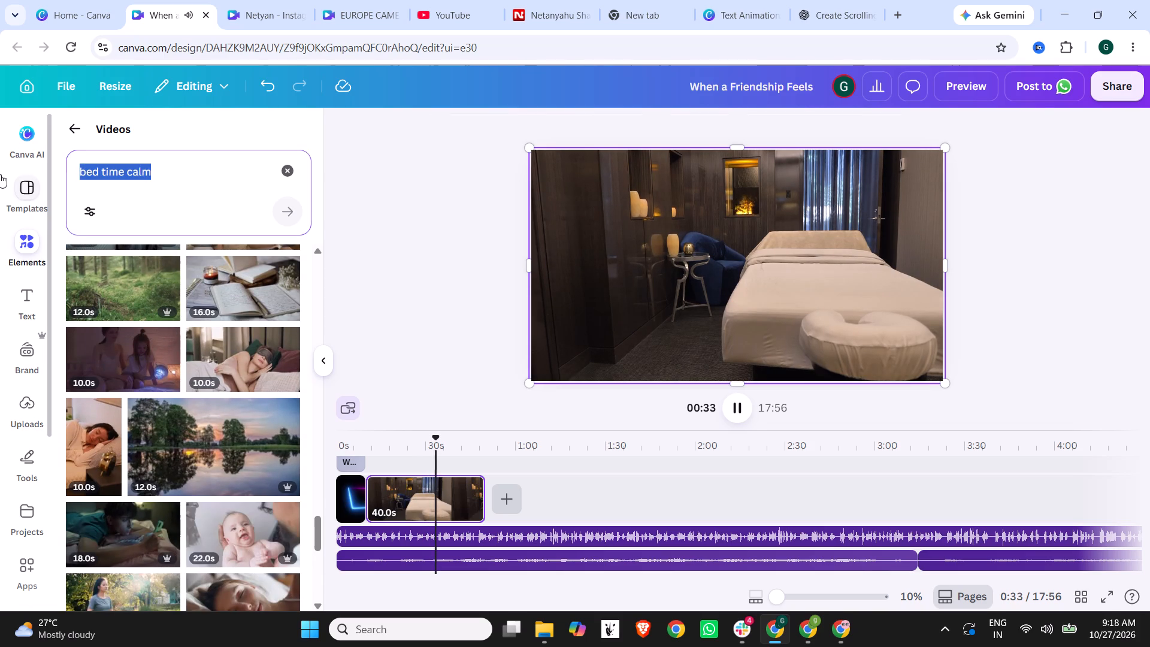
{"action": "type", "text": "night"}
{"action": "key", "text": "Return"}
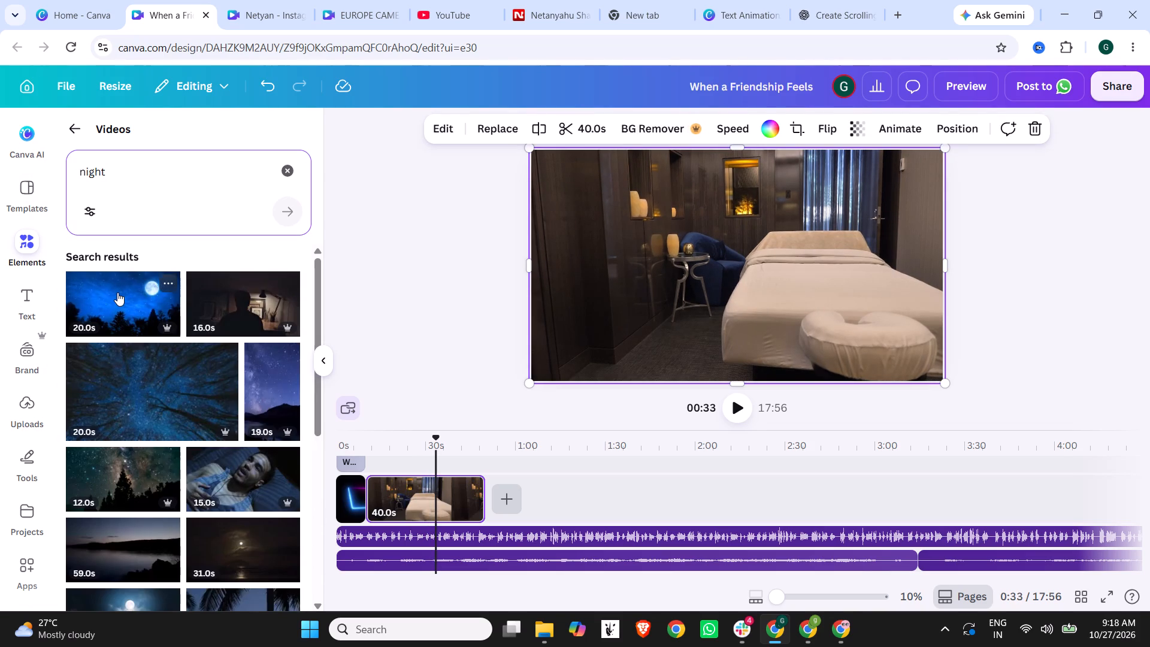
{"action": "scroll", "coordinate": [119, 292], "scroll_direction": "down", "scroll_amount": 3}
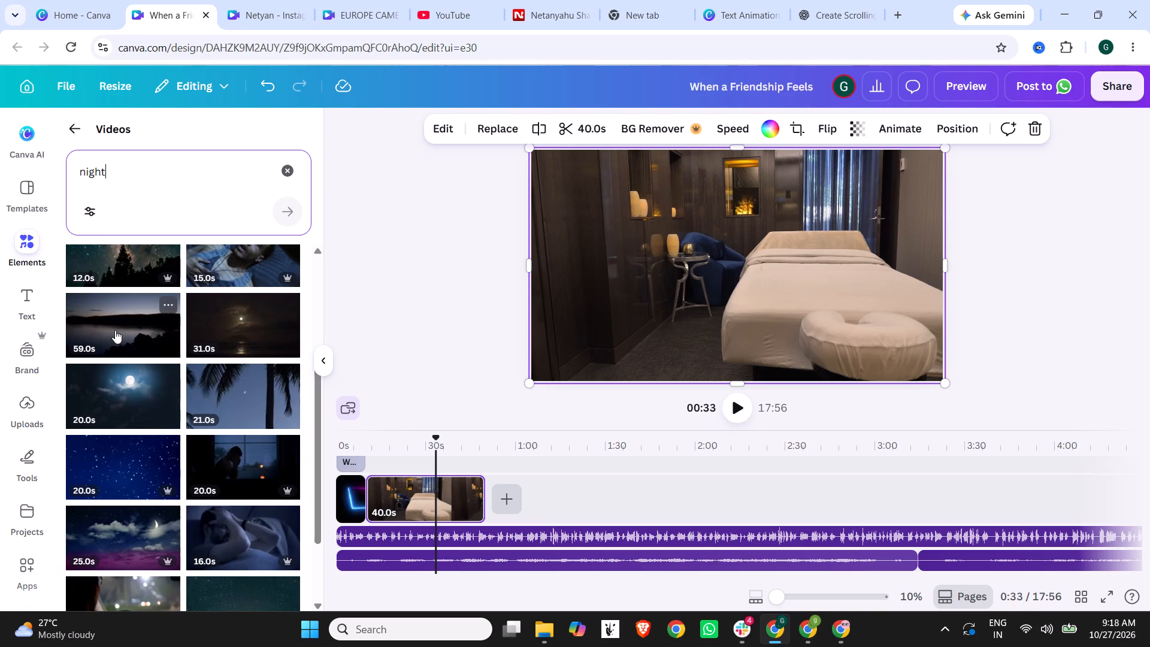
{"action": "left_click", "coordinate": [230, 331]}
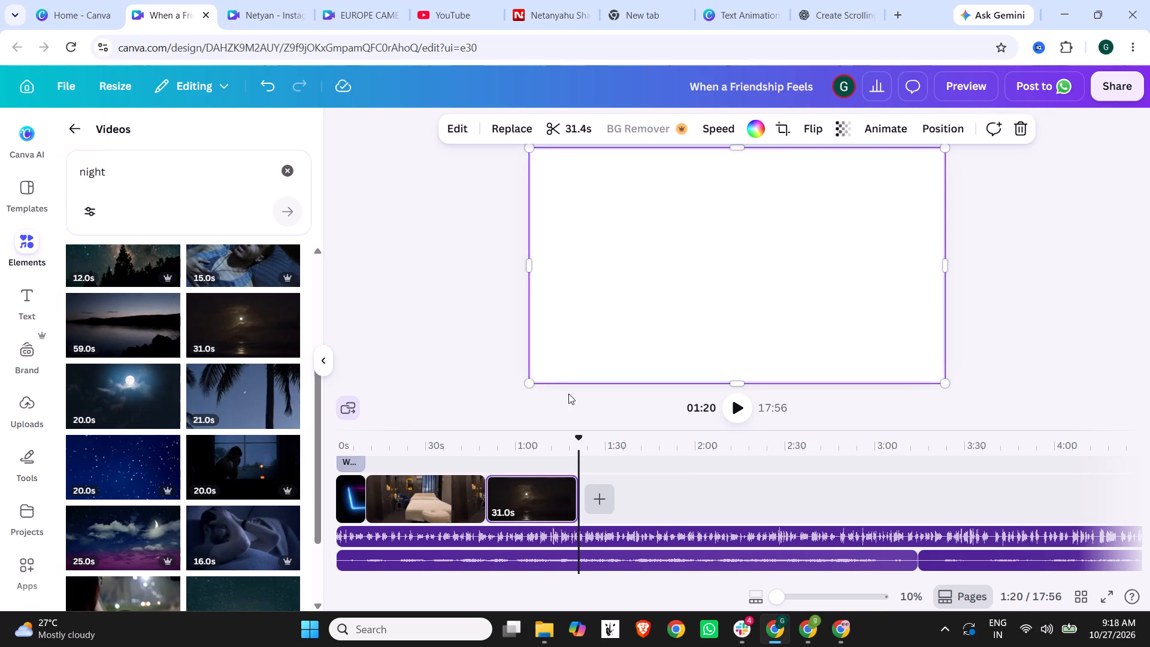
{"action": "left_click", "coordinate": [464, 439]}
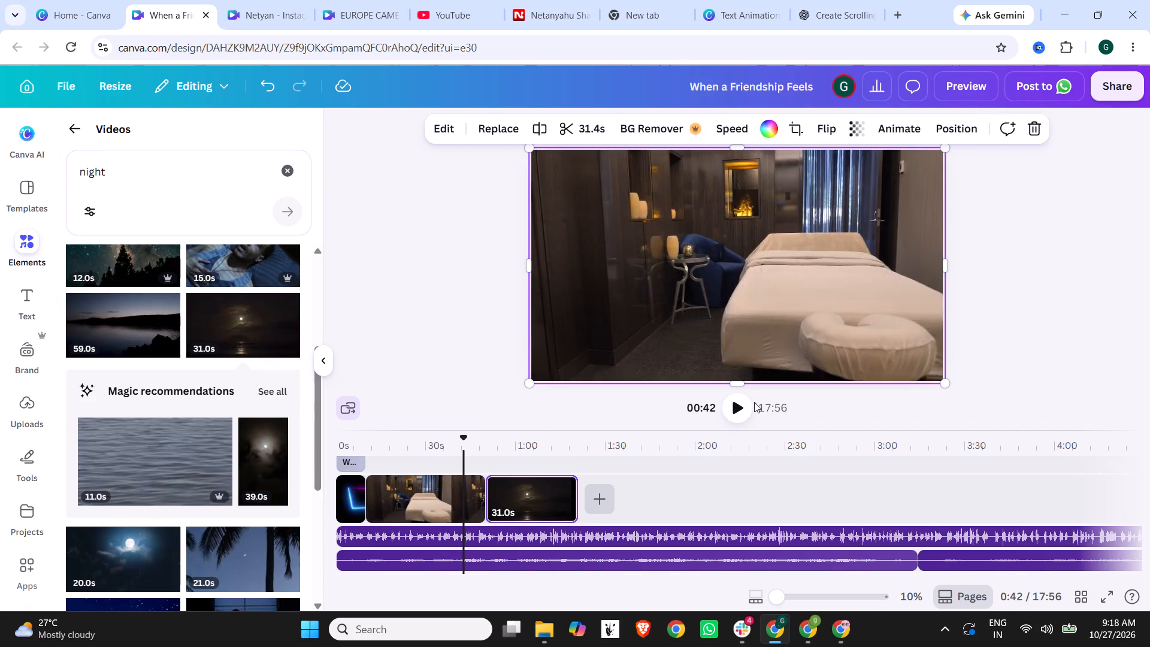
{"action": "left_click", "coordinate": [746, 409]}
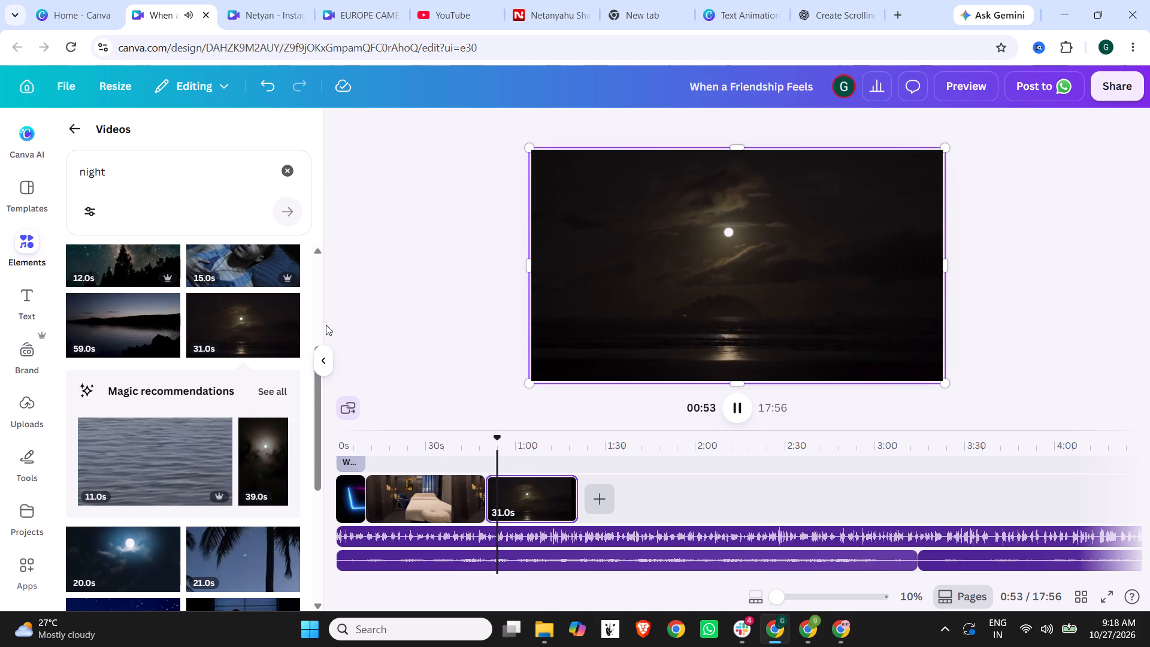
{"action": "scroll", "coordinate": [86, 413], "scroll_direction": "down", "scroll_amount": 2}
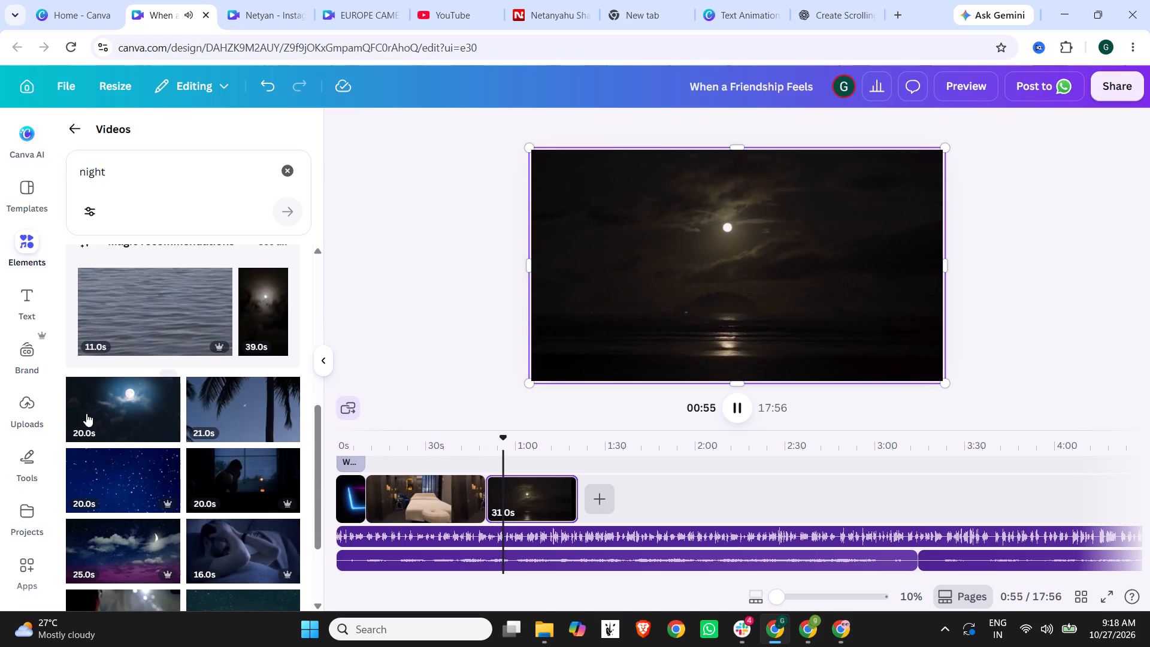
Search the videos for "rainy evening", insert the 36-second wet street clip between the bed and moonlit sea clips, and play it.
{"action": "left_click_drag", "start_coordinate": [136, 181], "coordinate": [28, 171]}
{"action": "type", "text": "rainy evening"}
{"action": "key", "text": "Return"}
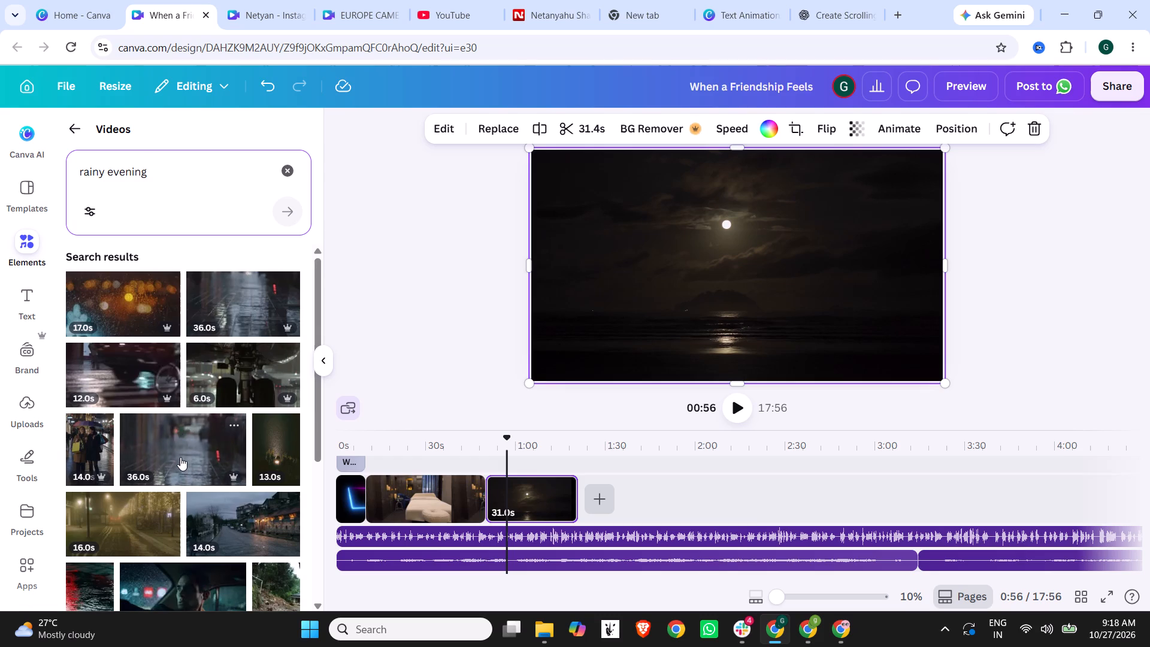
{"action": "scroll", "coordinate": [180, 457], "scroll_direction": "down", "scroll_amount": 3}
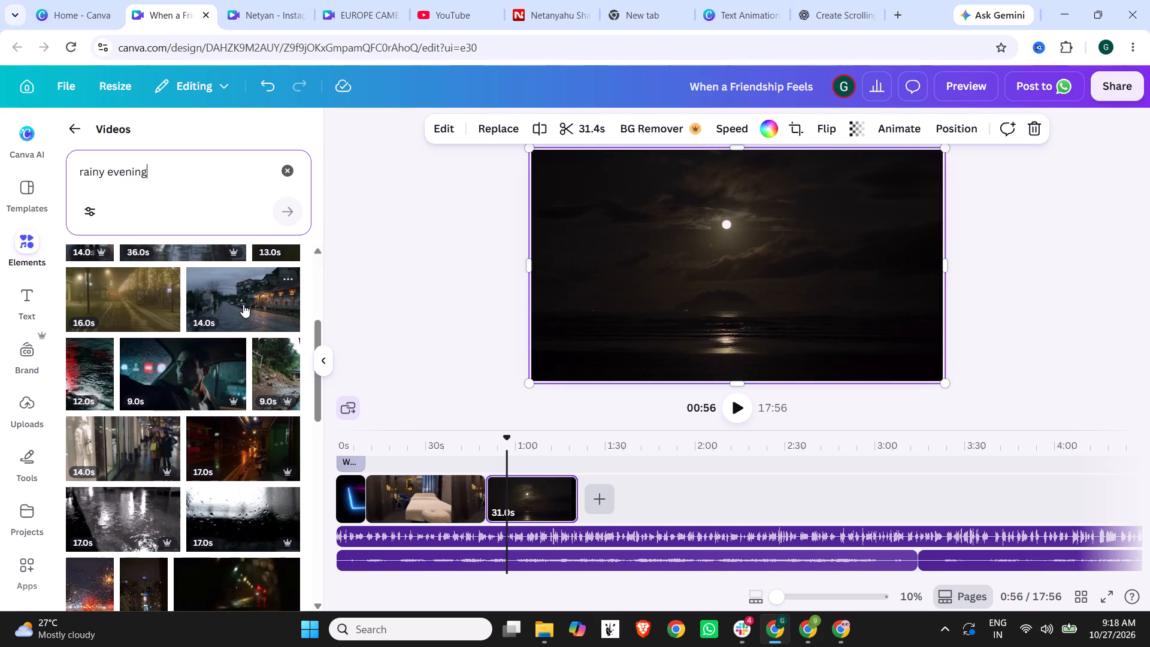
{"action": "scroll", "coordinate": [212, 331], "scroll_direction": "up", "scroll_amount": 3}
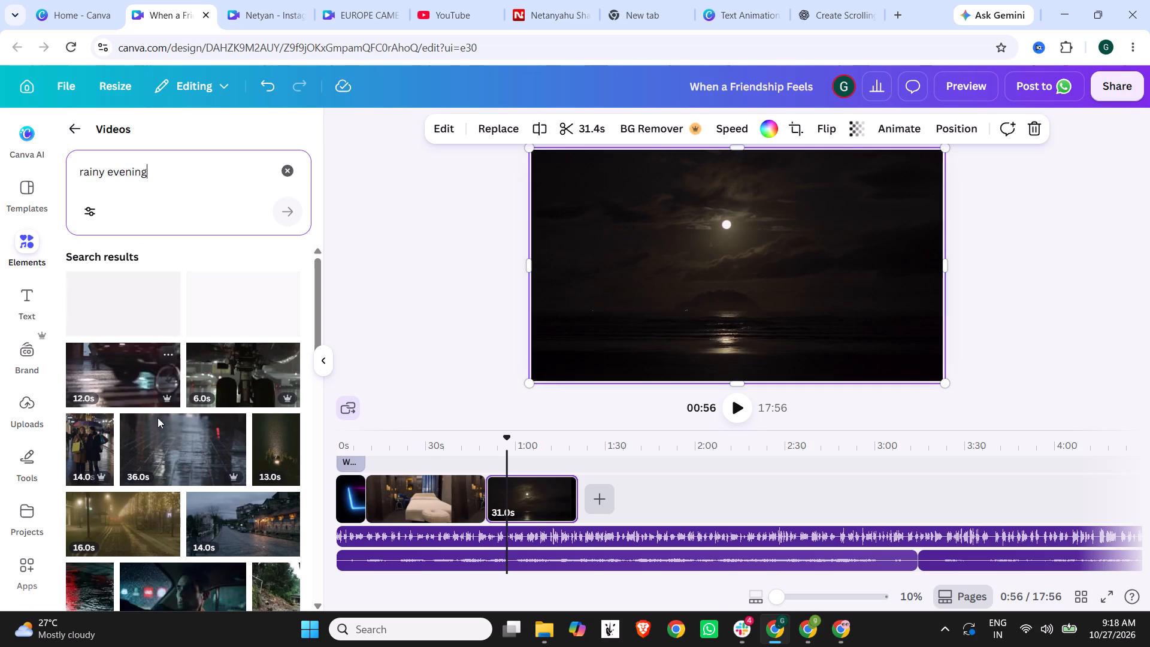
{"action": "left_click", "coordinate": [158, 434]}
{"action": "left_click", "coordinate": [641, 502]}
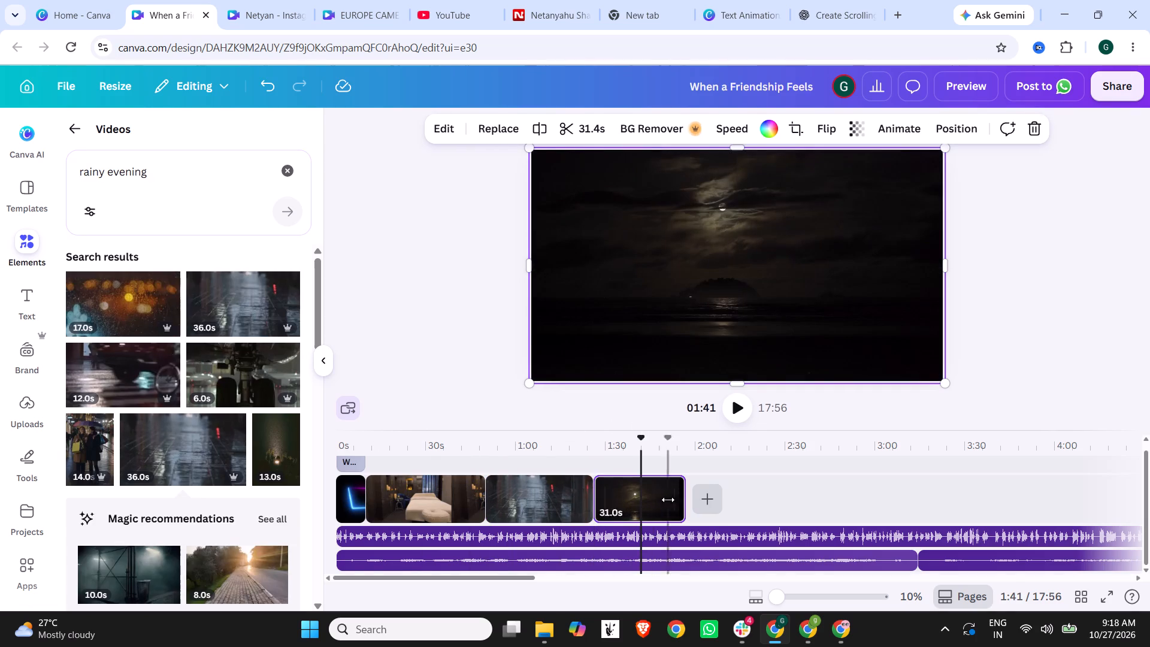
{"action": "left_click", "coordinate": [538, 497]}
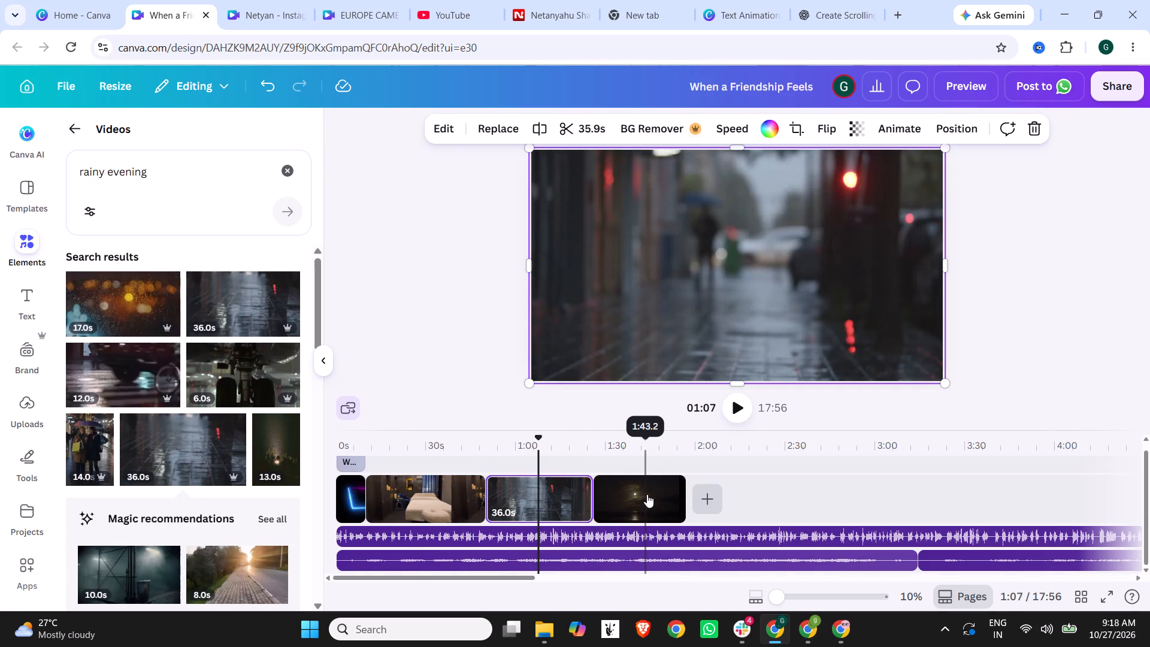
{"action": "left_click", "coordinate": [750, 412]}
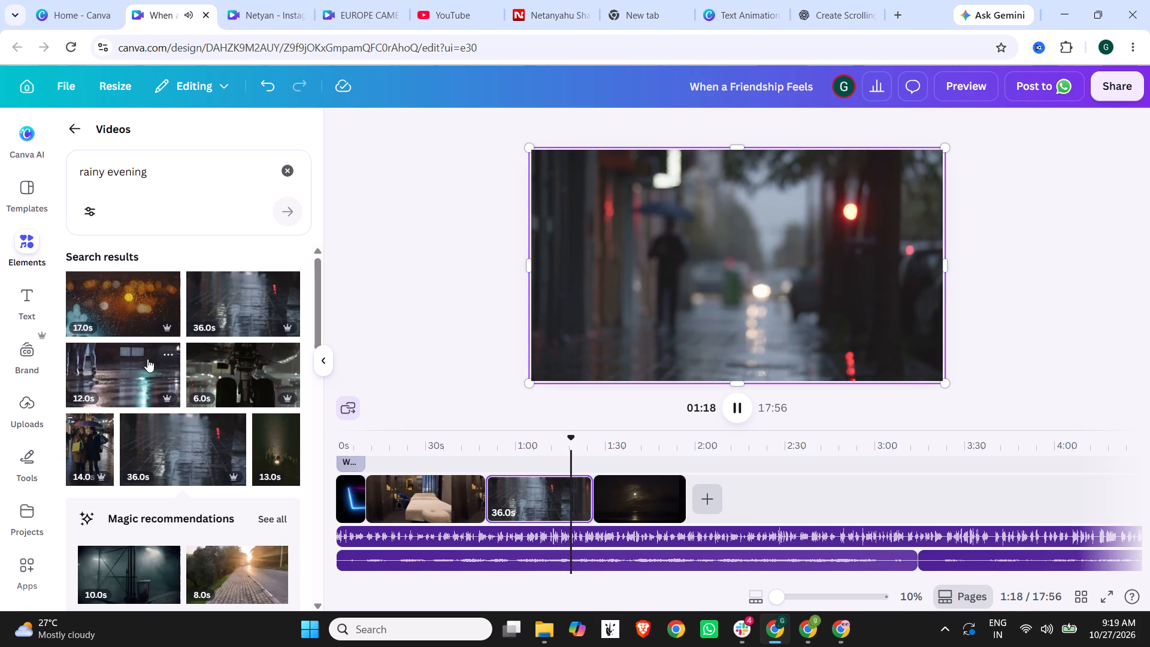
Insert the 17-second clip of raindrops over orange lights after the wet street clip and play across the cut.
{"action": "left_click", "coordinate": [146, 303]}
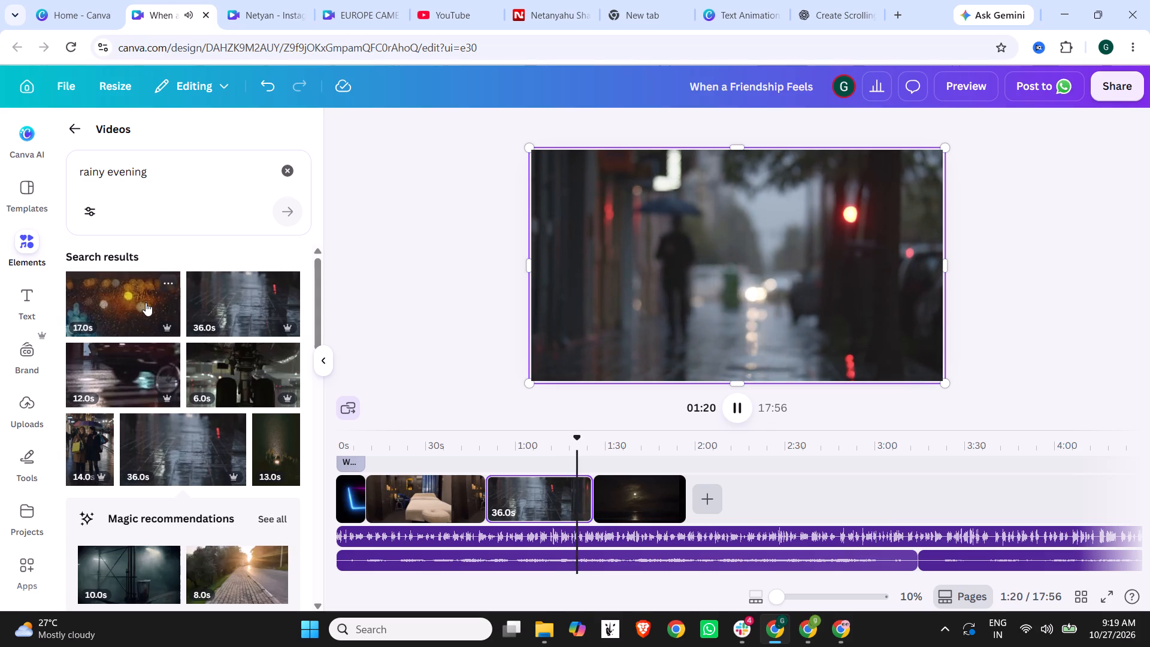
{"action": "left_click", "coordinate": [578, 448]}
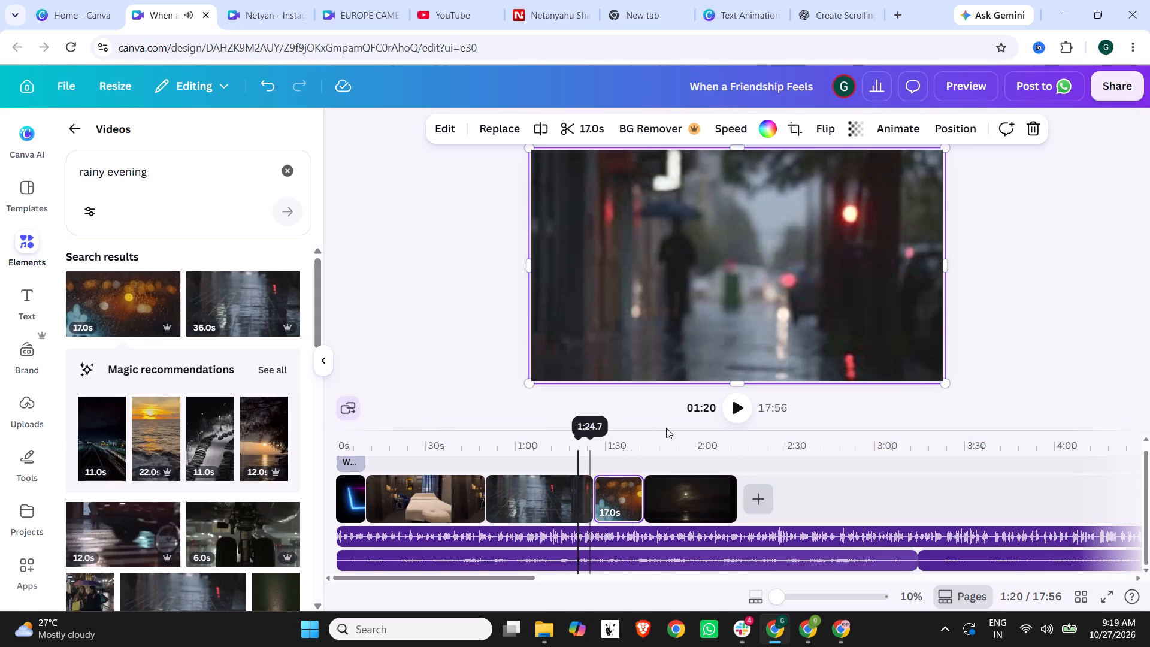
{"action": "left_click", "coordinate": [736, 406]}
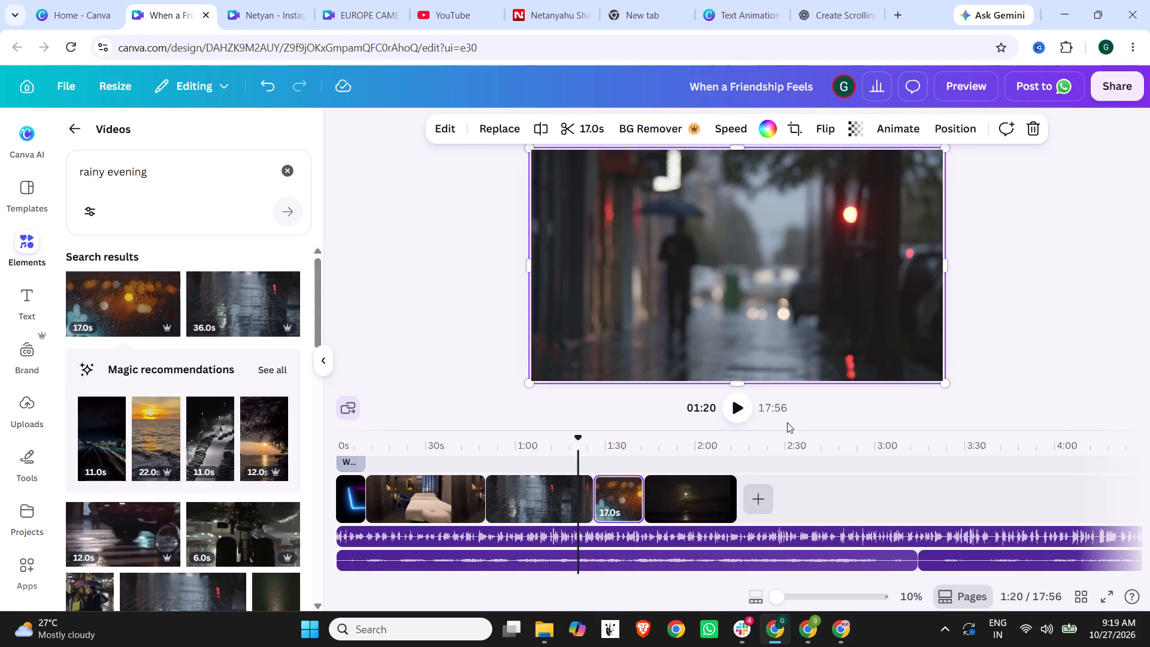
{"action": "left_click", "coordinate": [745, 410]}
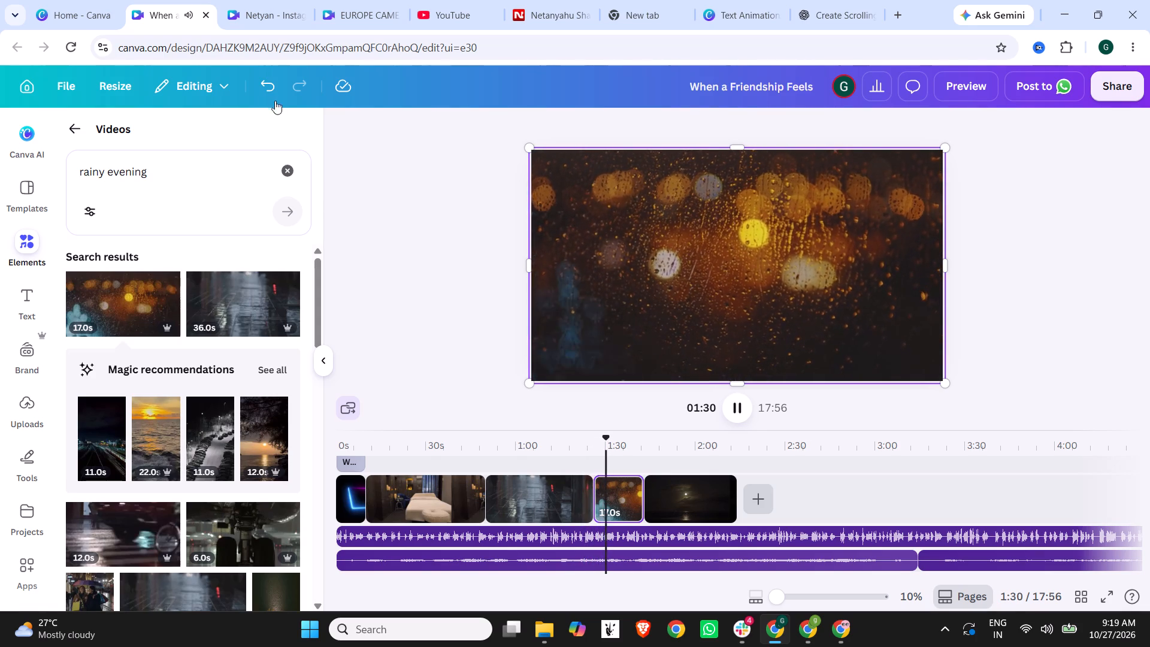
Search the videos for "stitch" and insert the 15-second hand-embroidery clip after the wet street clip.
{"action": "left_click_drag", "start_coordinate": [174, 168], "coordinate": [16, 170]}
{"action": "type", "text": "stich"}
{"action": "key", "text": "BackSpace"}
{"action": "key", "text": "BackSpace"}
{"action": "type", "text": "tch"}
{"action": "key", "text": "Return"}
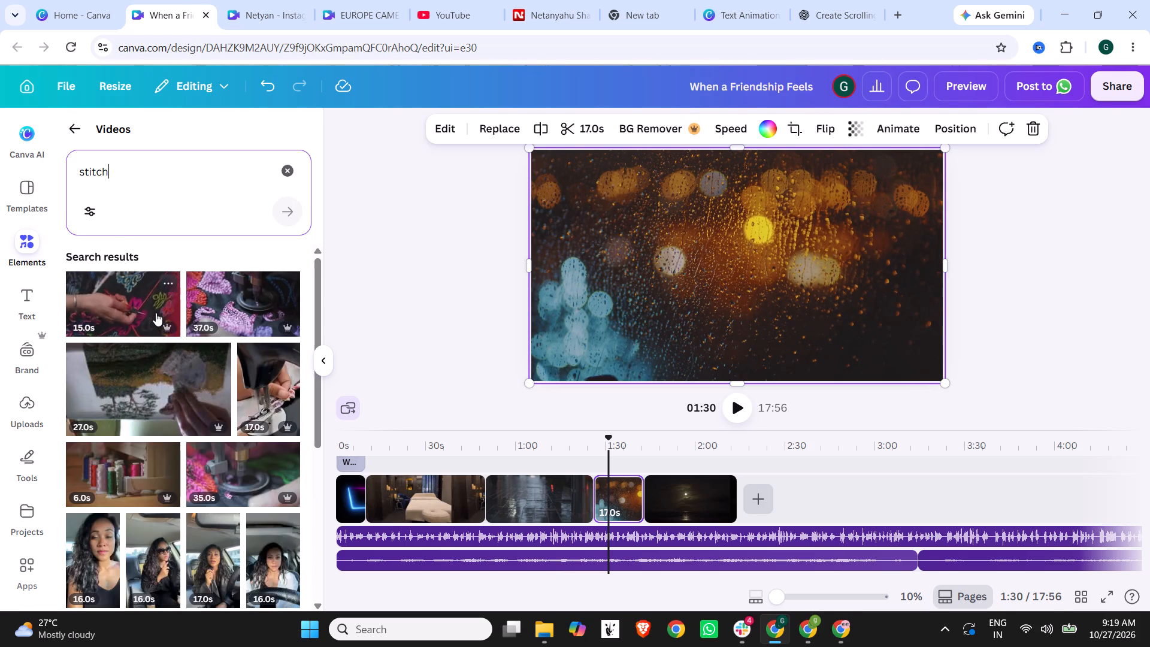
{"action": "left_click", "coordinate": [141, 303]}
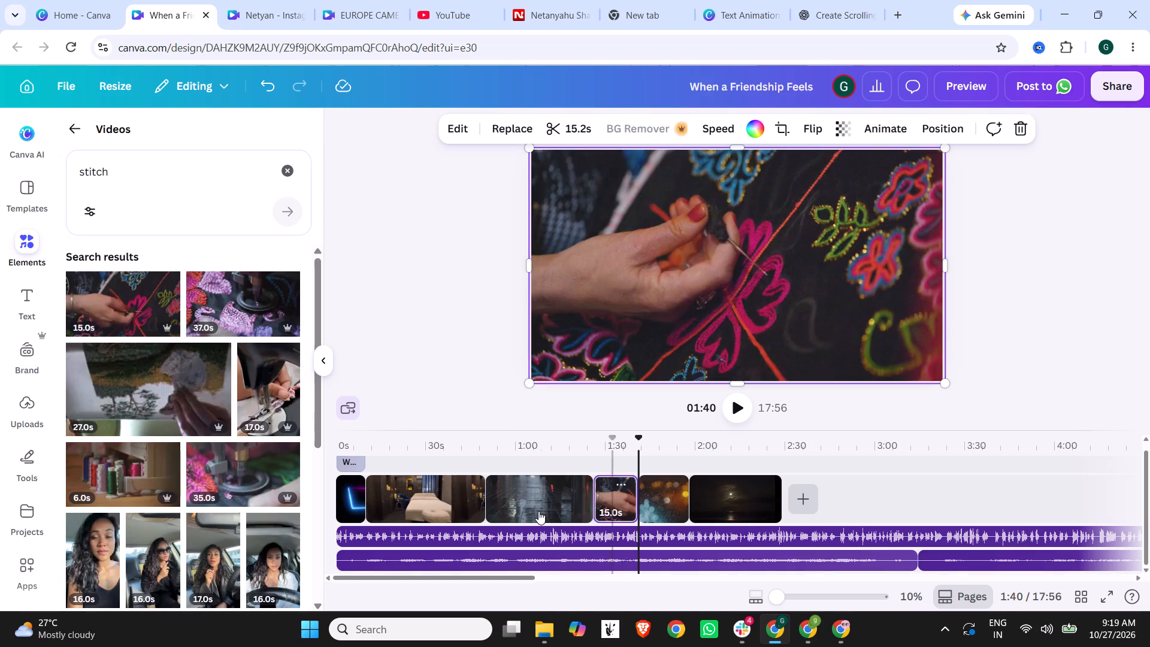
Trim the start of the wet street clip to a duration of 24.6 s and play it from 0:56.
{"action": "left_click", "coordinate": [536, 509]}
{"action": "left_click_drag", "start_coordinate": [500, 497], "coordinate": [533, 497]}
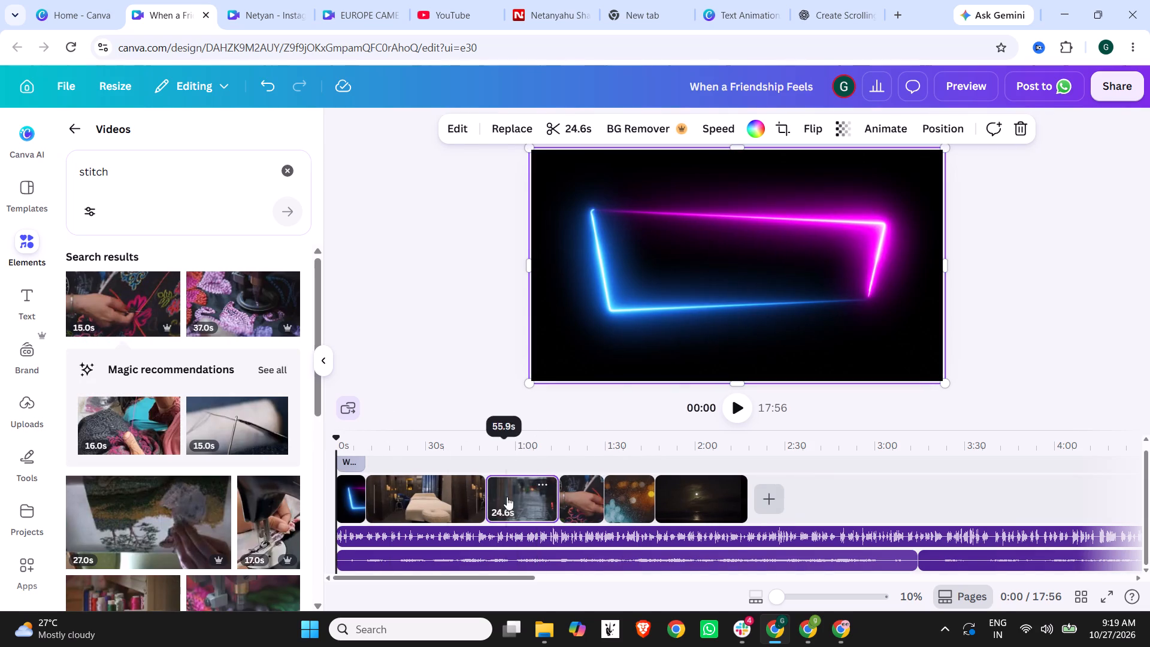
{"action": "left_click", "coordinate": [504, 445]}
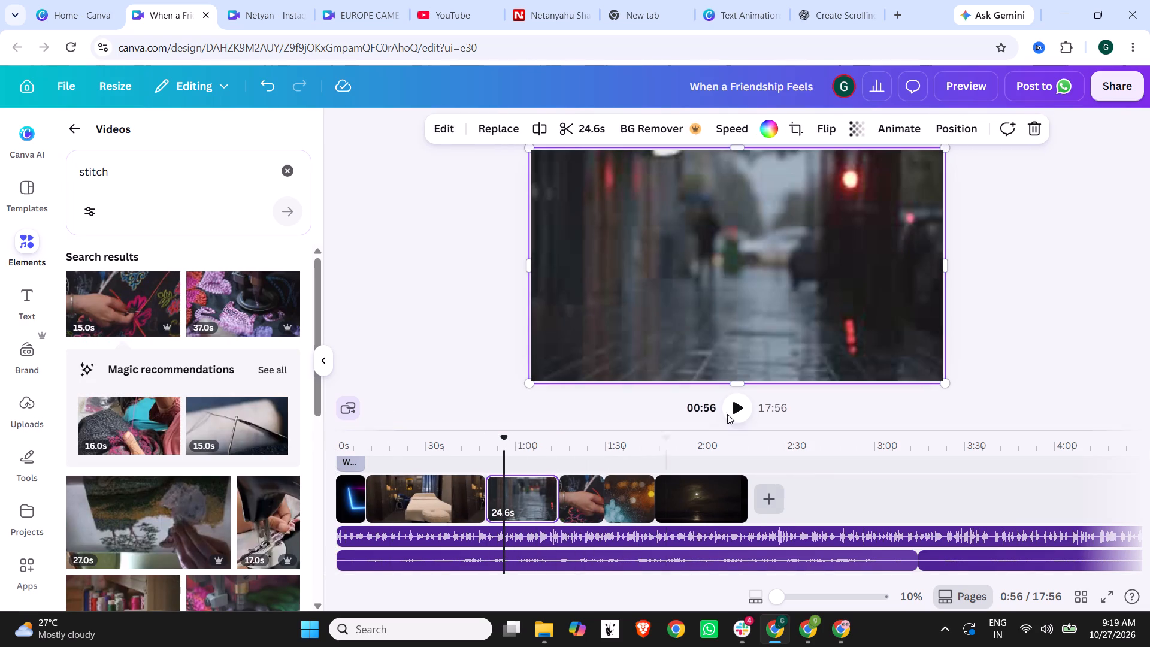
{"action": "left_click", "coordinate": [745, 404]}
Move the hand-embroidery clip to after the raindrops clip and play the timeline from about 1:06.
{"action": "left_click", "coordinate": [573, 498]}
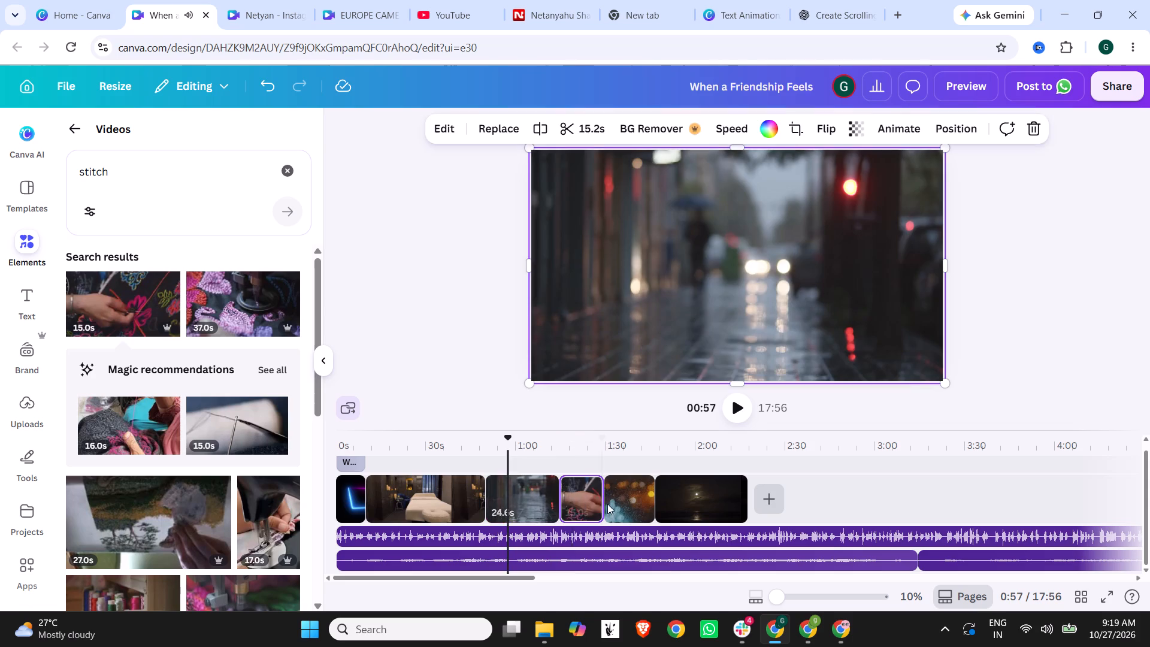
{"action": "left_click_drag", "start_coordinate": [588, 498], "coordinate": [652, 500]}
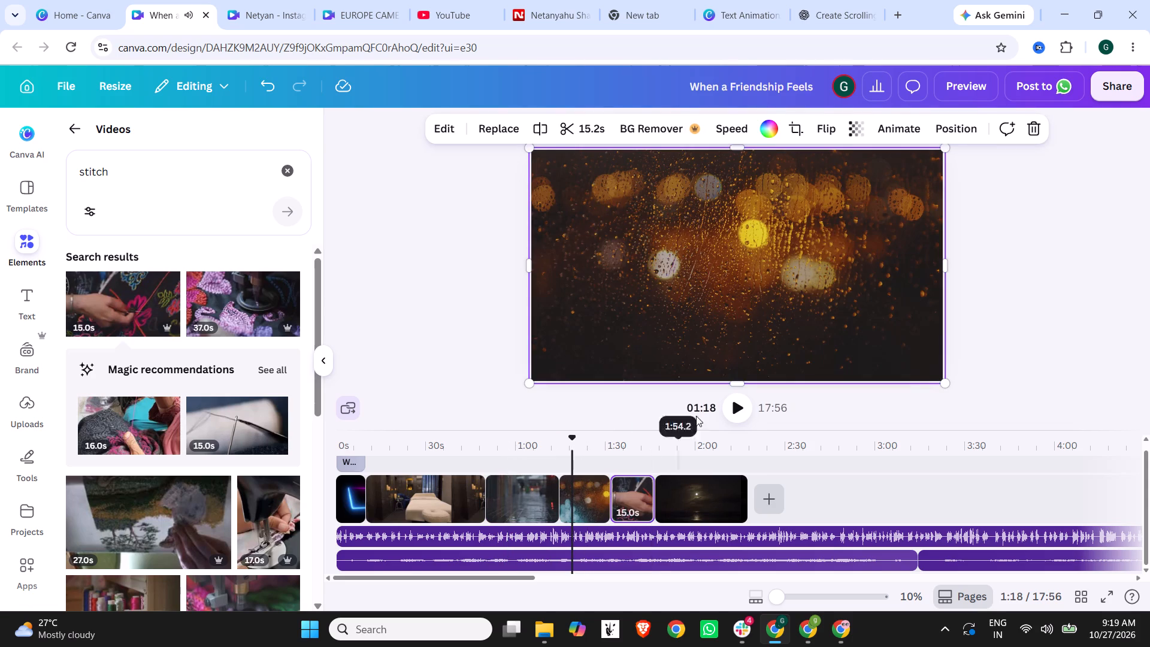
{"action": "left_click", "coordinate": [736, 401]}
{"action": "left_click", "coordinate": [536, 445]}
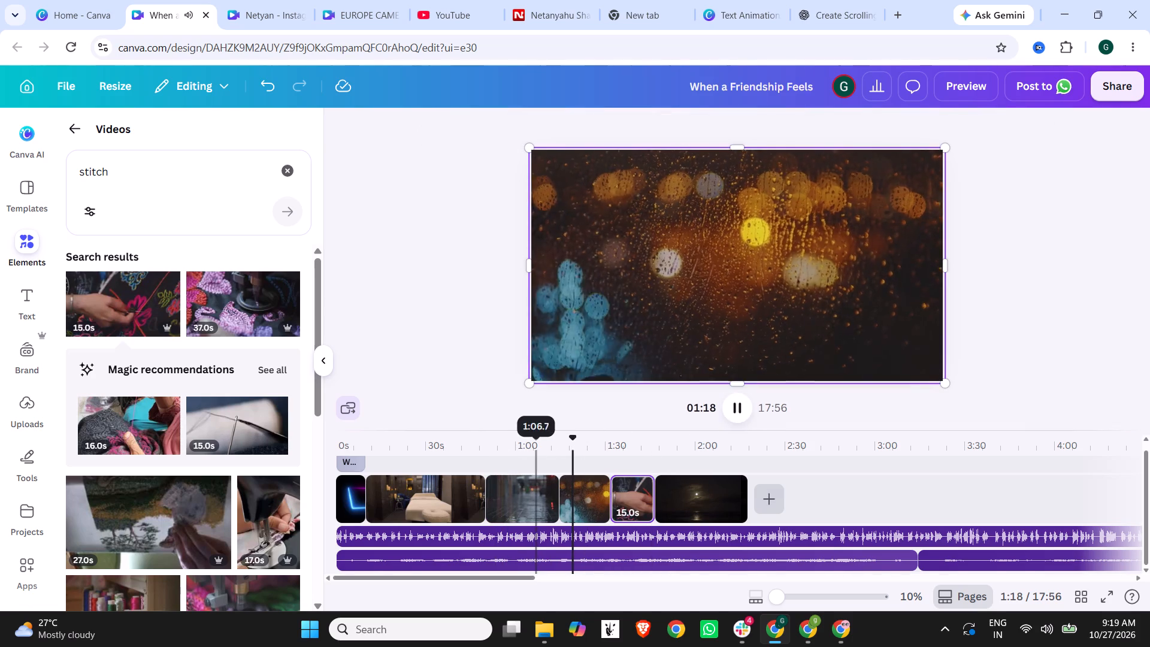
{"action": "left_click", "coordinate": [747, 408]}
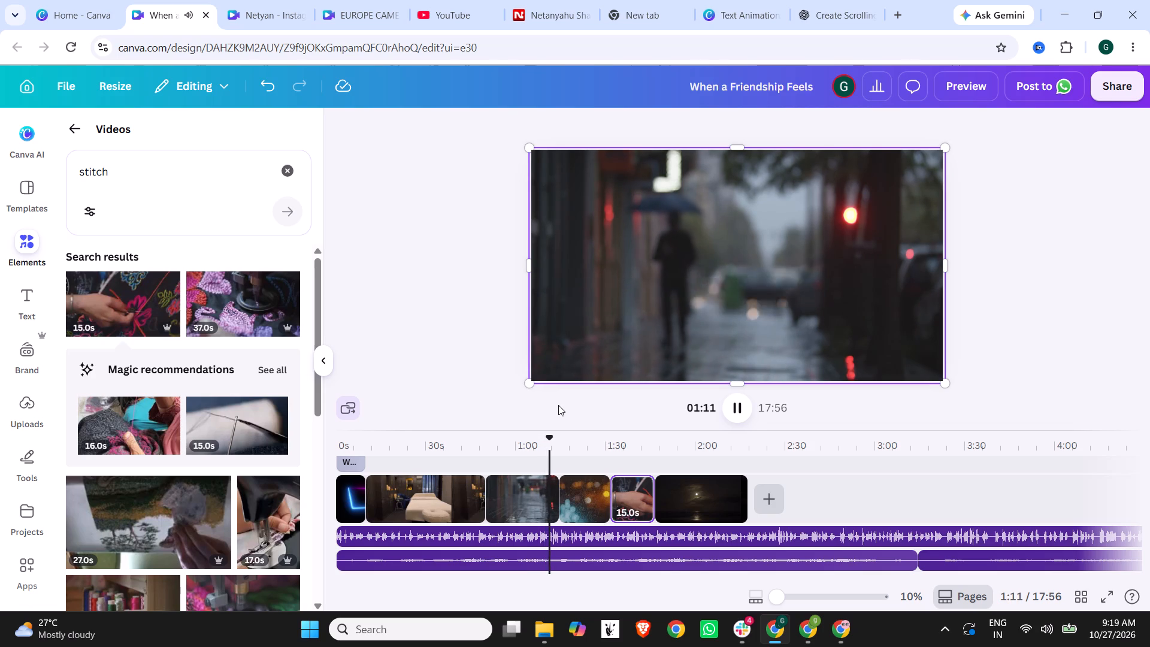
Trim the end of the wet street clip to a duration of 21.4 s and play onward from about 1:07.
{"action": "left_click", "coordinate": [516, 501]}
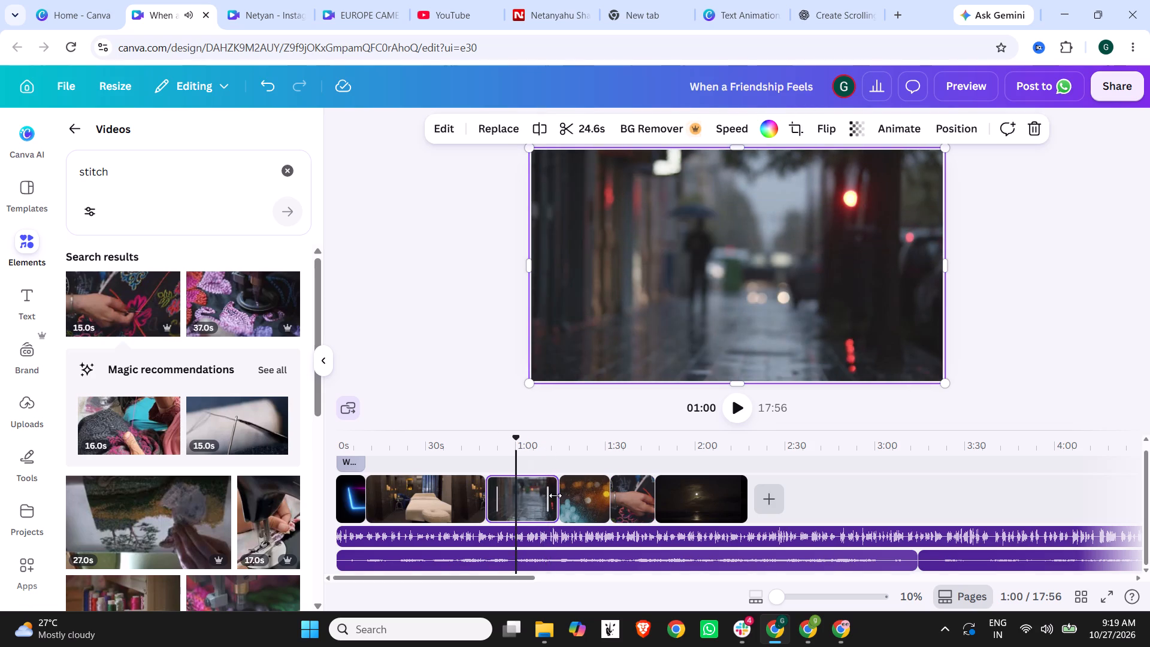
{"action": "left_click_drag", "start_coordinate": [555, 495], "coordinate": [545, 495]}
{"action": "left_click", "coordinate": [734, 404]}
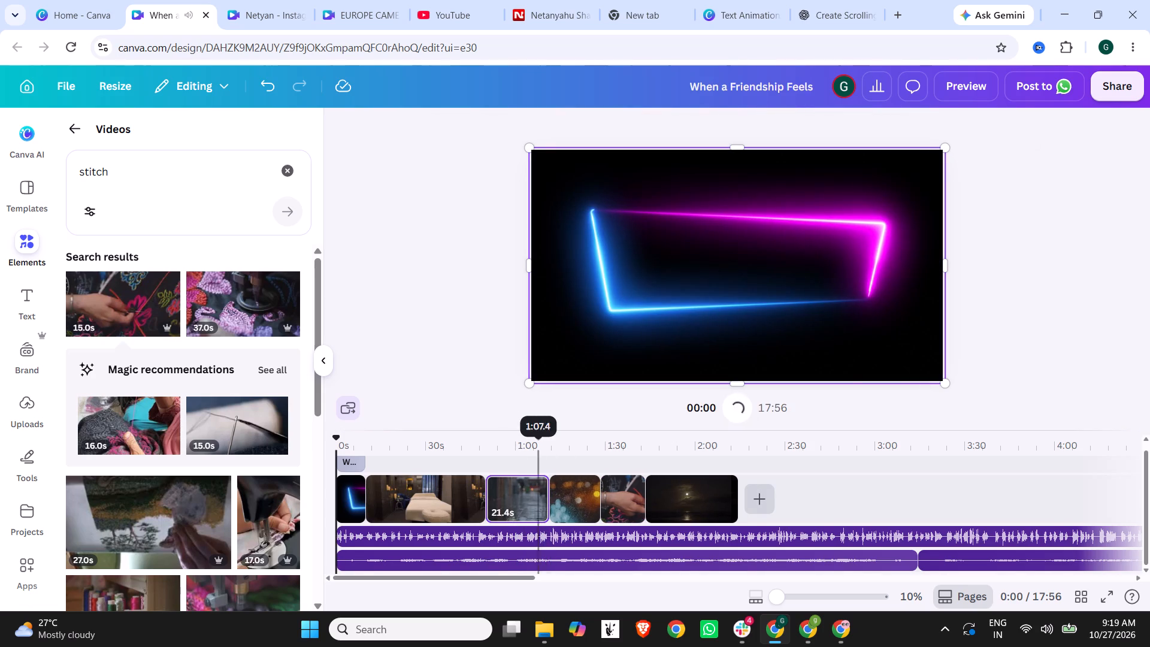
{"action": "left_click", "coordinate": [540, 452]}
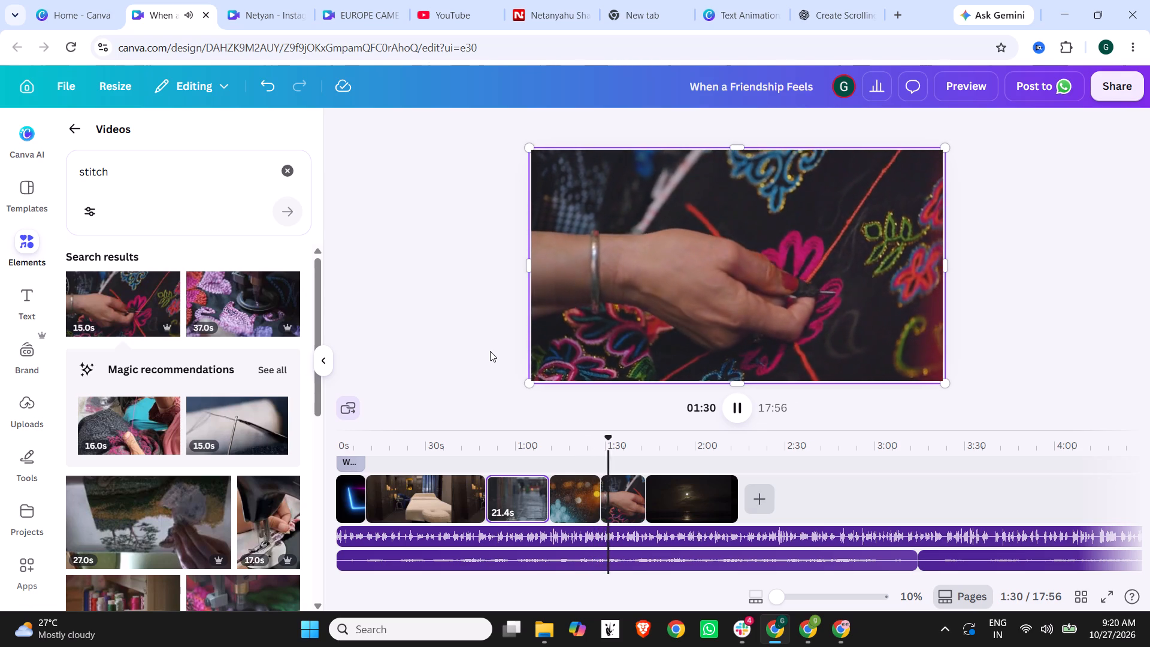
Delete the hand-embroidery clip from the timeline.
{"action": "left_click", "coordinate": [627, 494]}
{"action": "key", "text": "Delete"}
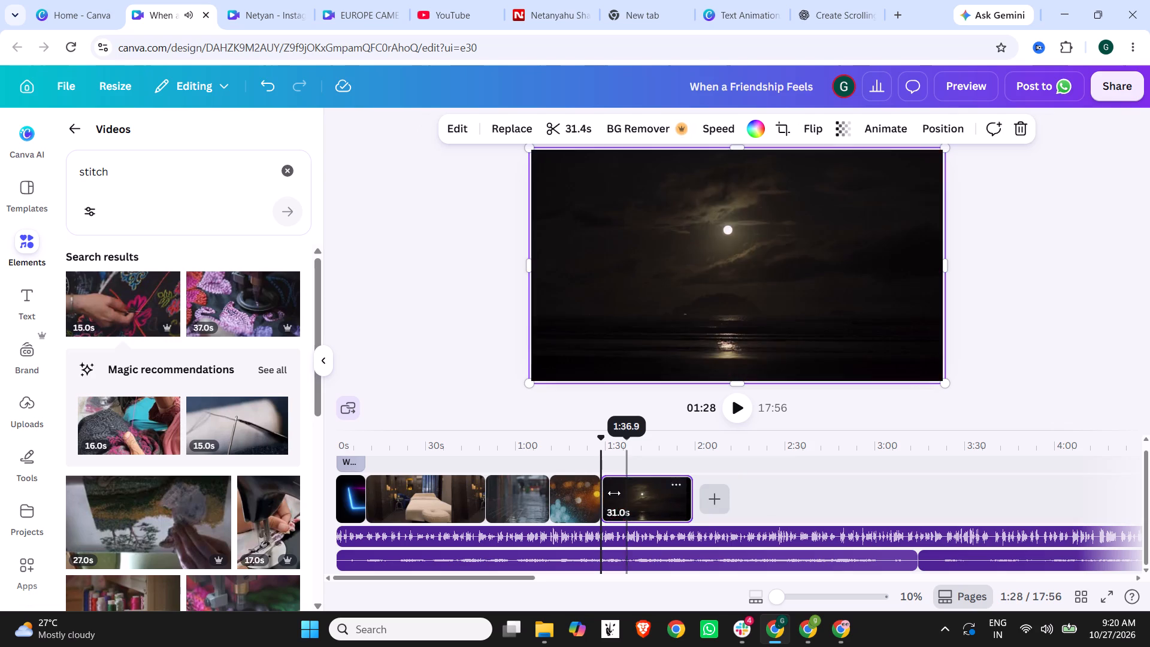
Search the video library for "women working" and look through the results for a clip that fits the narration.
{"action": "left_click_drag", "start_coordinate": [141, 169], "coordinate": [16, 159]}
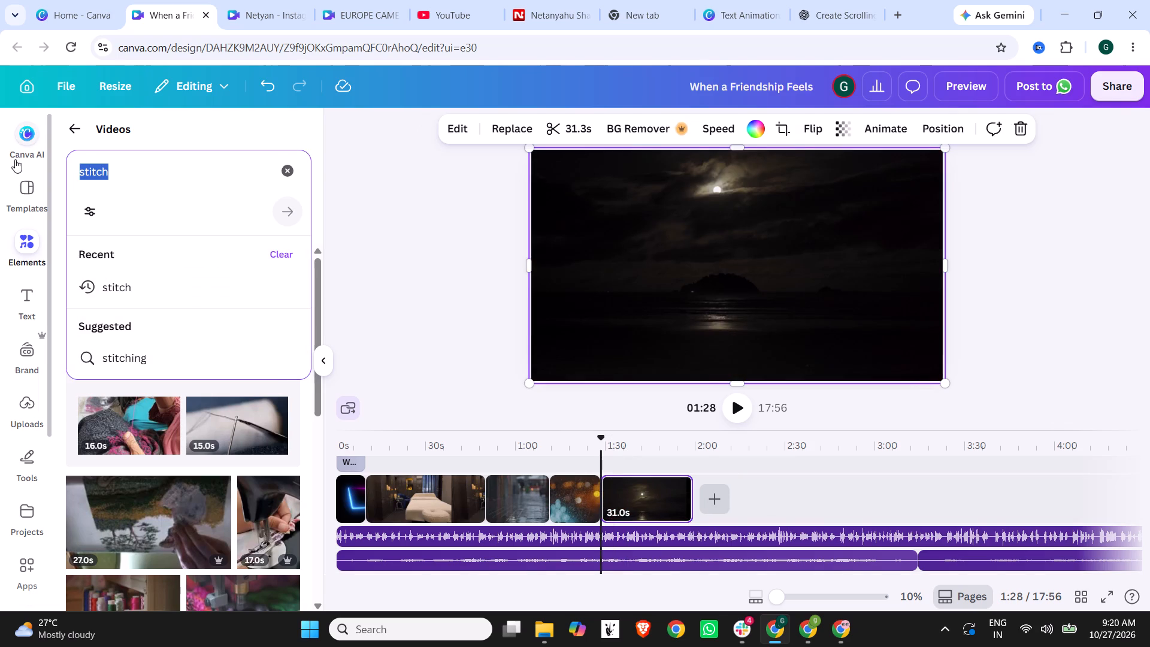
{"action": "type", "text": "women working"}
{"action": "key", "text": "Return"}
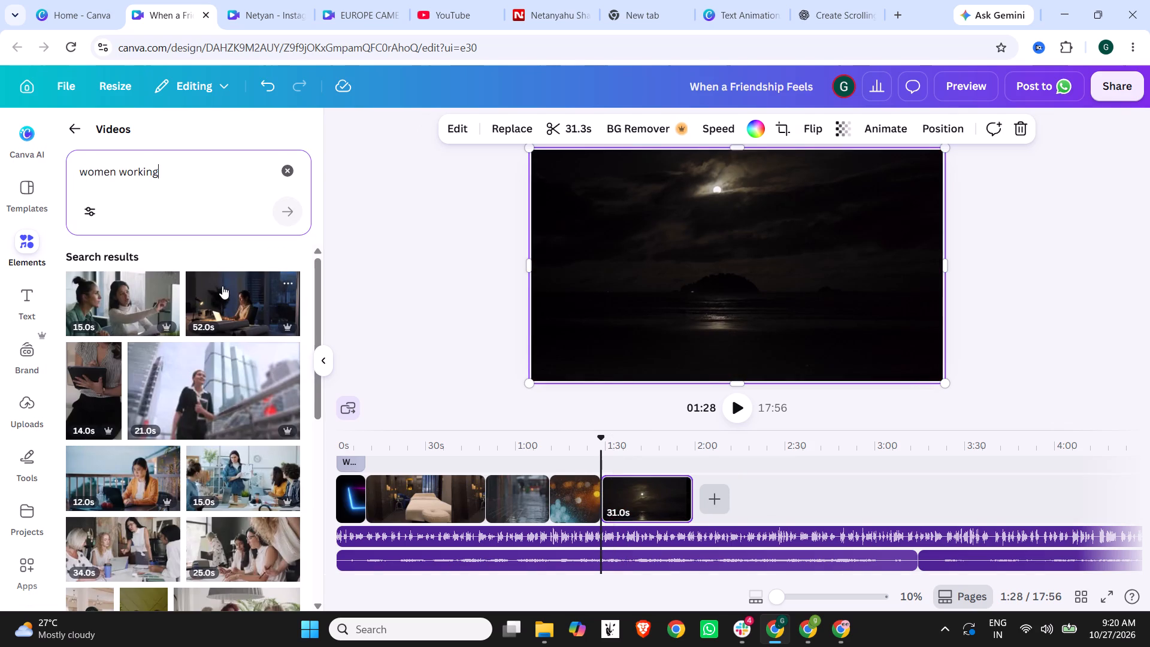
{"action": "scroll", "coordinate": [222, 288], "scroll_direction": "down", "scroll_amount": 1}
{"action": "scroll", "coordinate": [156, 347], "scroll_direction": "down", "scroll_amount": 4}
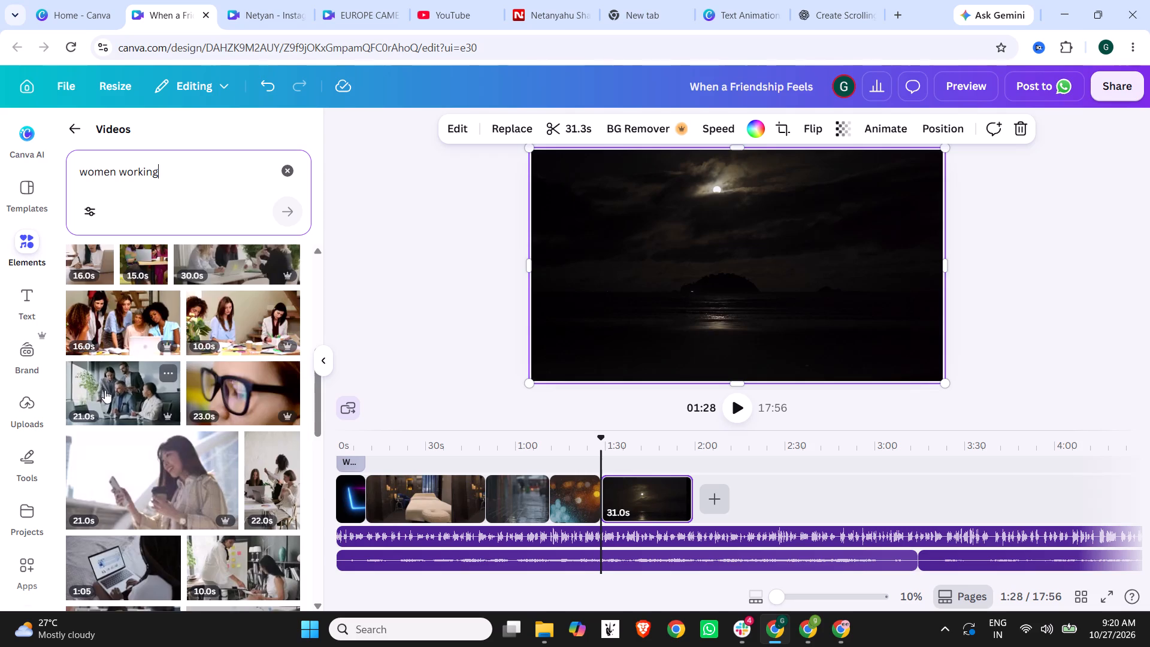
{"action": "scroll", "coordinate": [132, 389], "scroll_direction": "down", "scroll_amount": 6}
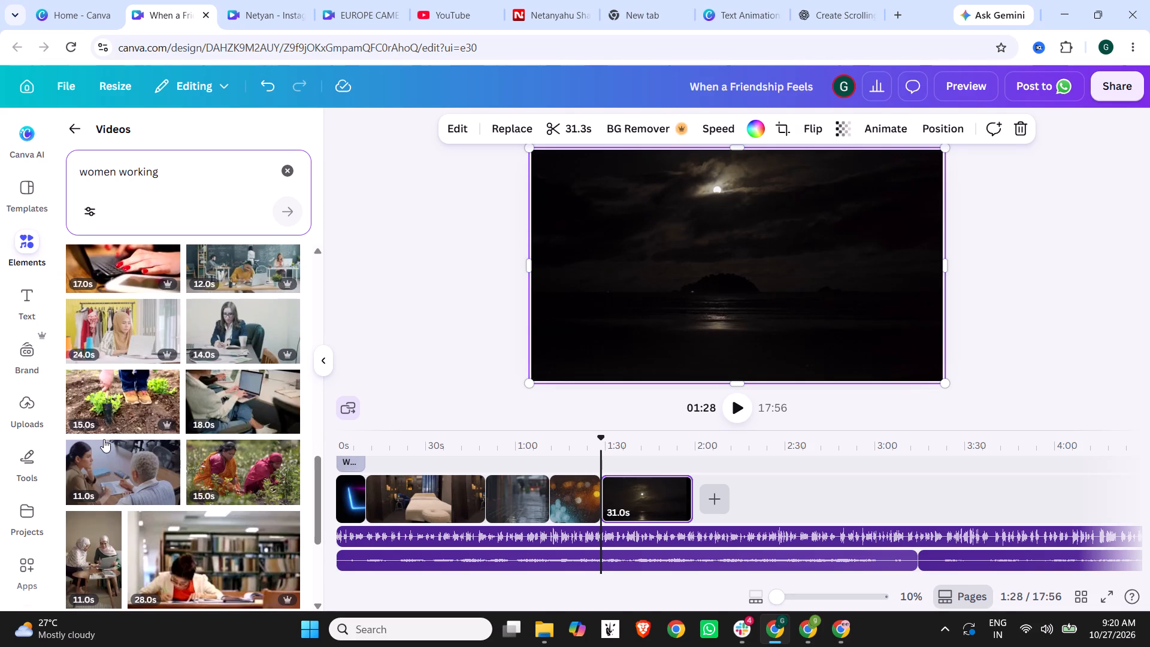
{"action": "scroll", "coordinate": [128, 411], "scroll_direction": "down", "scroll_amount": 2}
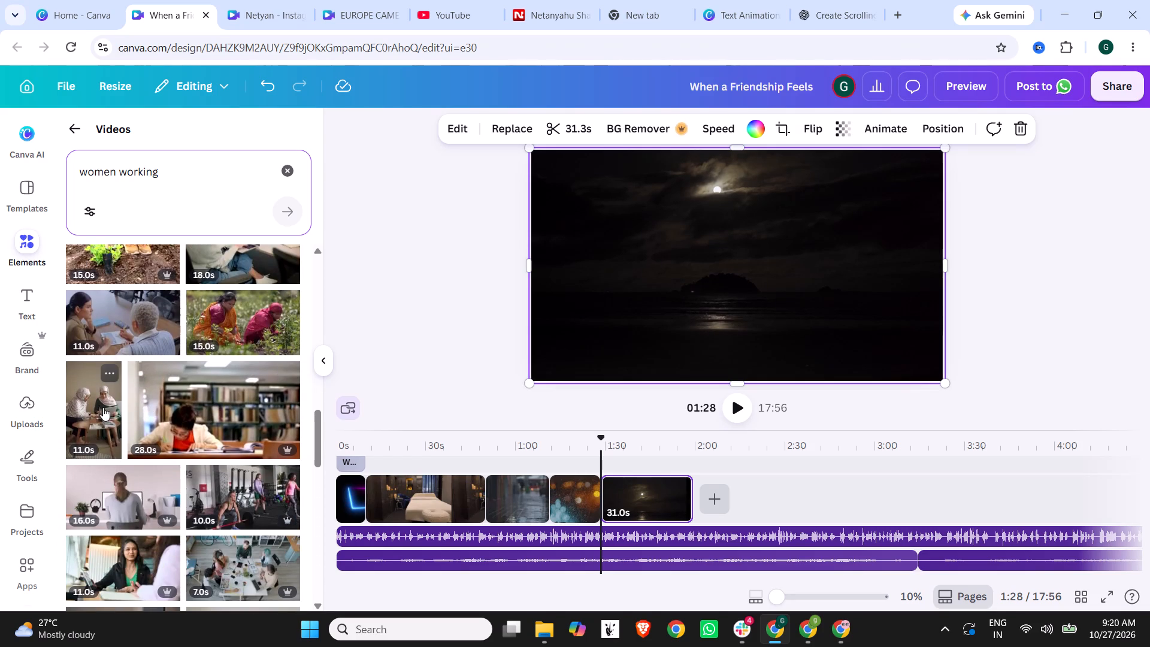
{"action": "scroll", "coordinate": [103, 407], "scroll_direction": "down", "scroll_amount": 2}
{"action": "scroll", "coordinate": [131, 362], "scroll_direction": "down", "scroll_amount": 3}
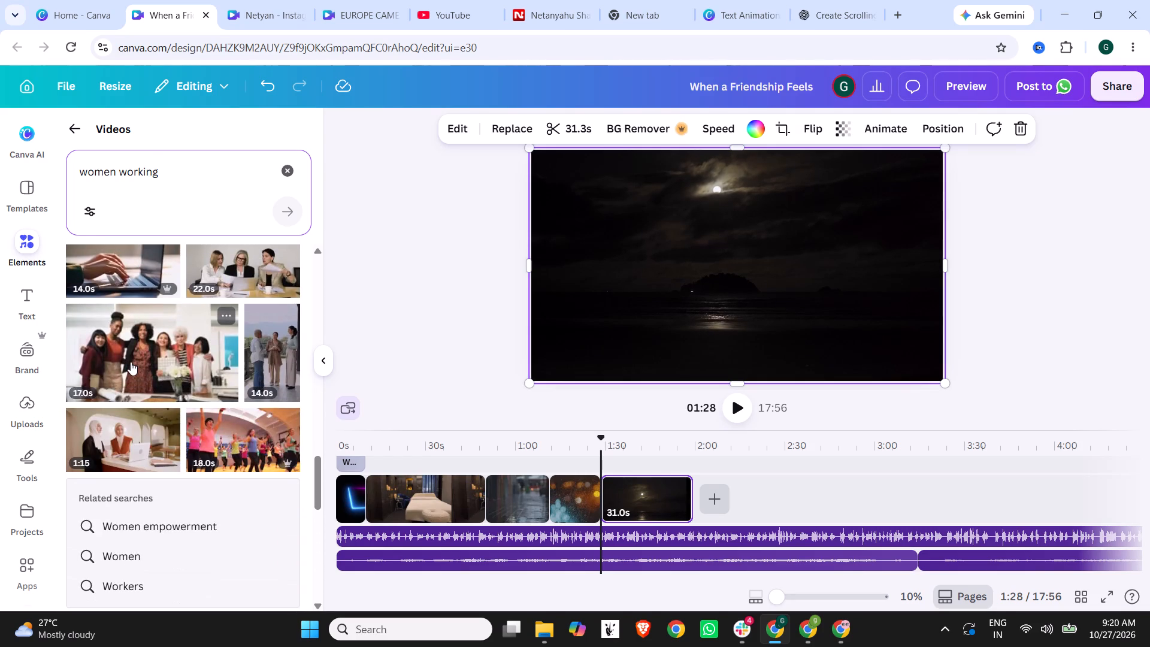
{"action": "scroll", "coordinate": [192, 427], "scroll_direction": "down", "scroll_amount": 4}
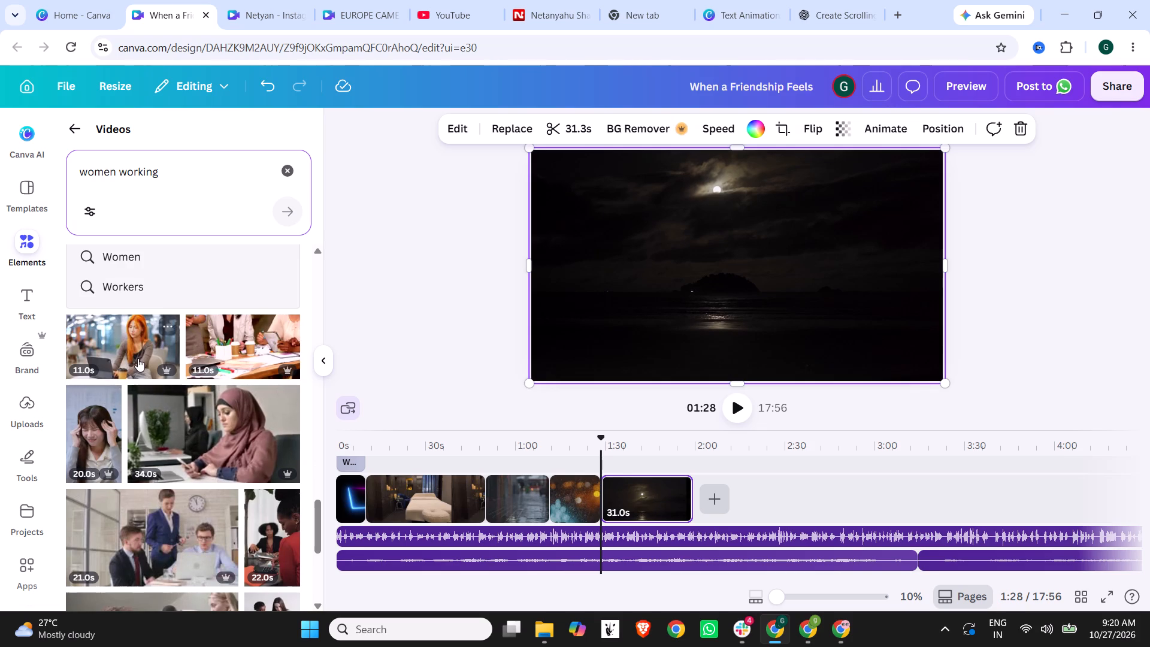
{"action": "scroll", "coordinate": [138, 358], "scroll_direction": "down", "scroll_amount": 4}
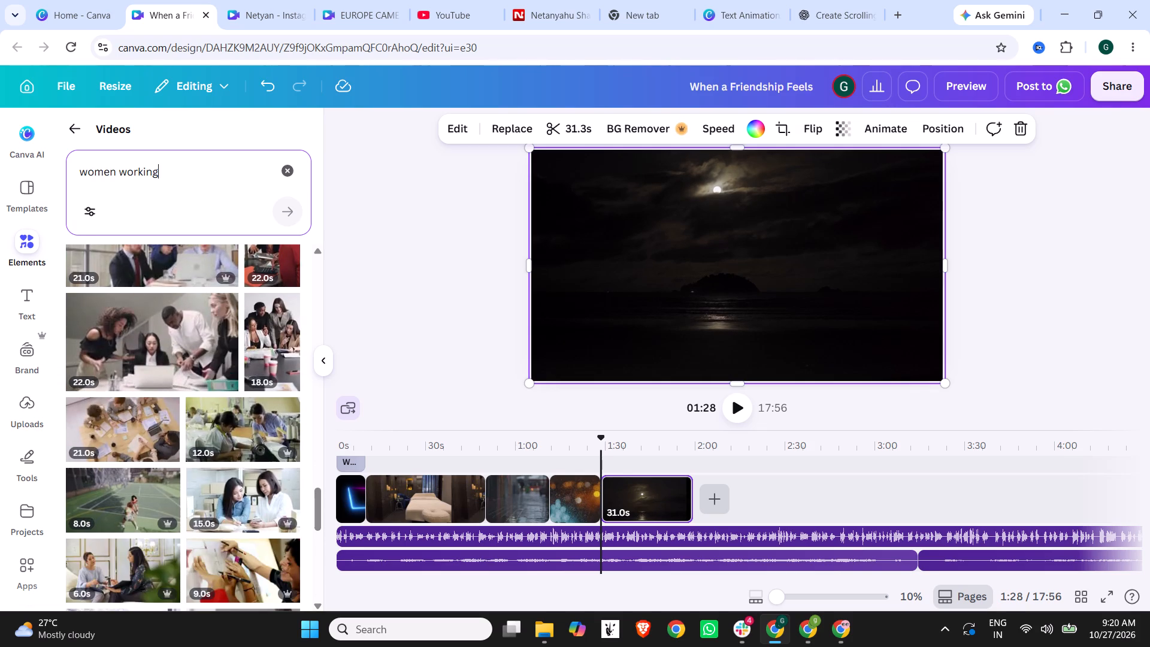
Refine the search to "women working dark" and add the 13.0 s night city lights clip before the moonlit sea clip.
{"action": "key", "text": "space"}
{"action": "type", "text": "dark"}
{"action": "key", "text": "Return"}
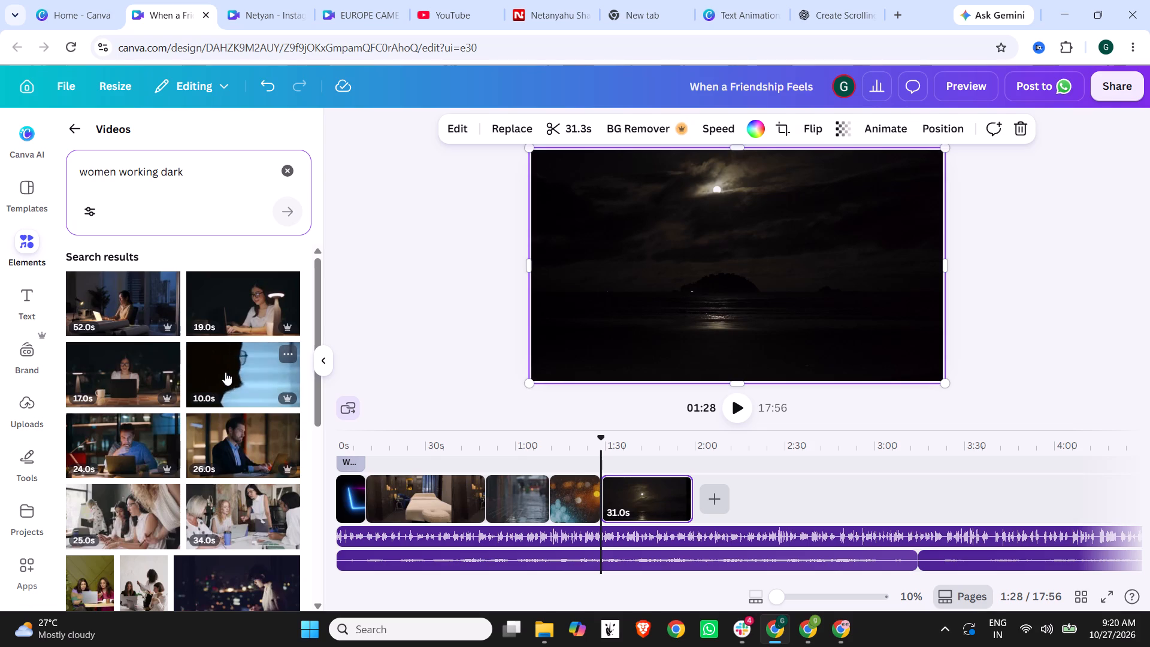
{"action": "scroll", "coordinate": [225, 372], "scroll_direction": "down", "scroll_amount": 2}
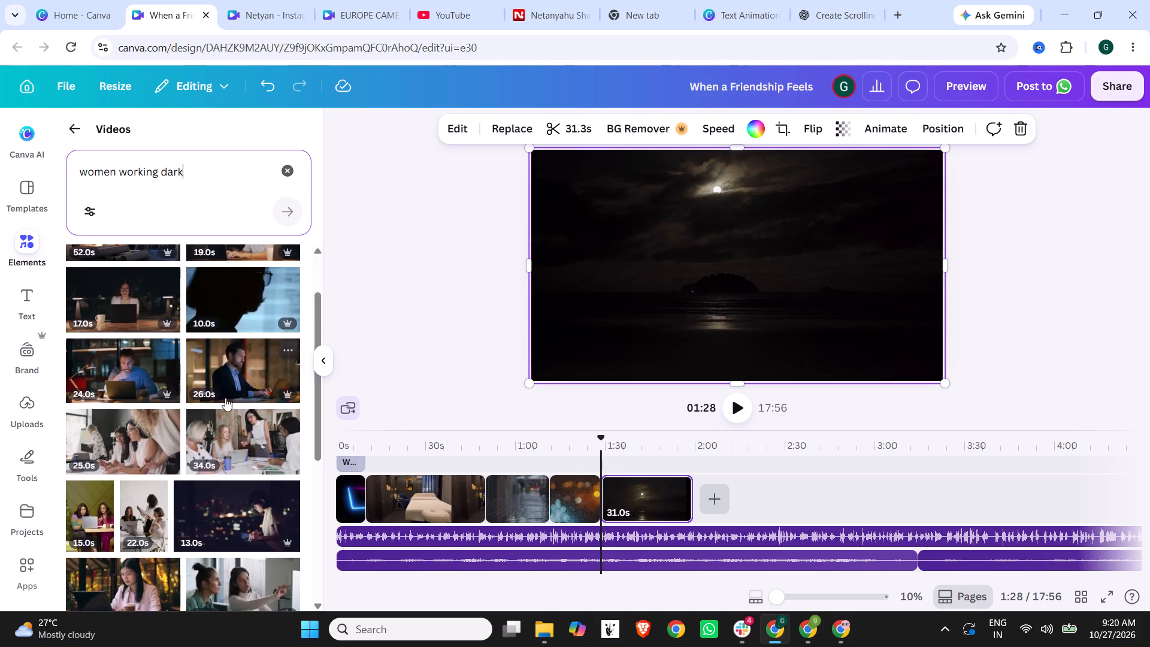
{"action": "left_click", "coordinate": [227, 496]}
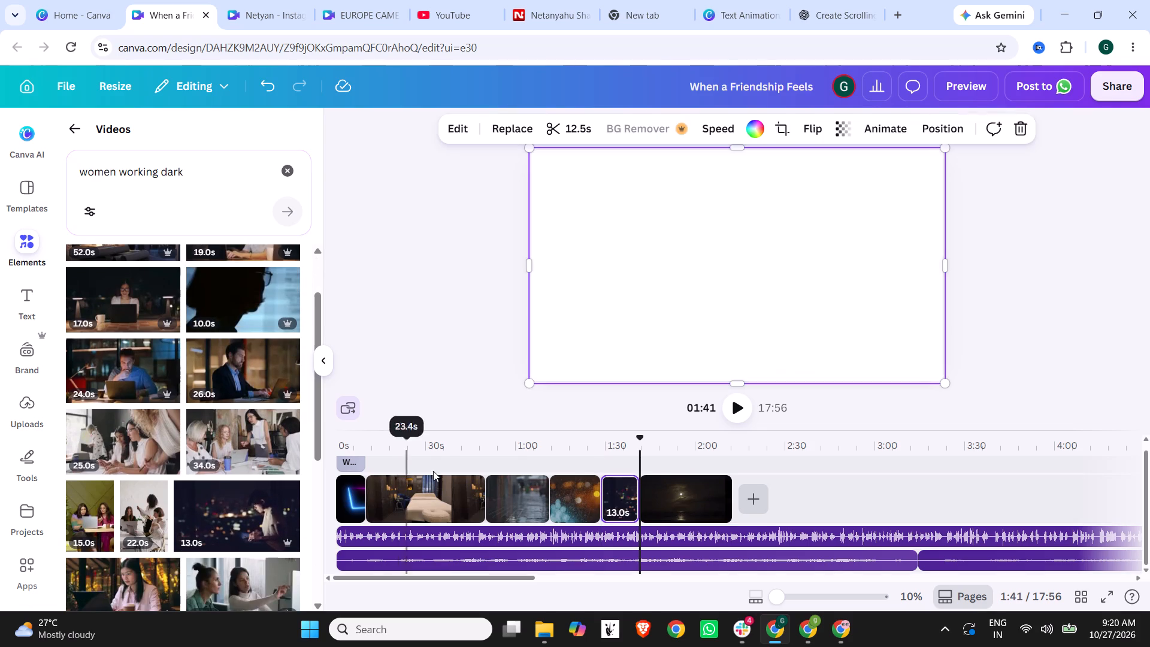
Play the timeline from 1:41 to hear the narration over the moonlit sea clip.
{"action": "left_click", "coordinate": [737, 406]}
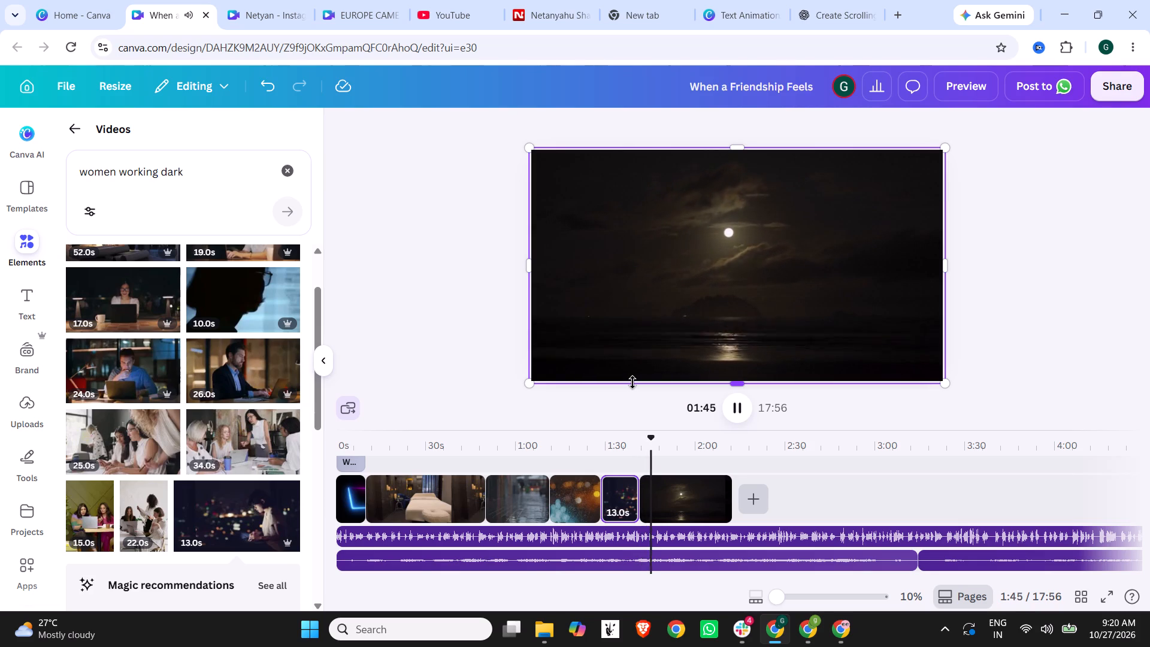
{"action": "scroll", "coordinate": [202, 391], "scroll_direction": "down", "scroll_amount": 7}
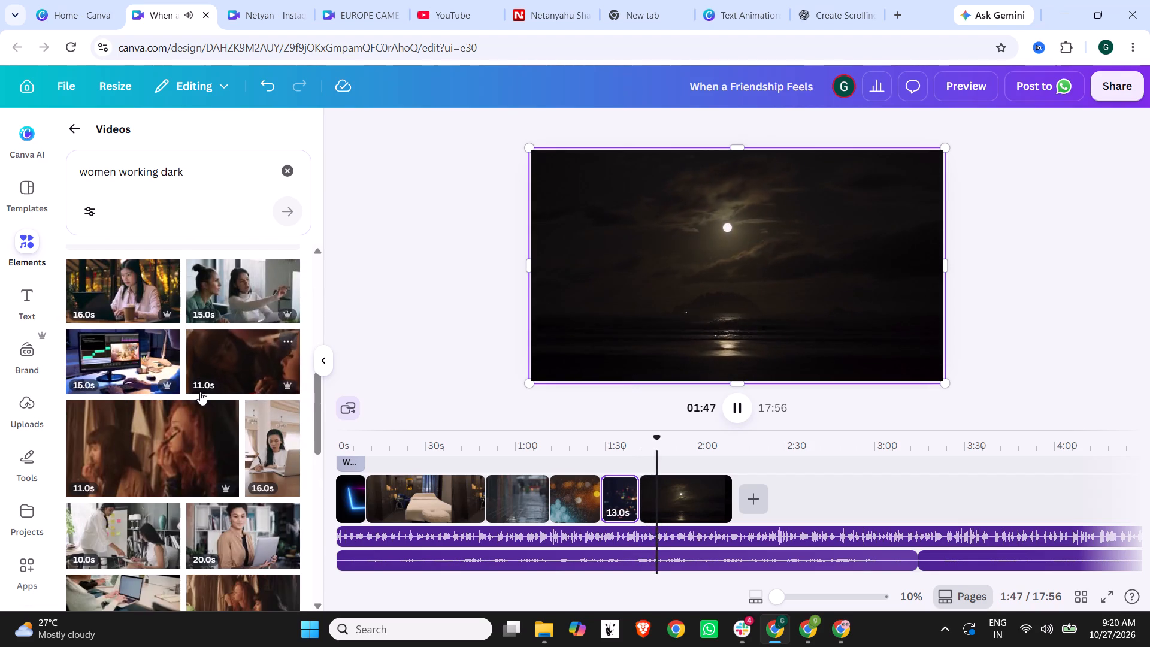
Search the videos for "rainy night" and place the 50.0 s street lamp clip after the moonlit sea clip.
{"action": "left_click_drag", "start_coordinate": [189, 173], "coordinate": [55, 164]}
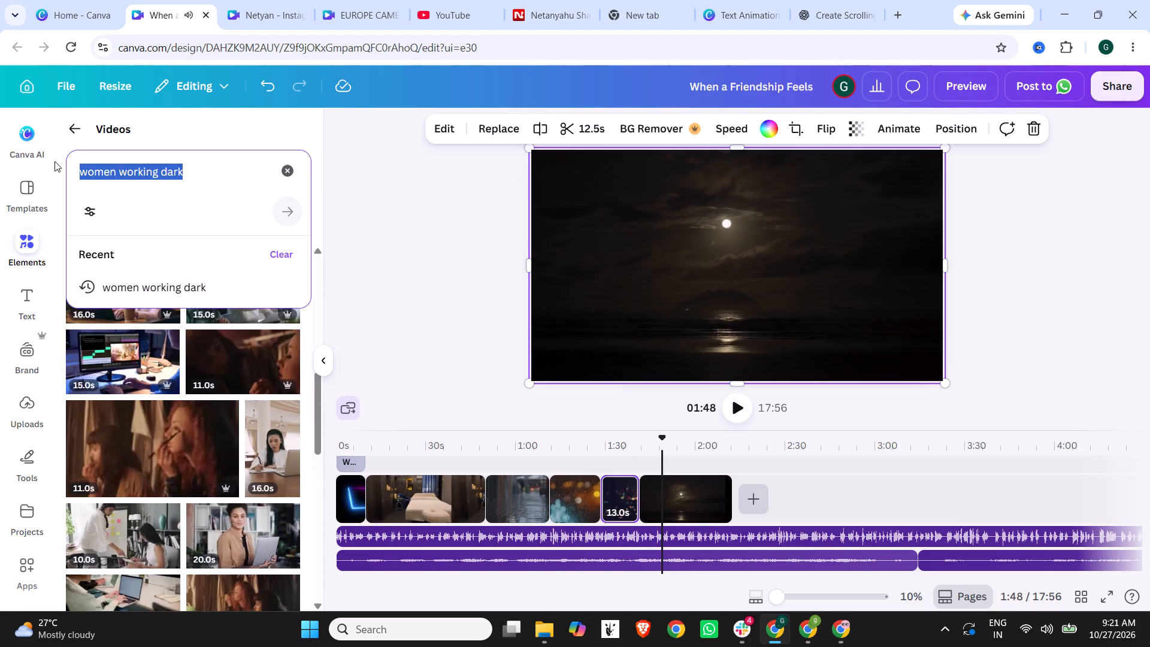
{"action": "type", "text": "rainy night"}
{"action": "key", "text": "Return"}
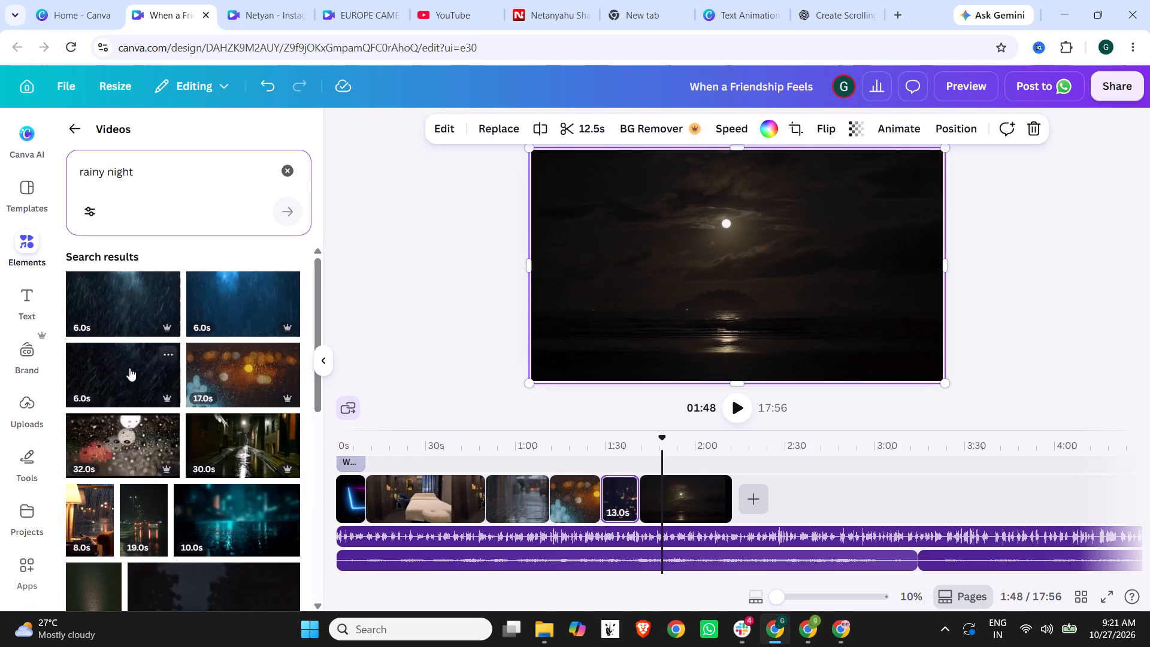
{"action": "scroll", "coordinate": [129, 368], "scroll_direction": "down", "scroll_amount": 1}
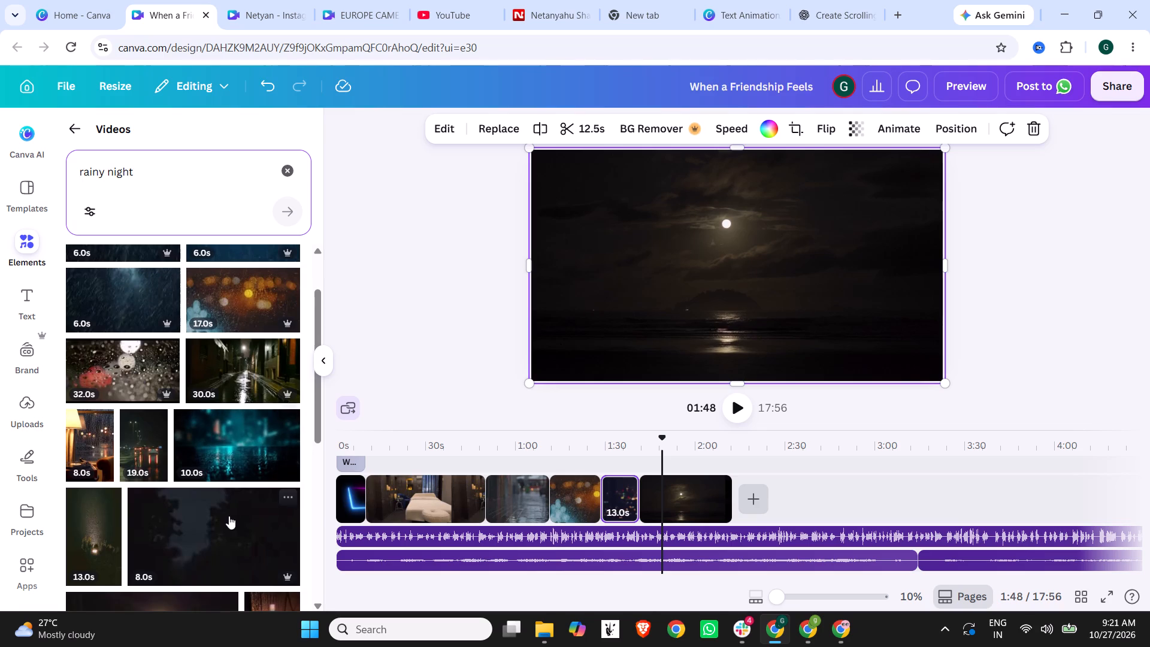
{"action": "scroll", "coordinate": [229, 516], "scroll_direction": "down", "scroll_amount": 2}
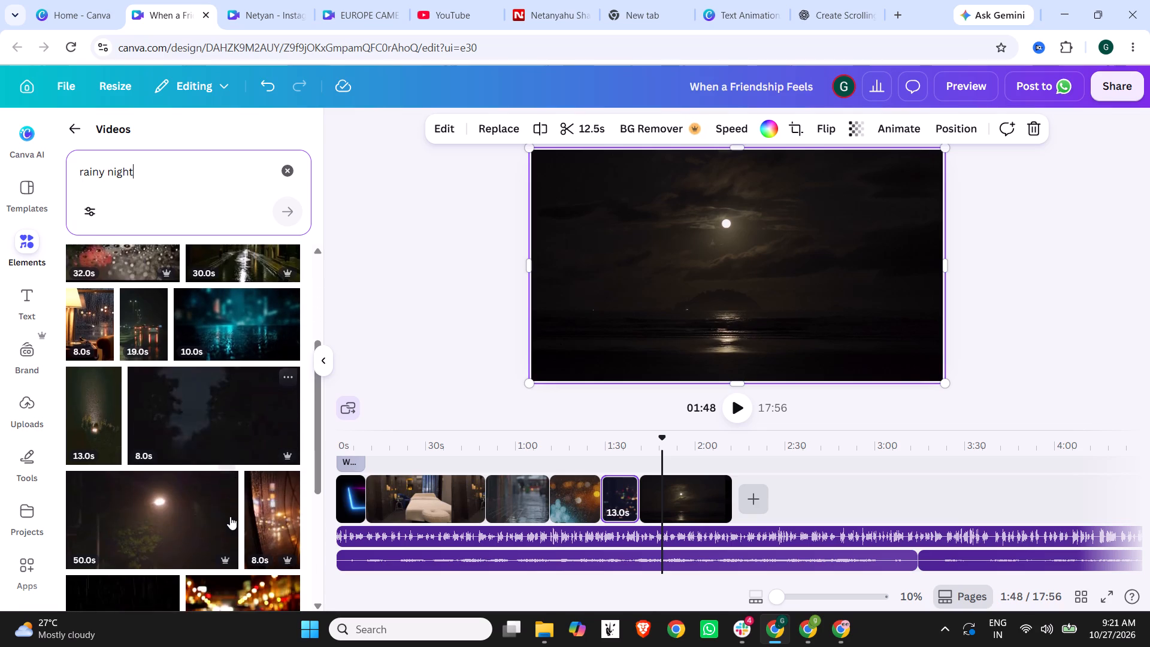
{"action": "left_click", "coordinate": [168, 491]}
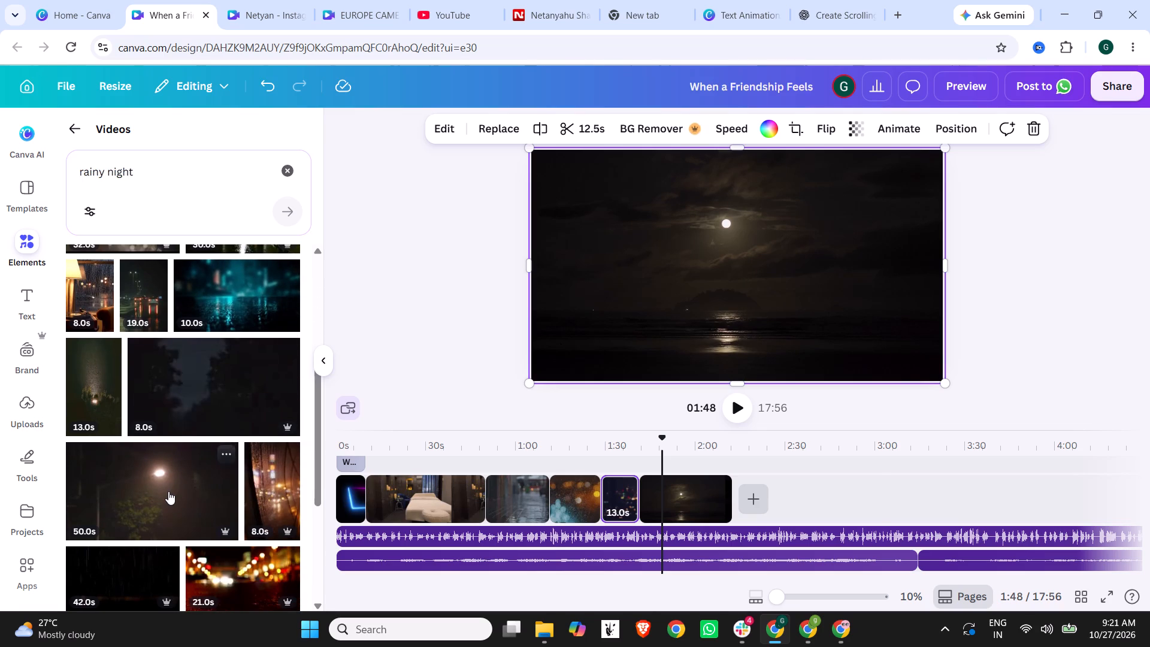
{"action": "left_click_drag", "start_coordinate": [721, 504], "coordinate": [885, 500]}
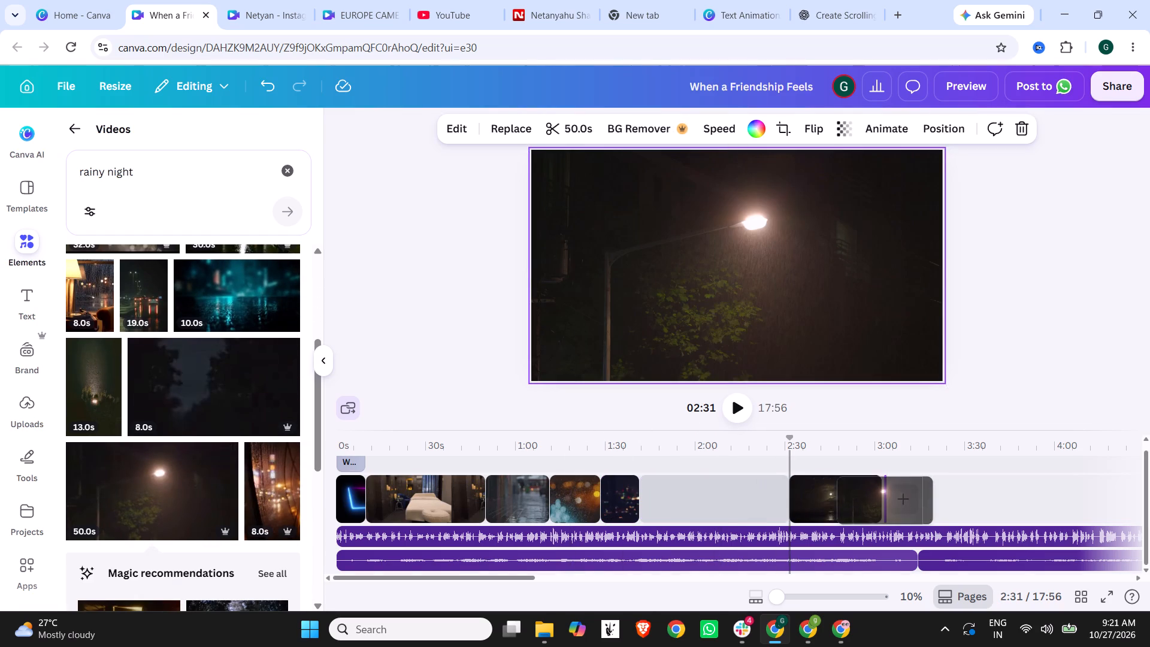
{"action": "left_click_drag", "start_coordinate": [885, 500], "coordinate": [890, 500]}
Play the timeline briefly from 2:31 and duplicate the 50.0 s street lamp clip.
{"action": "left_click", "coordinate": [737, 383]}
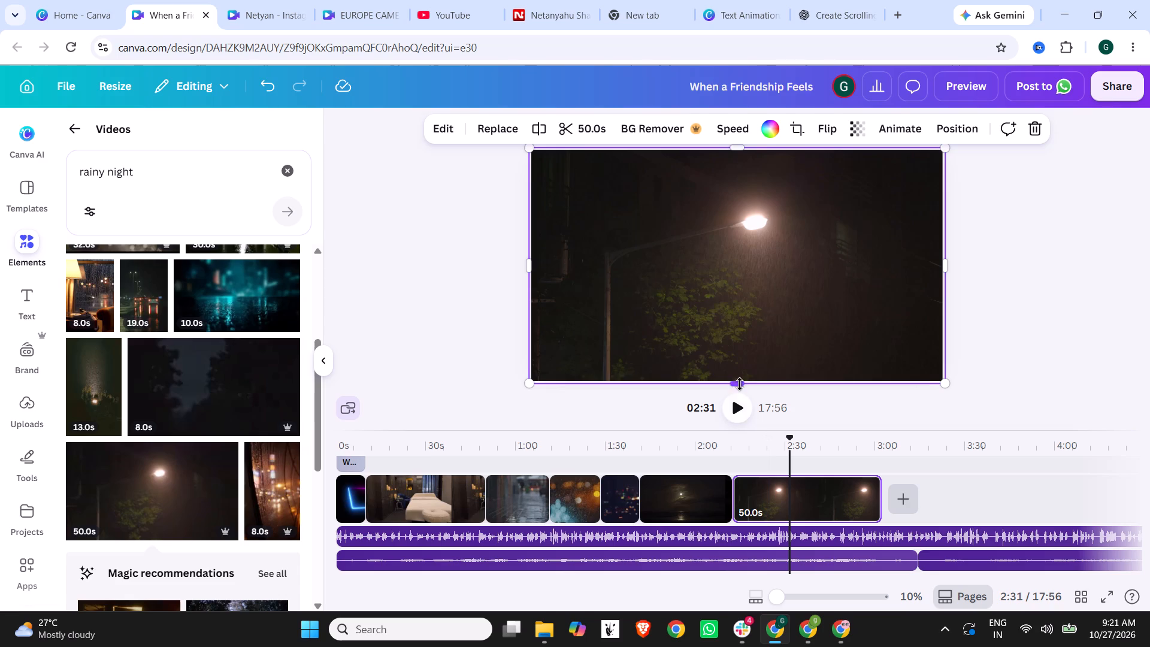
{"action": "left_click", "coordinate": [740, 407]}
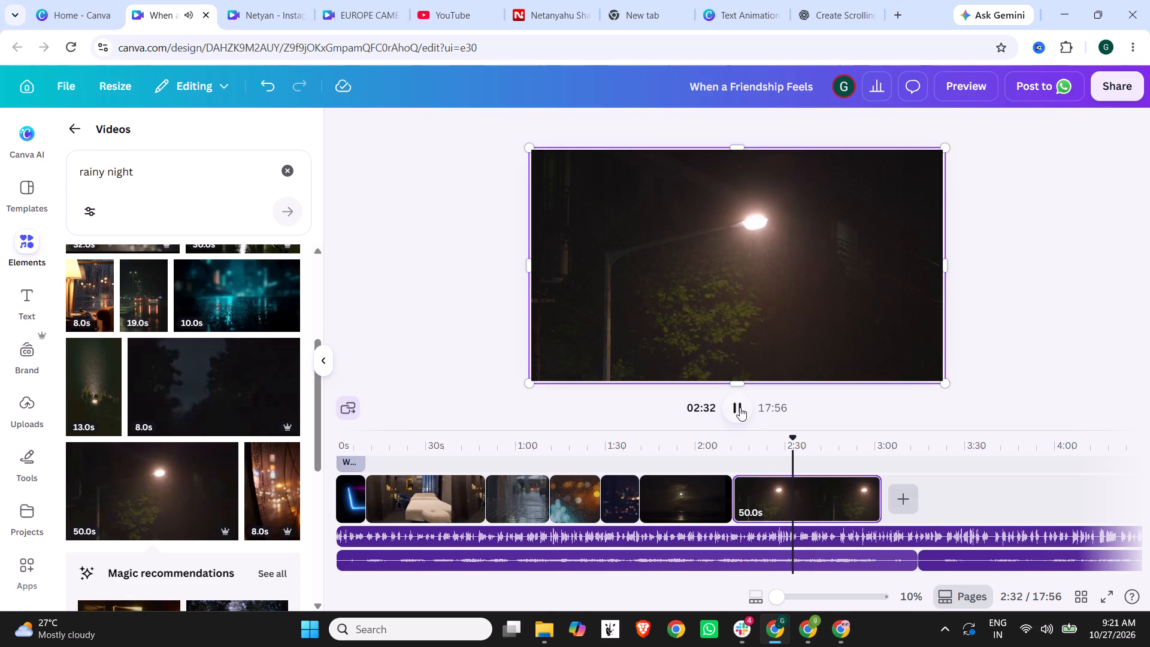
{"action": "right_click", "coordinate": [818, 494]}
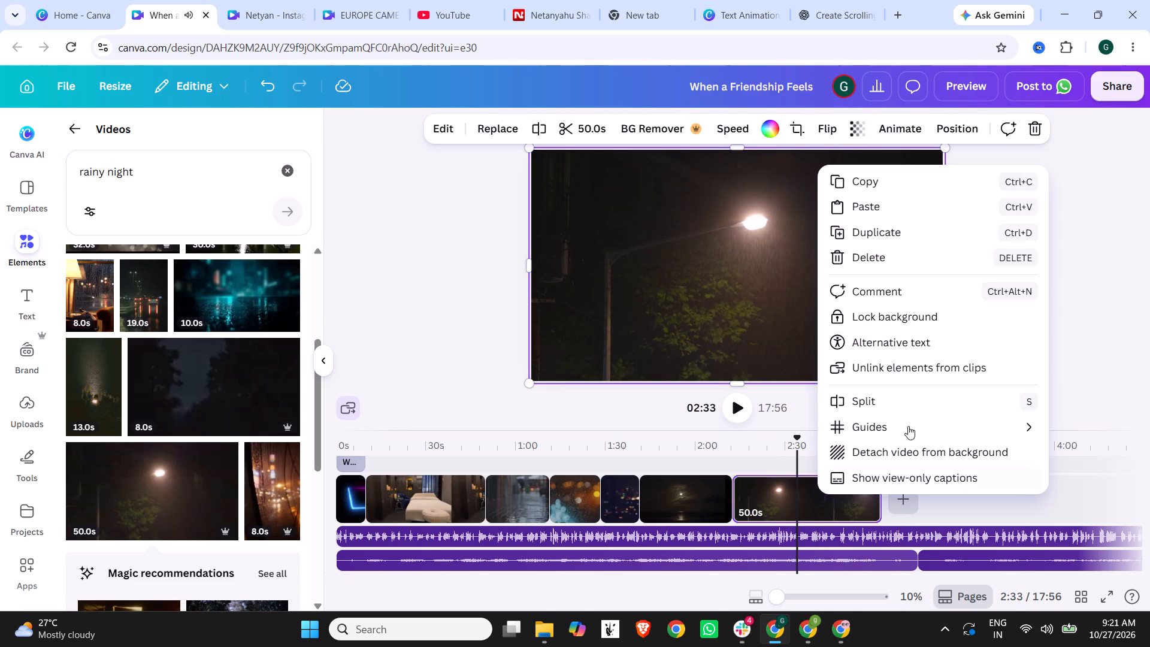
{"action": "left_click", "coordinate": [892, 234]}
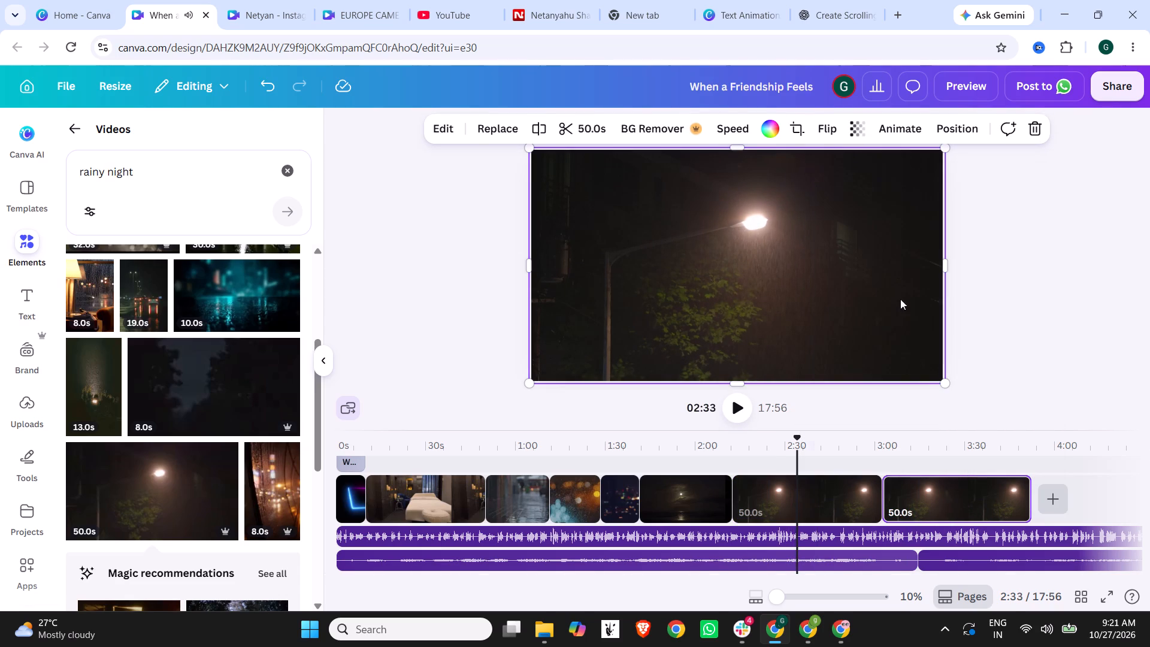
Add the 32.0 s blue rippling water clip before the street lamp clips and move a duplicate of it to the timeline's end.
{"action": "scroll", "coordinate": [250, 480], "scroll_direction": "down", "scroll_amount": 4}
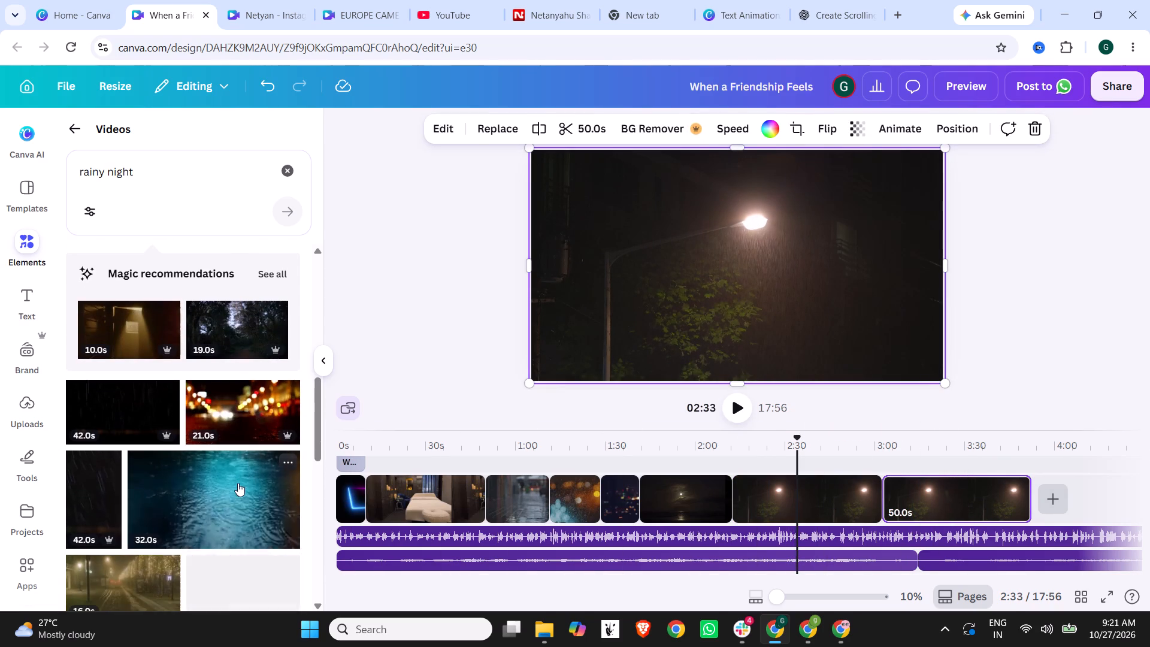
{"action": "scroll", "coordinate": [231, 492], "scroll_direction": "down", "scroll_amount": 2}
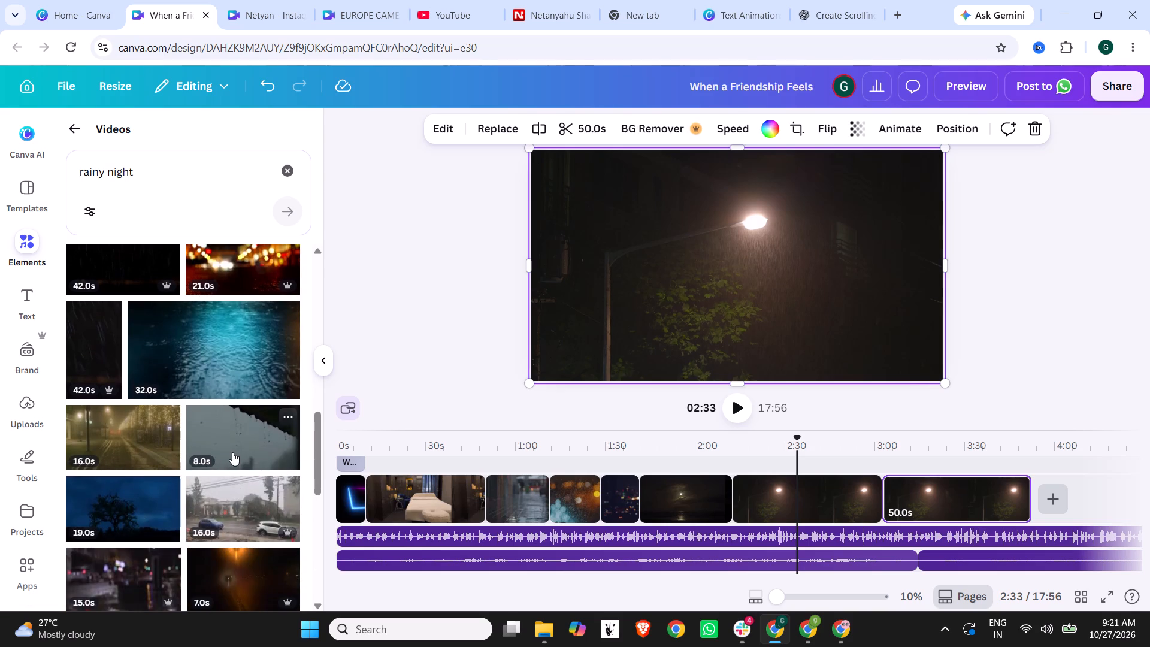
{"action": "left_click", "coordinate": [217, 370]}
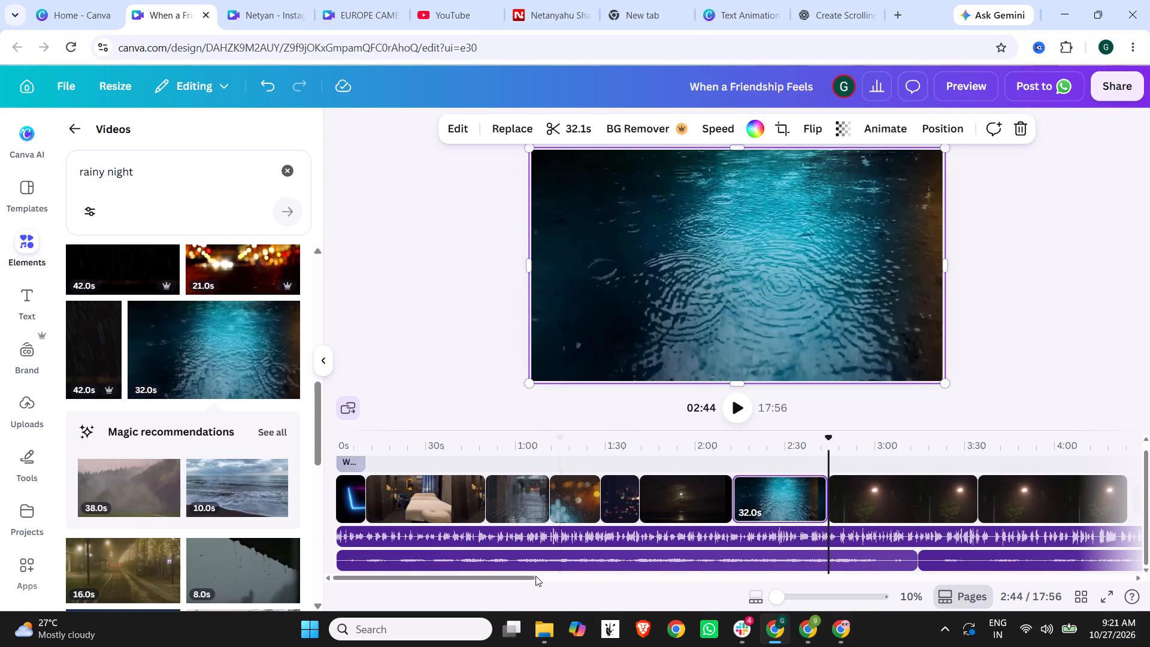
{"action": "left_click_drag", "start_coordinate": [526, 577], "coordinate": [610, 577]}
{"action": "right_click", "coordinate": [442, 482]}
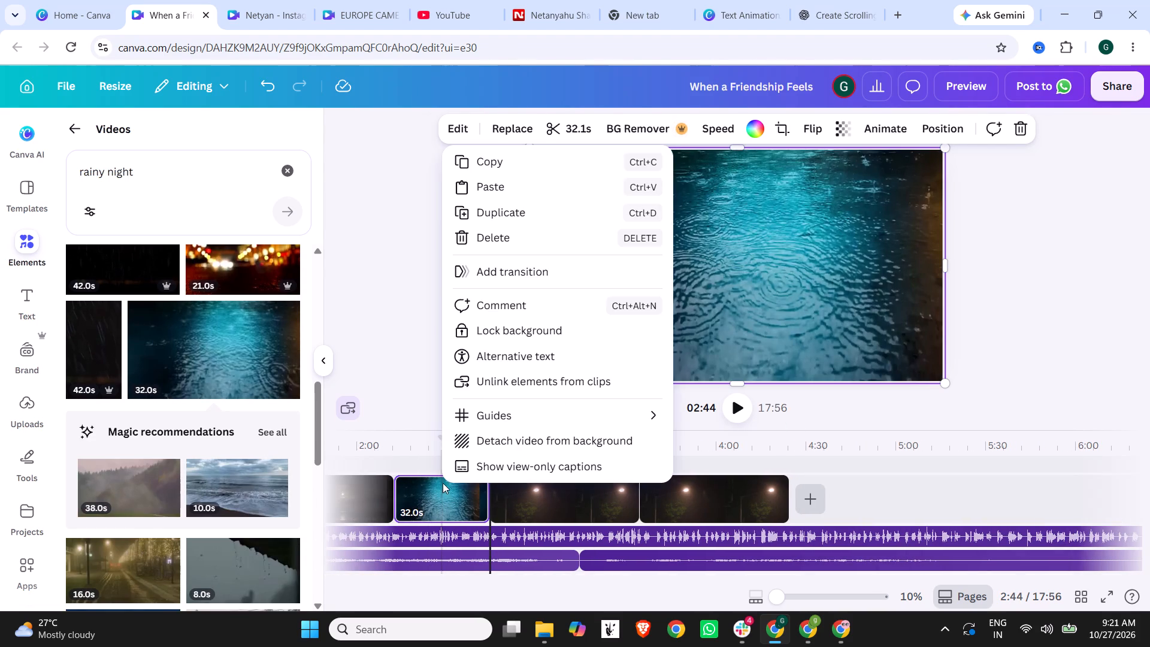
{"action": "left_click", "coordinate": [543, 208]}
{"action": "left_click_drag", "start_coordinate": [540, 501], "coordinate": [562, 501]}
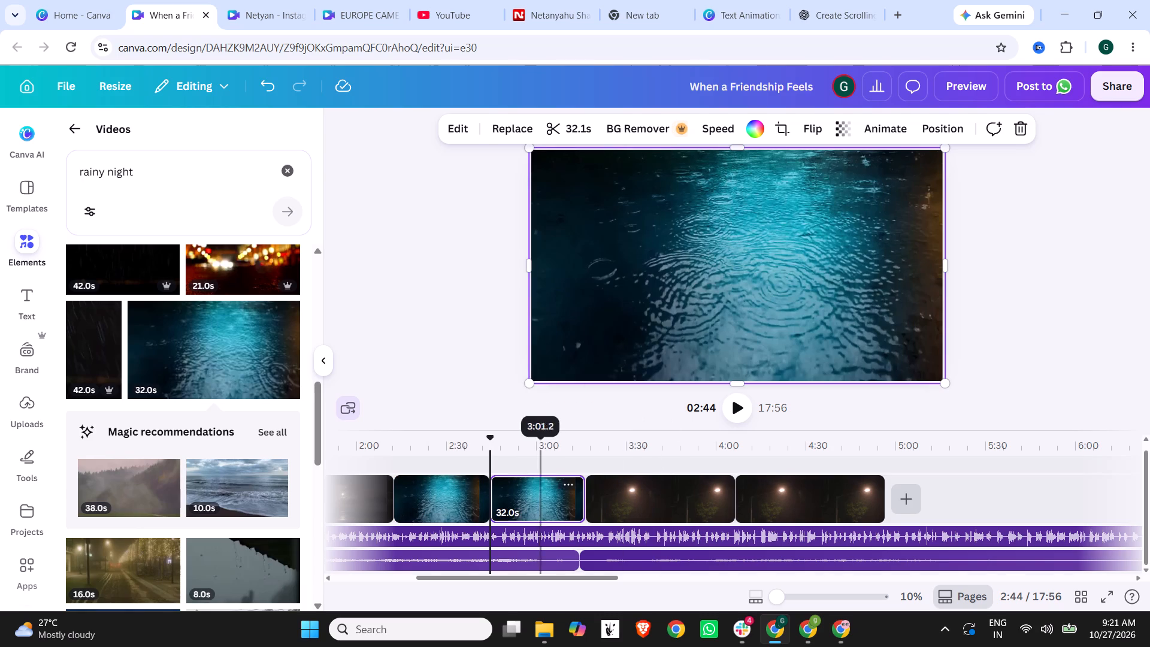
{"action": "left_click_drag", "start_coordinate": [562, 501], "coordinate": [934, 496]}
Add the 18.0 s green rainy window clip after the first rippling water clip and move a duplicate of it to the timeline's end.
{"action": "scroll", "coordinate": [136, 441], "scroll_direction": "down", "scroll_amount": 3}
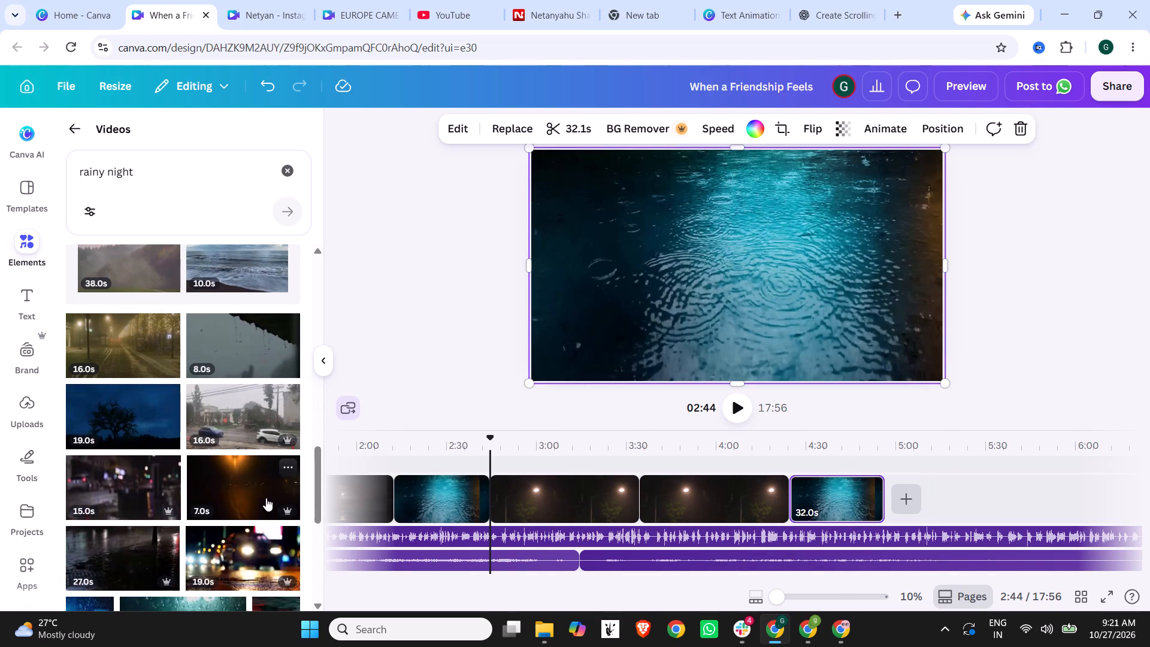
{"action": "scroll", "coordinate": [251, 495], "scroll_direction": "down", "scroll_amount": 3}
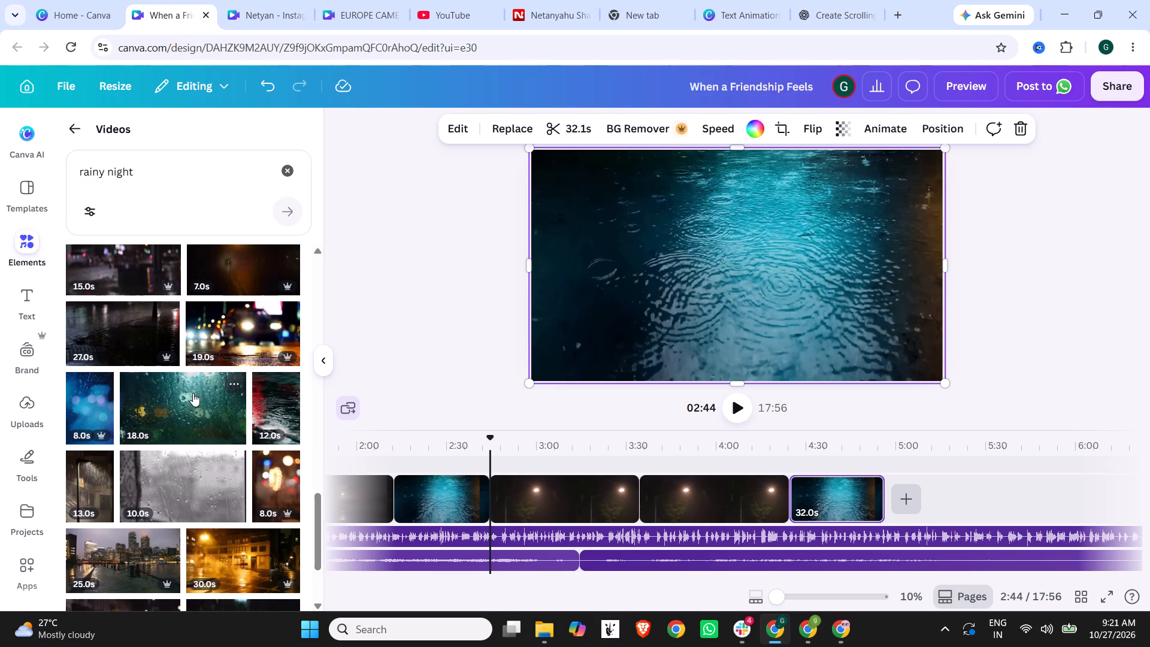
{"action": "left_click", "coordinate": [193, 393]}
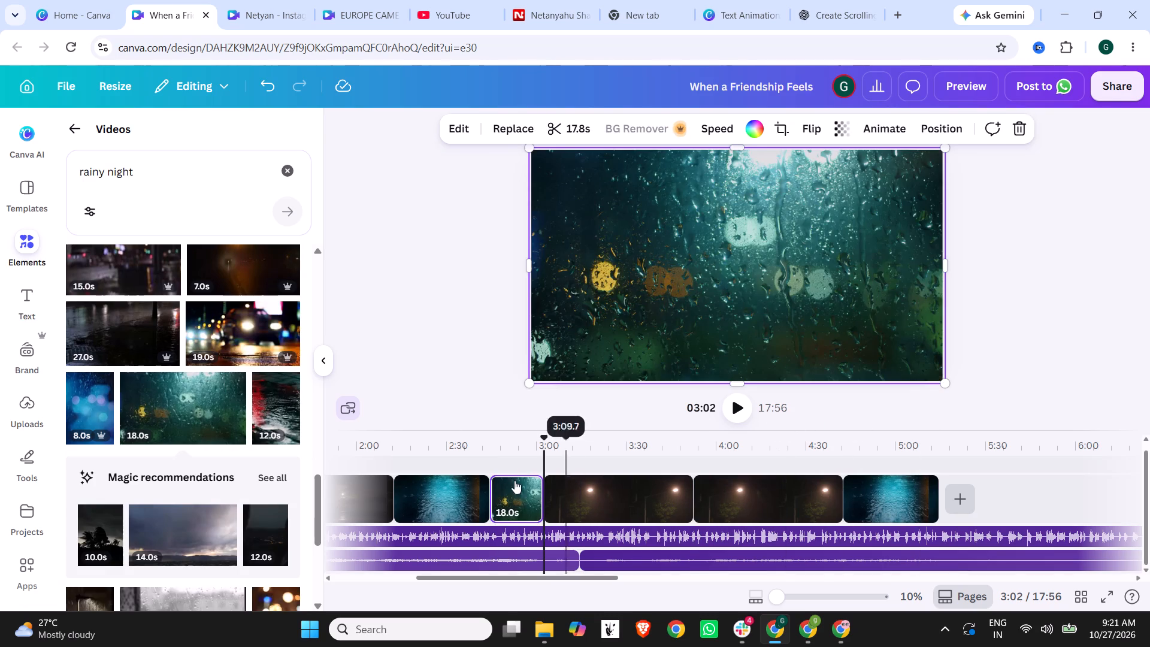
{"action": "right_click", "coordinate": [521, 494]}
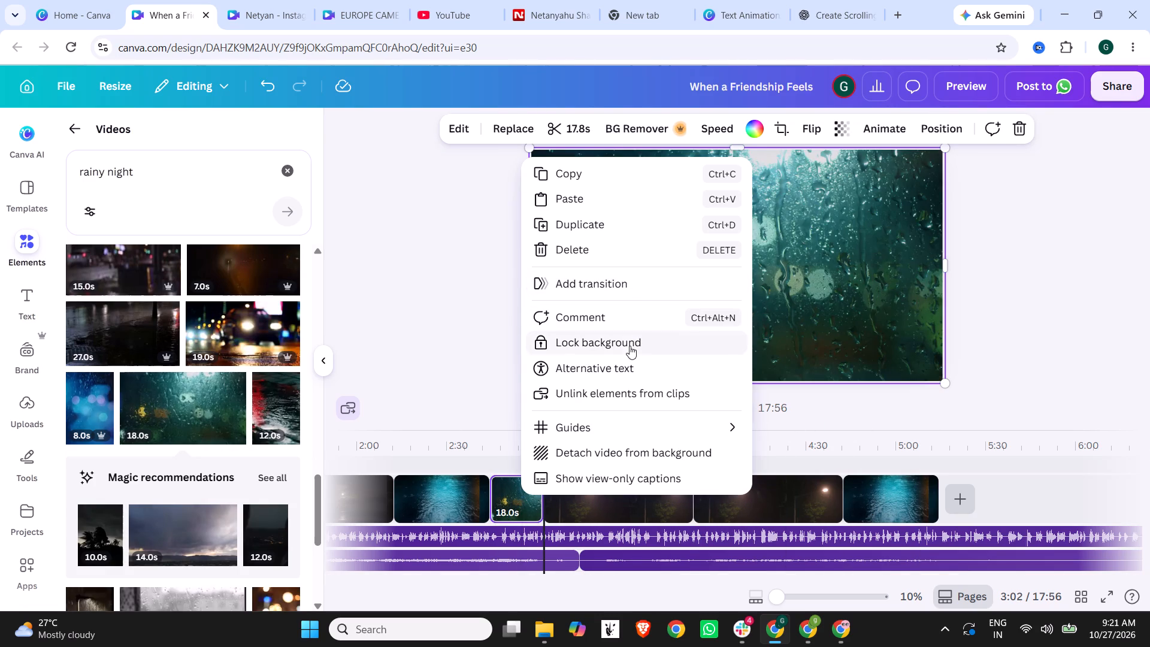
{"action": "left_click", "coordinate": [604, 222]}
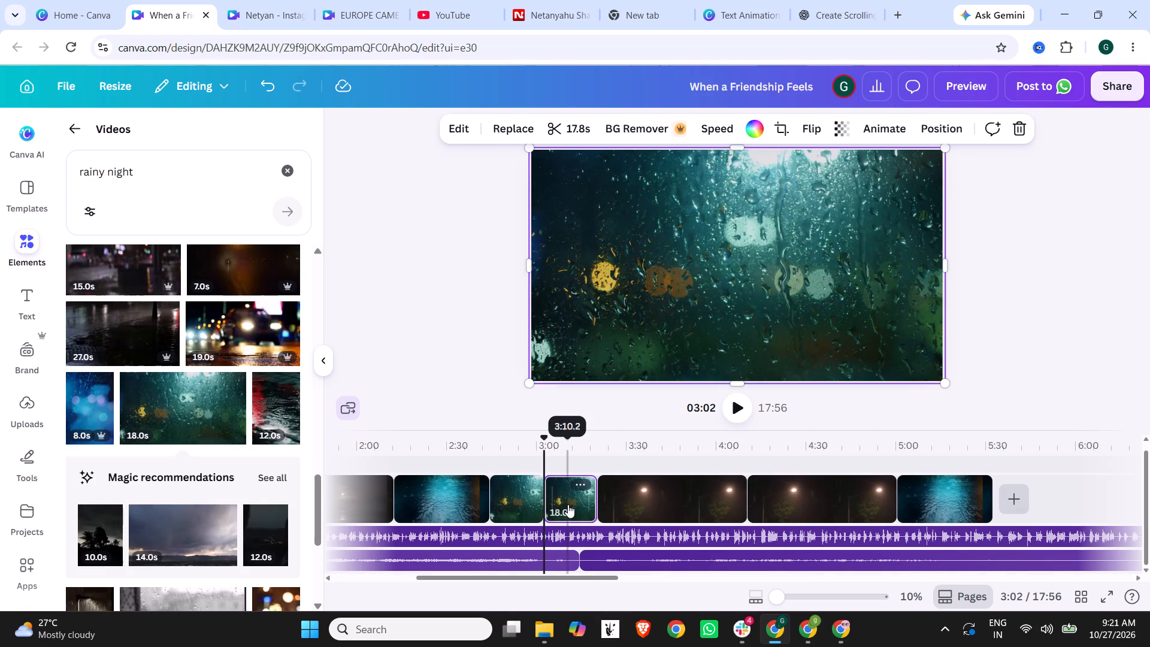
{"action": "left_click_drag", "start_coordinate": [568, 504], "coordinate": [983, 499]}
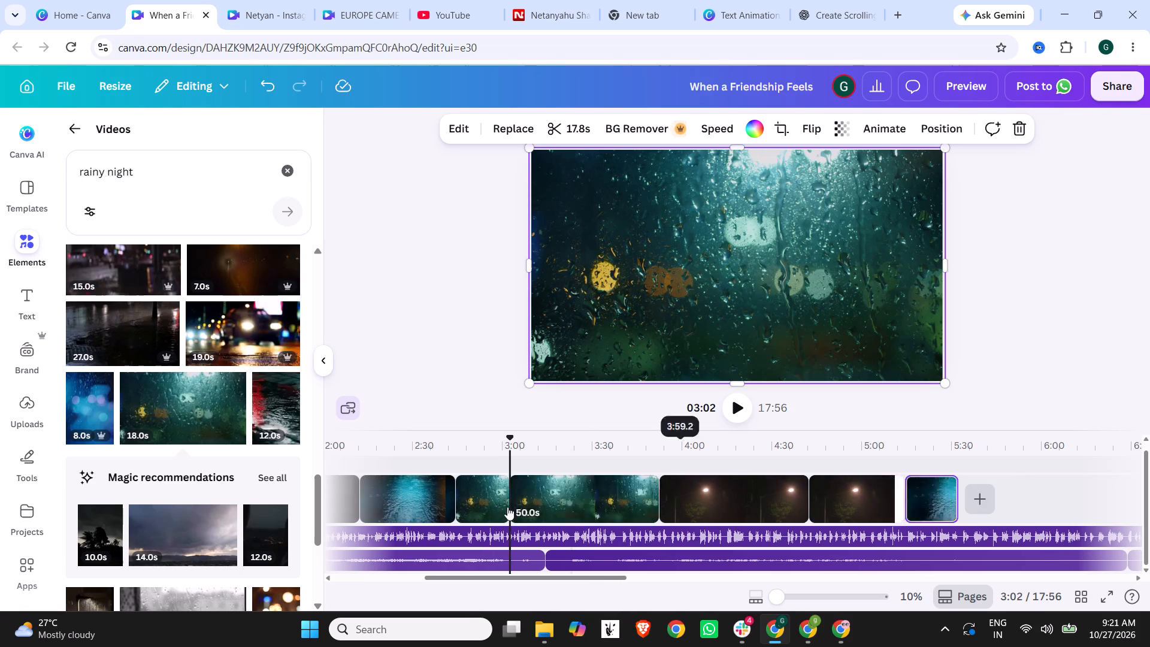
Move the original 18.0 s rainy window clip between the two street lamp clips.
{"action": "left_click_drag", "start_coordinate": [471, 498], "coordinate": [695, 506]}
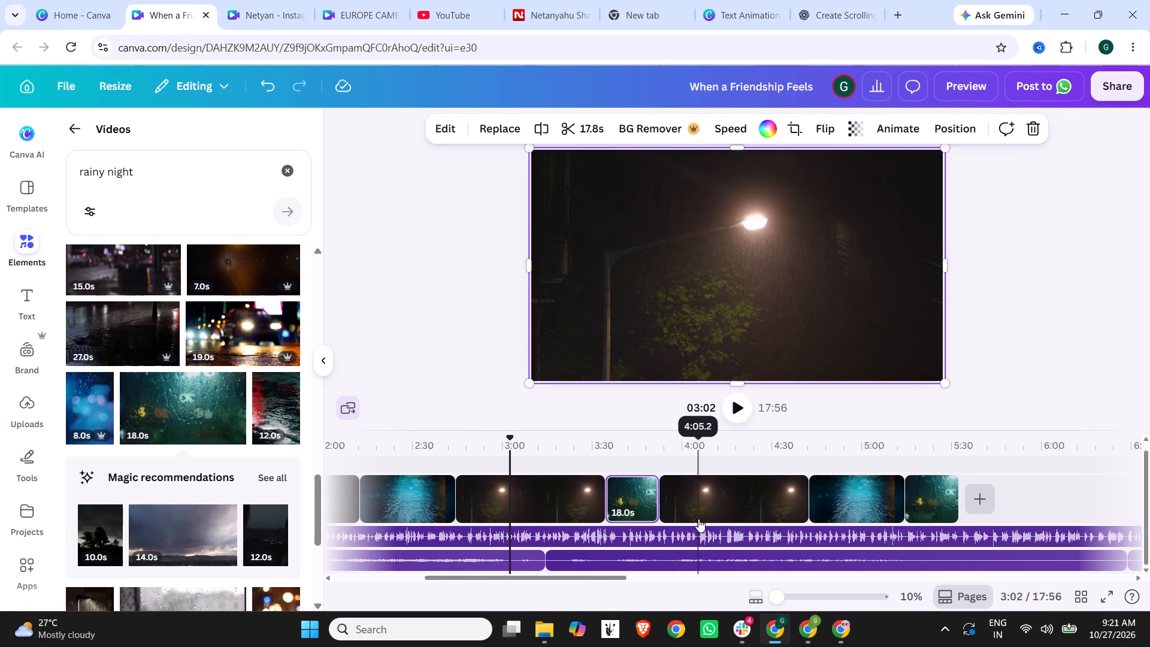
Look through the remaining rainy night clips and search the videos for "night".
{"action": "scroll", "coordinate": [146, 475], "scroll_direction": "down", "scroll_amount": 5}
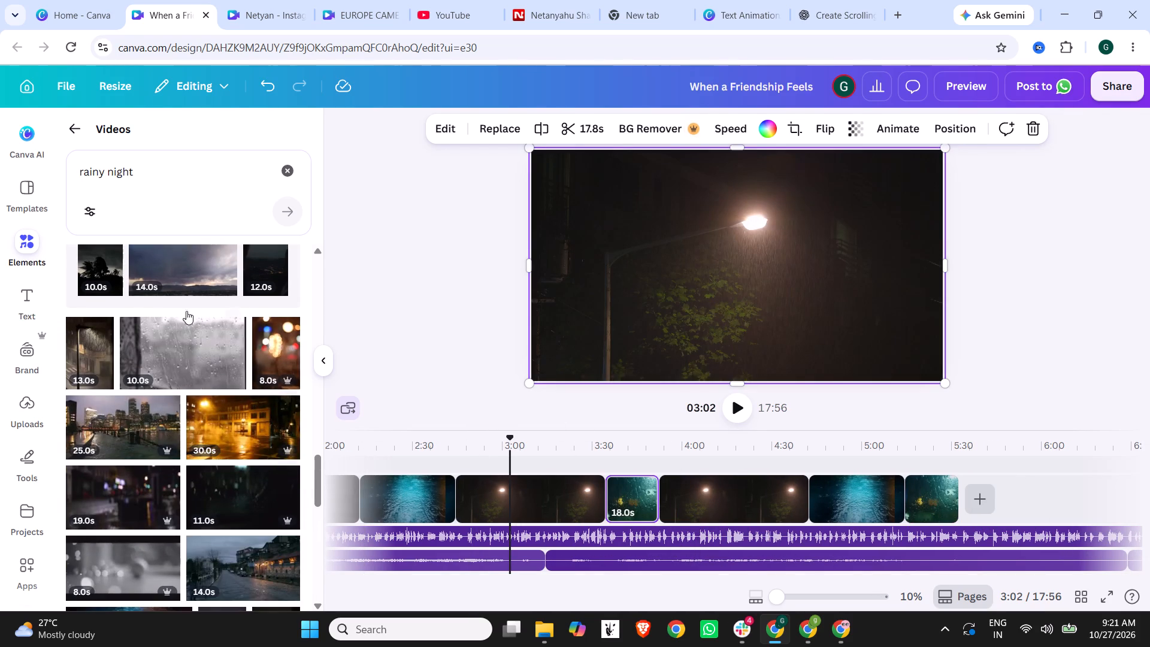
{"action": "scroll", "coordinate": [194, 267], "scroll_direction": "down", "scroll_amount": 3}
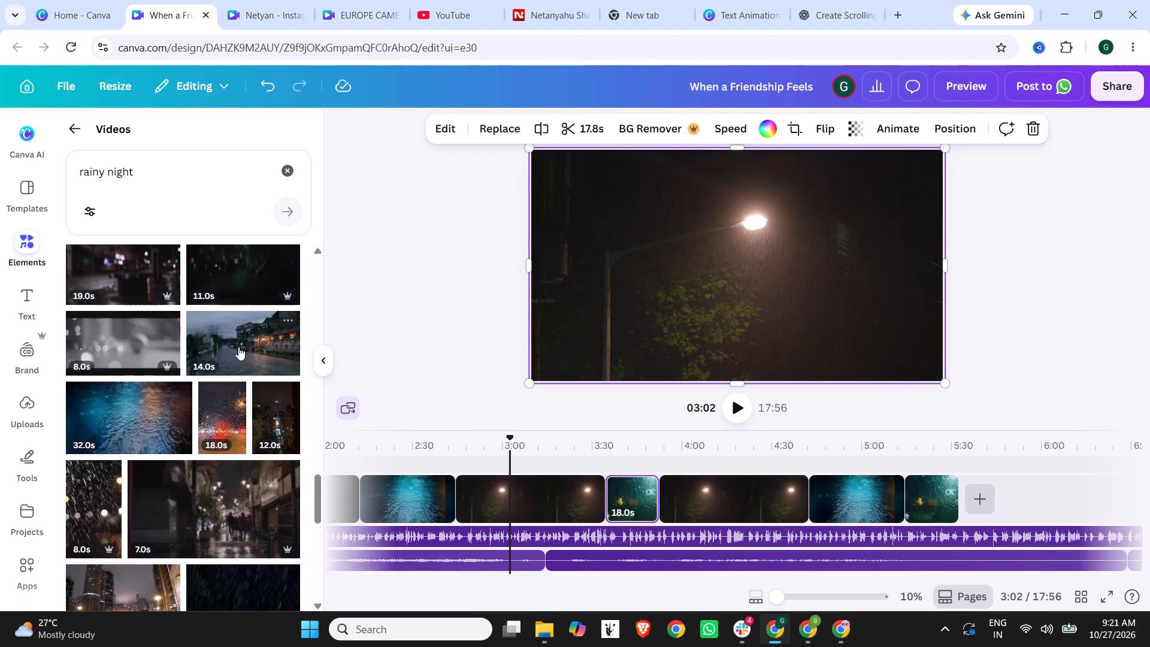
{"action": "scroll", "coordinate": [237, 378], "scroll_direction": "down", "scroll_amount": 3}
{"action": "scroll", "coordinate": [214, 303], "scroll_direction": "down", "scroll_amount": 4}
{"action": "left_click_drag", "start_coordinate": [146, 174], "coordinate": [0, 177]}
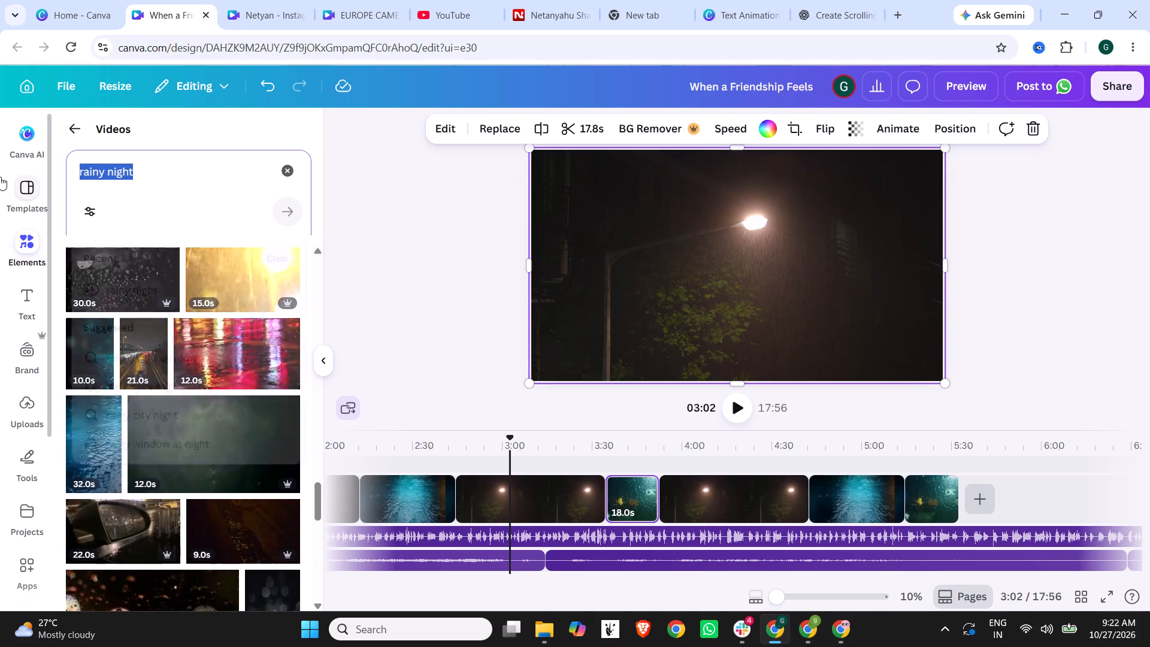
{"action": "type", "text": "night"}
{"action": "key", "text": "Return"}
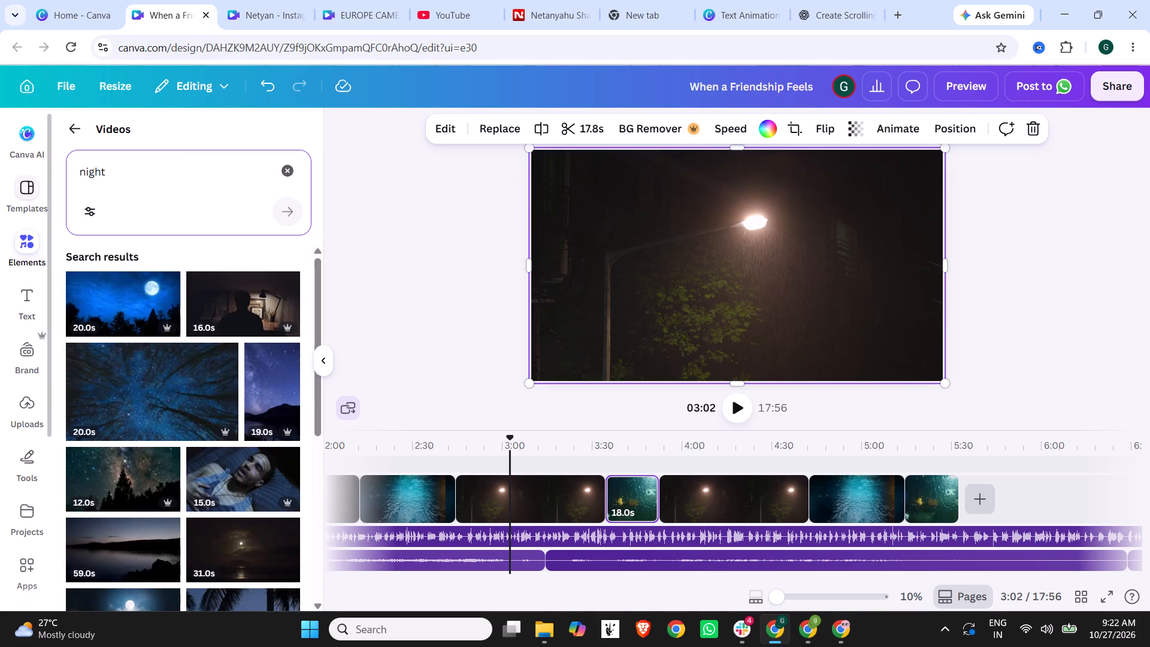
Add the 59.0 s dusk lake clip, move it to the timeline's end and duplicate it there.
{"action": "scroll", "coordinate": [171, 343], "scroll_direction": "down", "scroll_amount": 2}
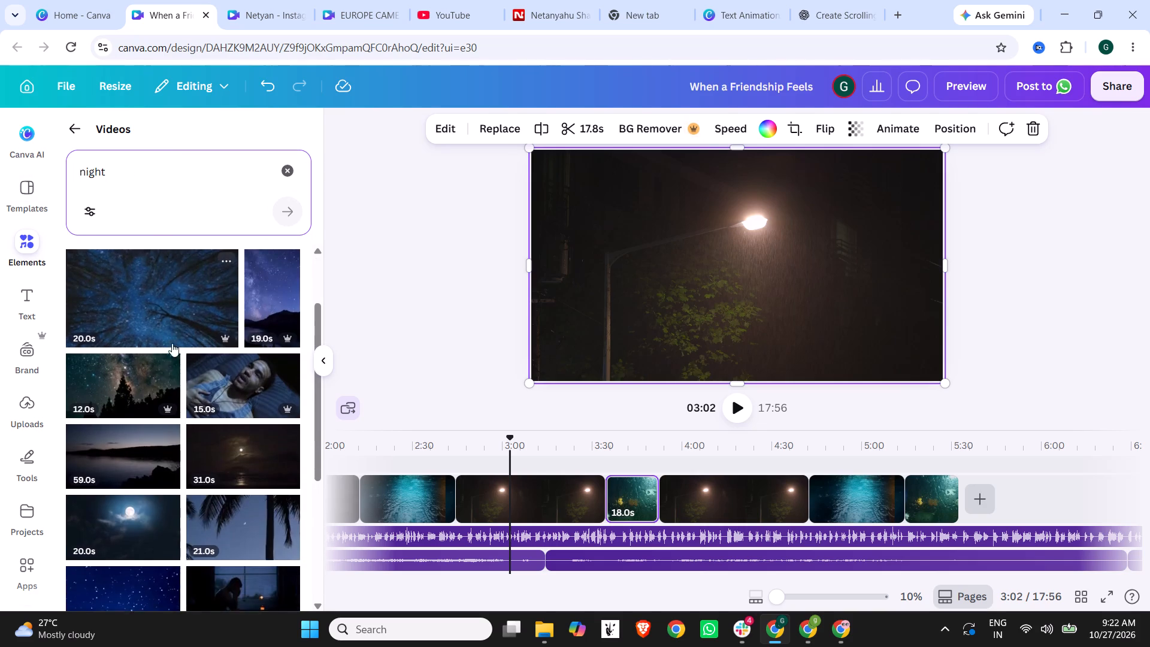
{"action": "left_click", "coordinate": [131, 401]}
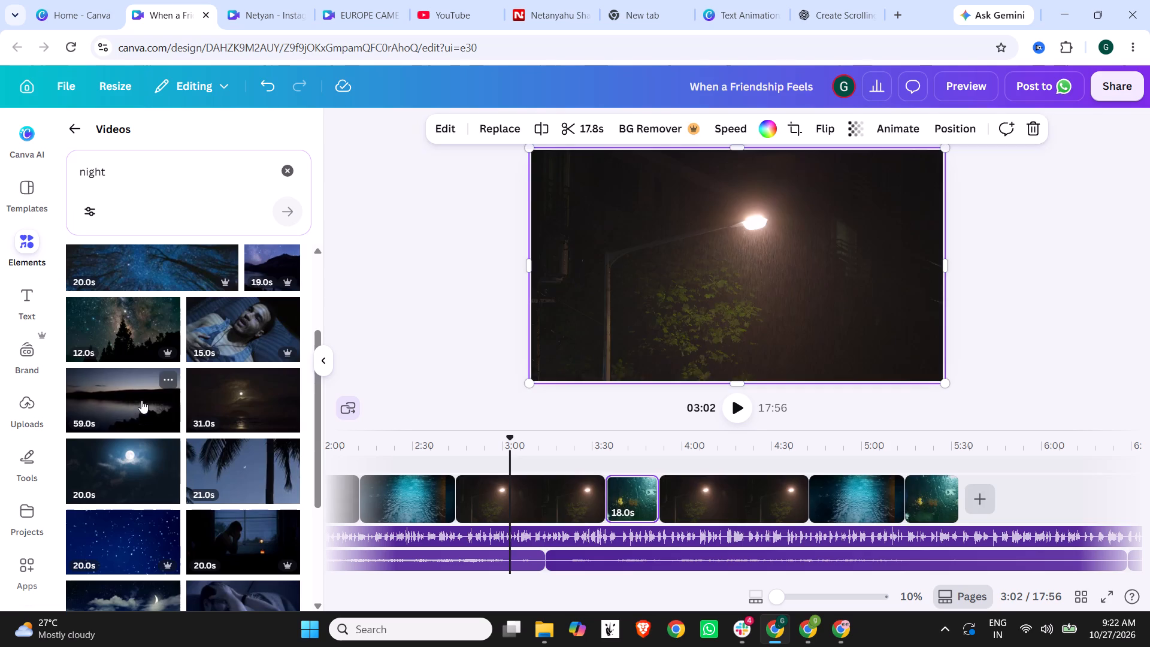
{"action": "left_click_drag", "start_coordinate": [561, 500], "coordinate": [1149, 505]}
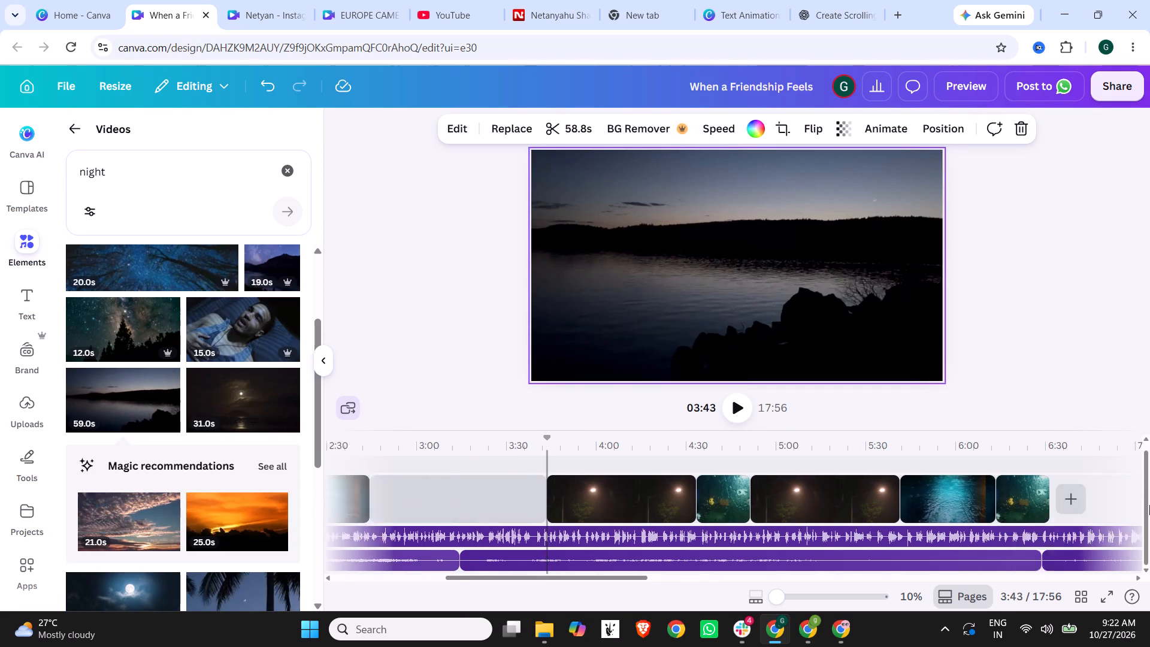
{"action": "left_click_drag", "start_coordinate": [1149, 505], "coordinate": [783, 500]}
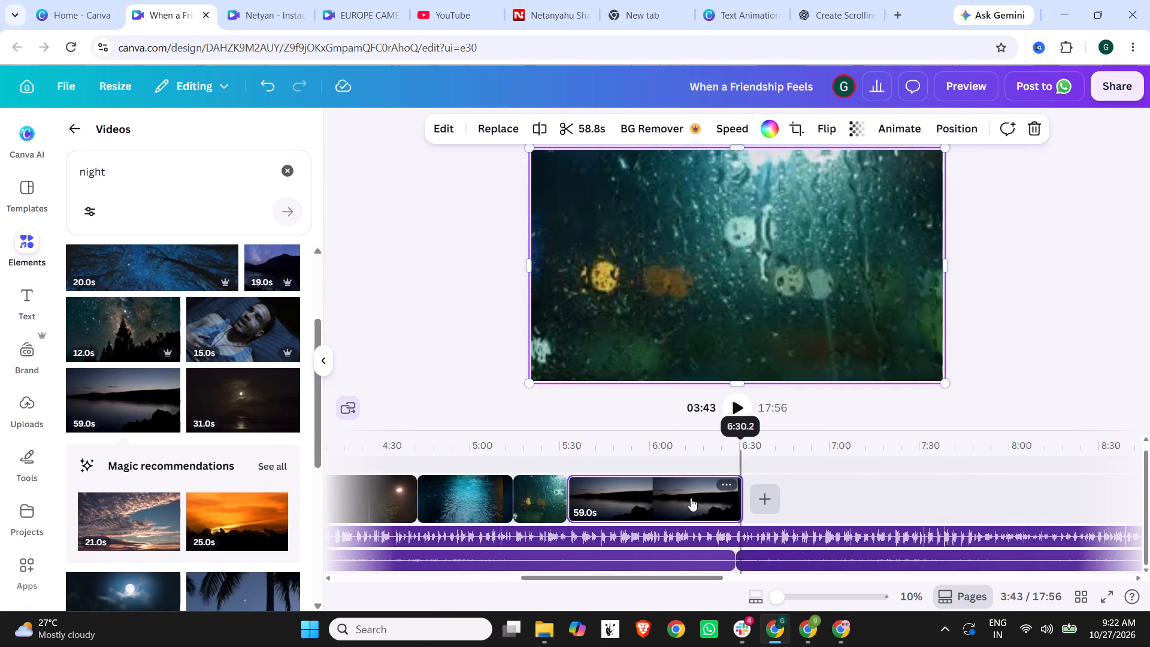
{"action": "right_click", "coordinate": [691, 498]}
{"action": "left_click", "coordinate": [777, 240]}
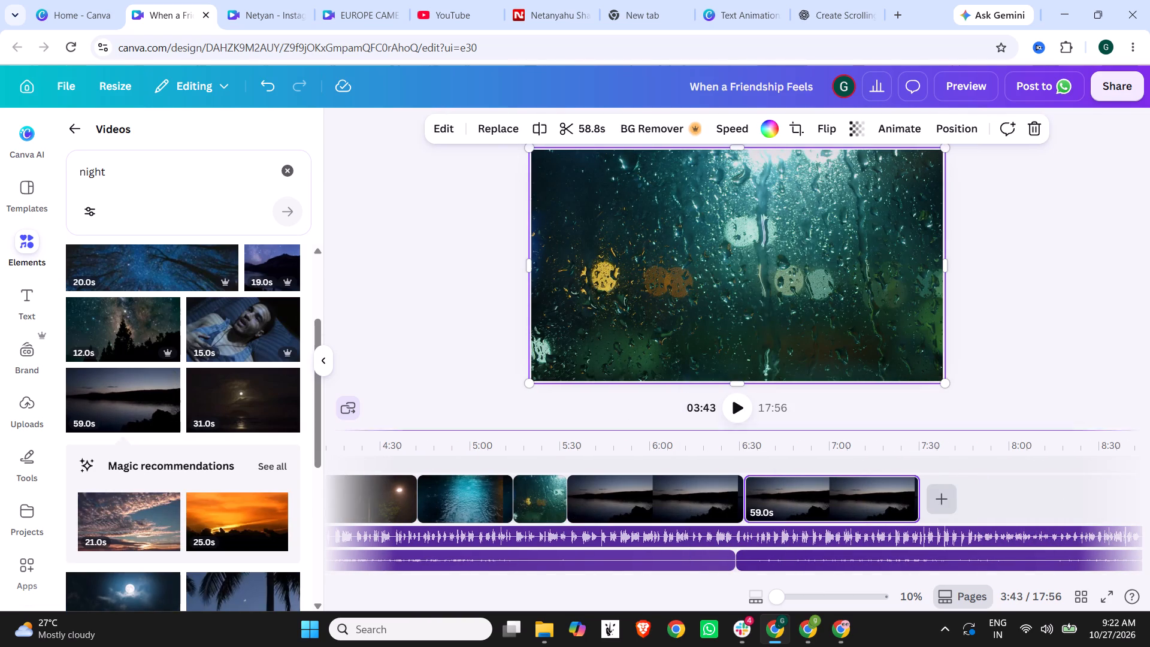
Duplicate the second 50.0 s street lamp clip and move the copy between the two 59.0 s lake clips.
{"action": "left_click", "coordinate": [385, 491]}
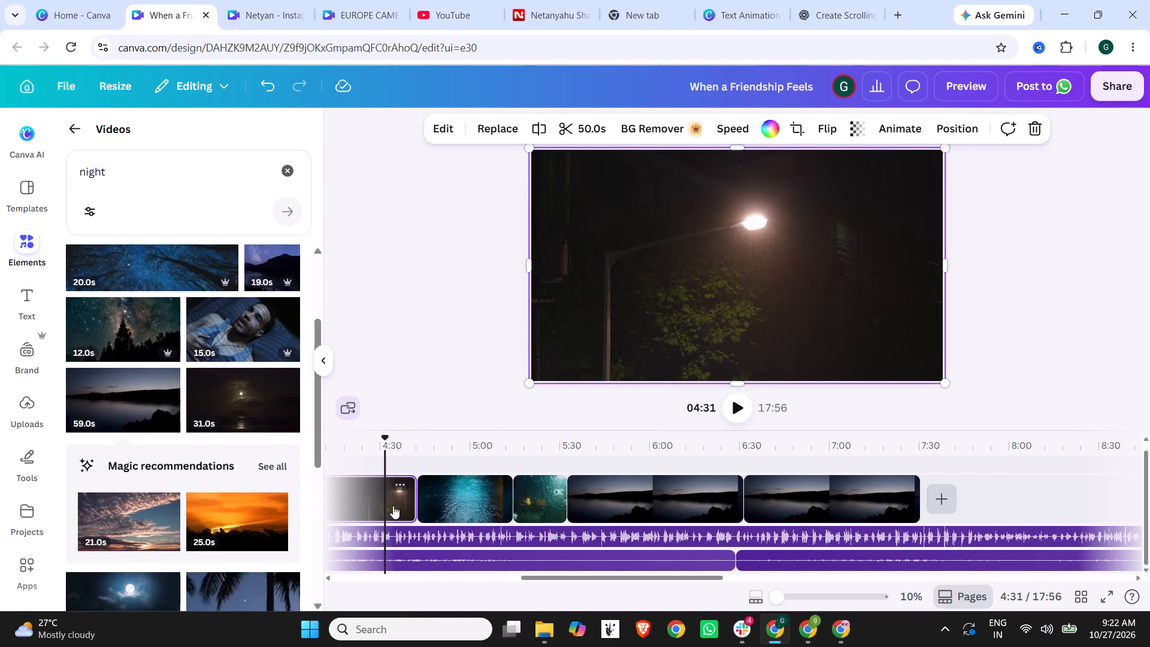
{"action": "right_click", "coordinate": [392, 506]}
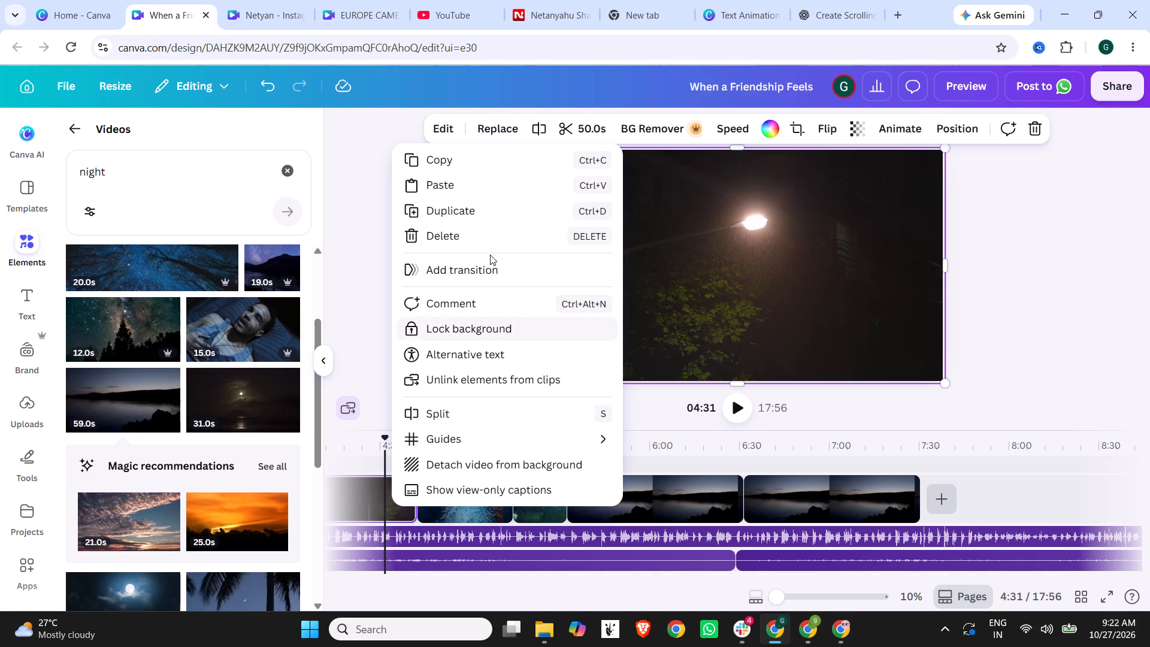
{"action": "left_click", "coordinate": [479, 213]}
{"action": "left_click", "coordinate": [474, 498]}
{"action": "left_click_drag", "start_coordinate": [503, 504], "coordinate": [536, 506]}
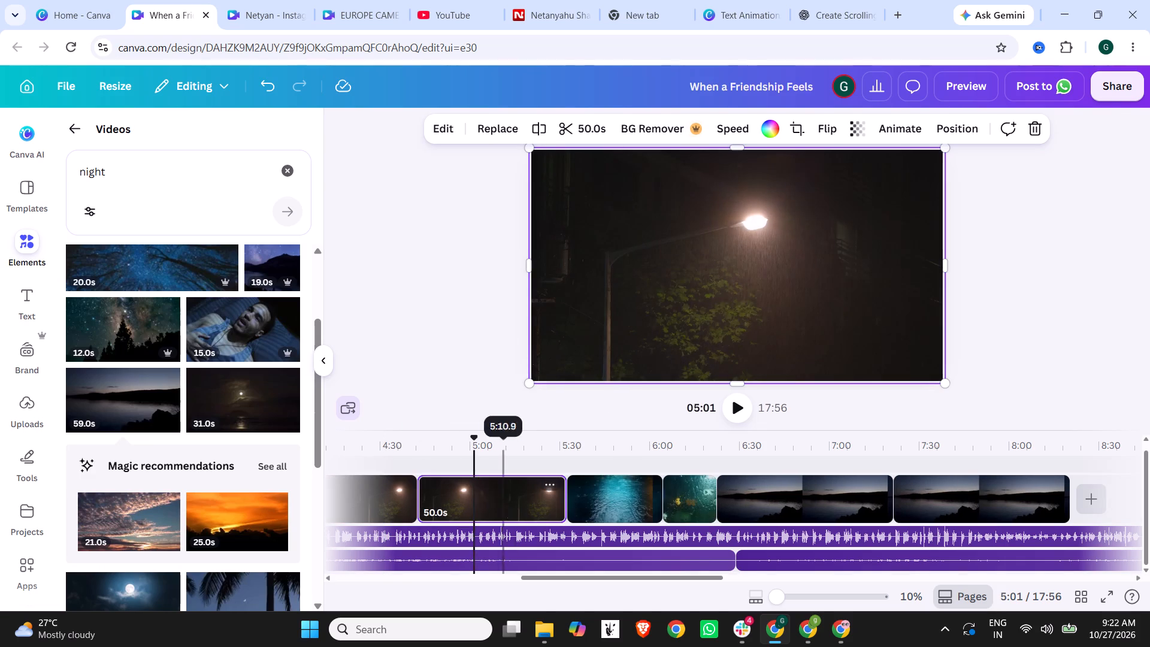
{"action": "left_click_drag", "start_coordinate": [536, 506], "coordinate": [868, 488]}
Add the 31.0 s moonlit sea clip after the last lake clip and duplicate it.
{"action": "left_click_drag", "start_coordinate": [702, 579], "coordinate": [769, 579]}
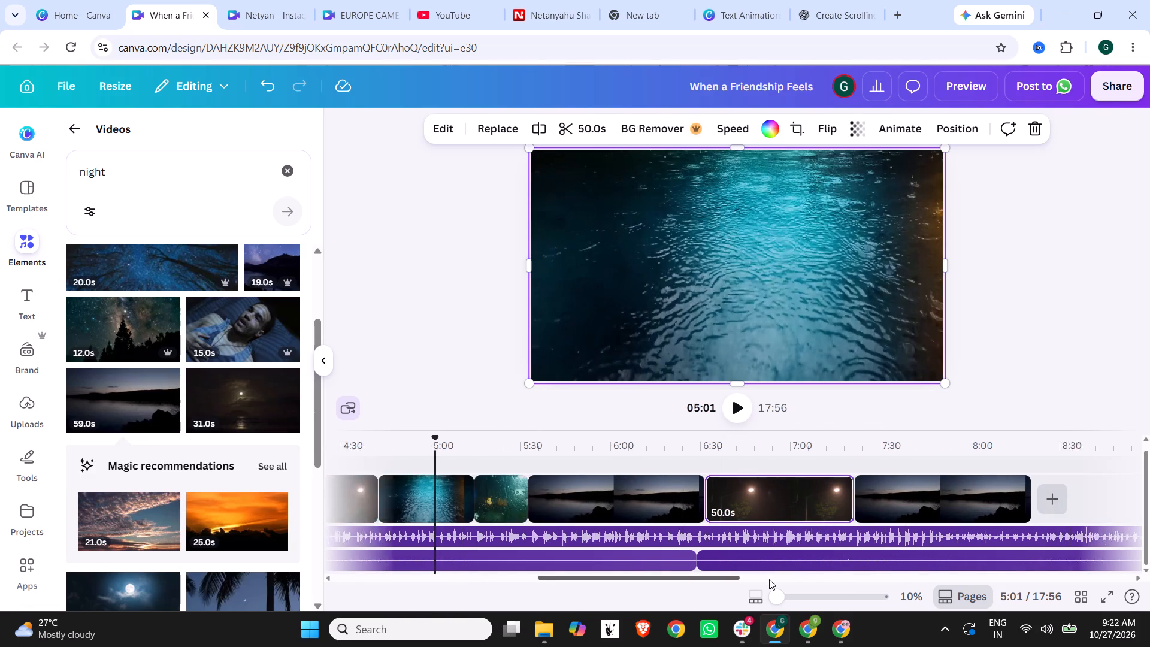
{"action": "left_click_drag", "start_coordinate": [769, 579], "coordinate": [789, 579]}
{"action": "left_click", "coordinate": [692, 489]}
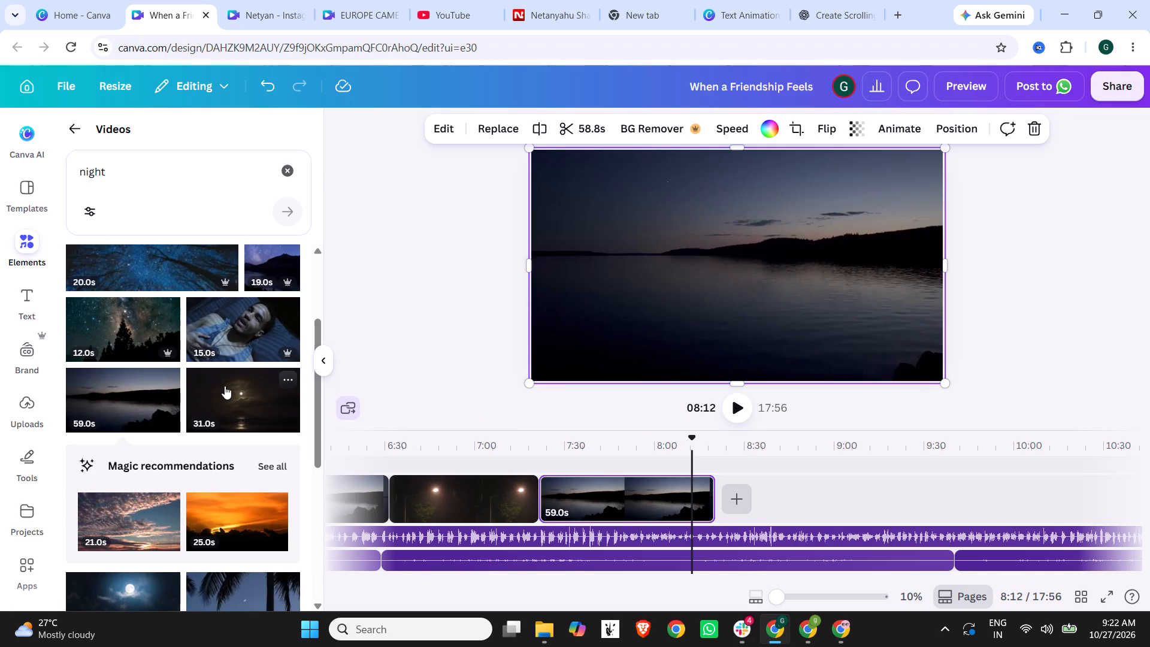
{"action": "left_click", "coordinate": [225, 386]}
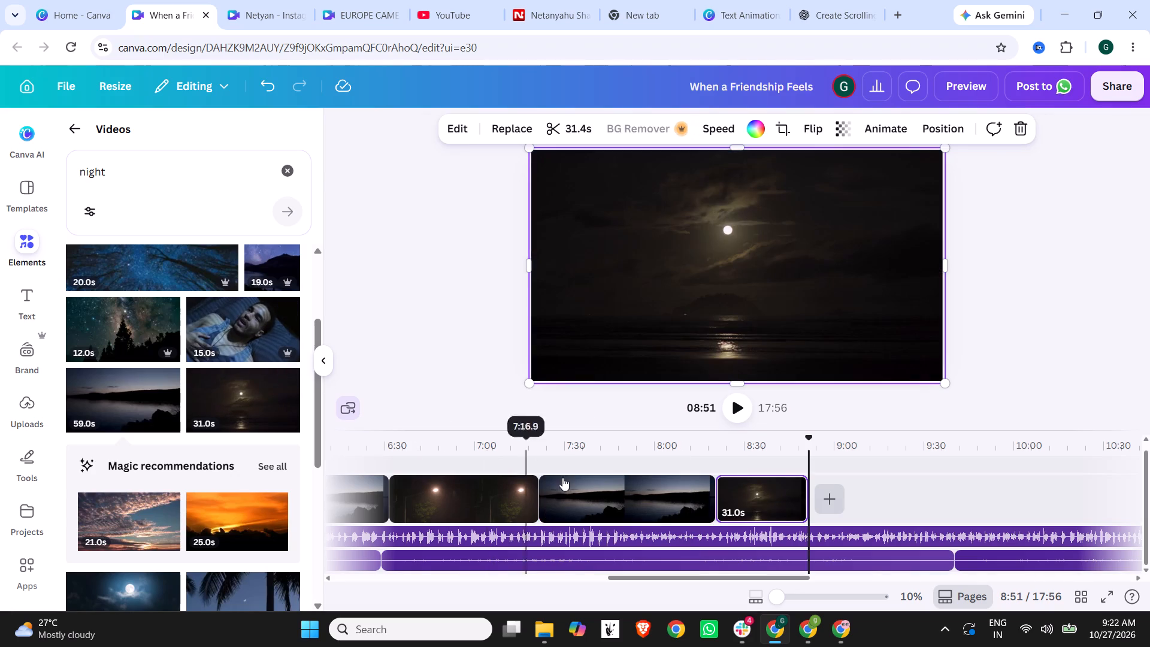
{"action": "right_click", "coordinate": [774, 495]}
{"action": "left_click", "coordinate": [840, 263]}
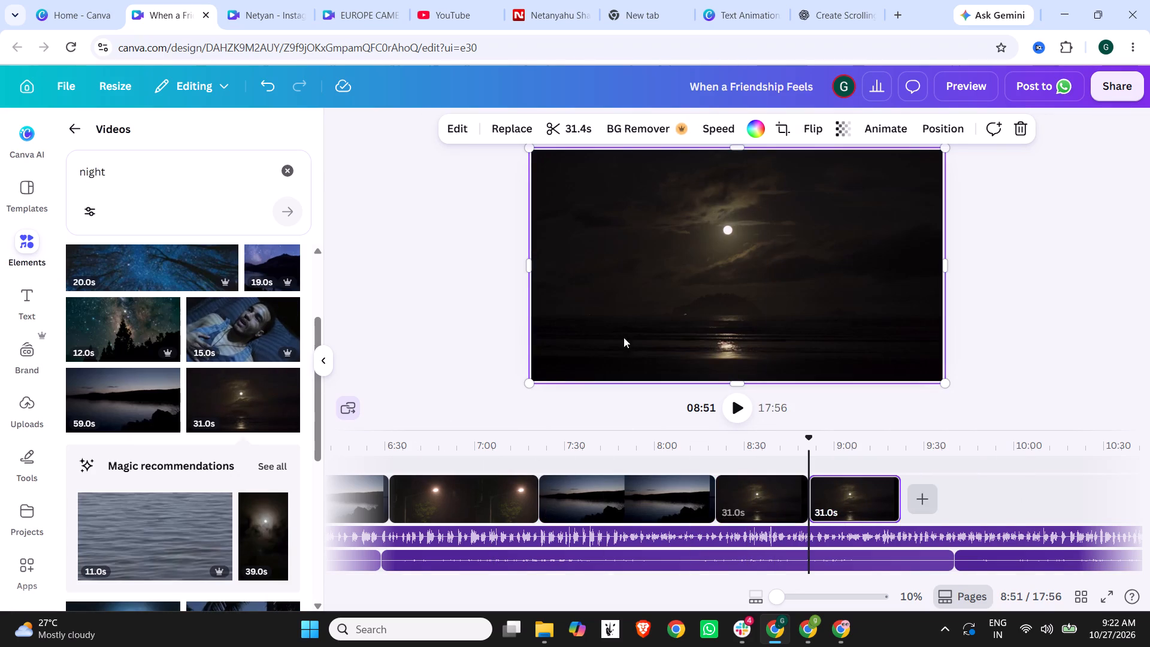
Add the 20.0 s clip of the man at the window between the moonlit sea clips and move a duplicate to the timeline's end.
{"action": "scroll", "coordinate": [246, 444], "scroll_direction": "down", "scroll_amount": 3}
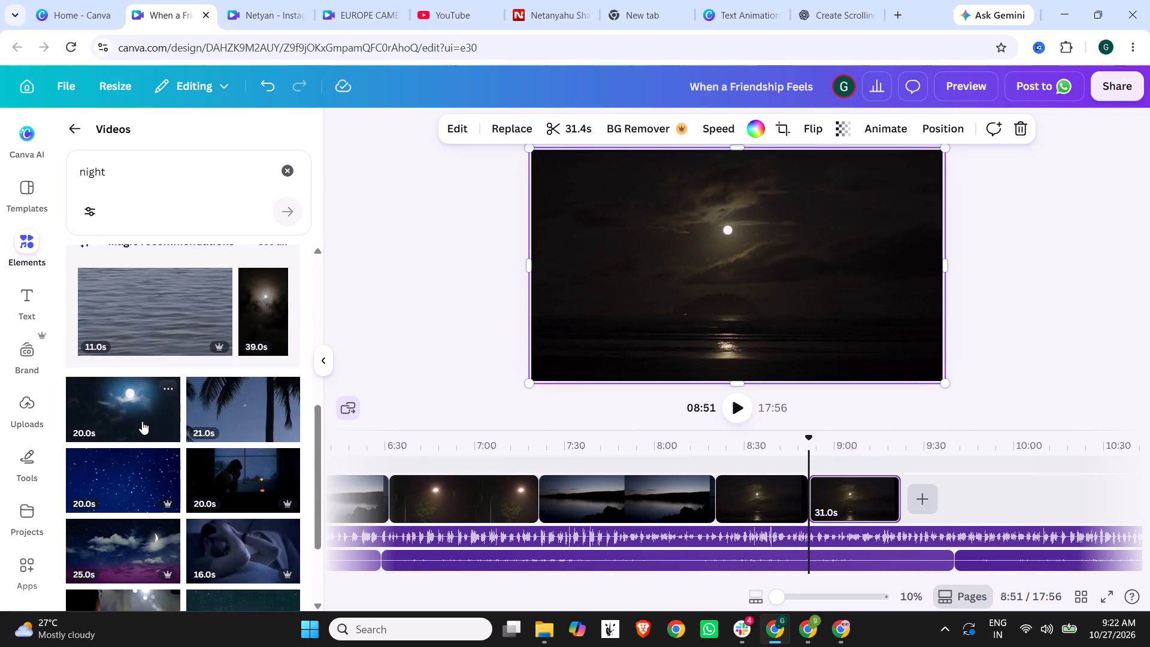
{"action": "scroll", "coordinate": [142, 421], "scroll_direction": "down", "scroll_amount": 1}
{"action": "left_click", "coordinate": [234, 413]}
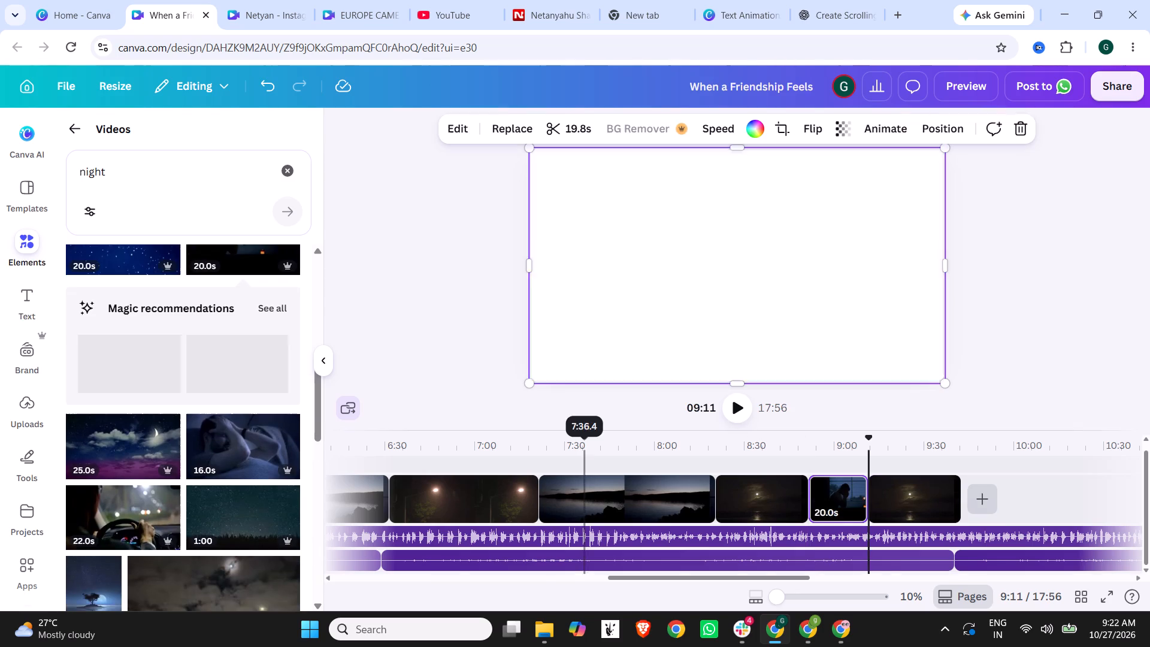
{"action": "right_click", "coordinate": [843, 475]}
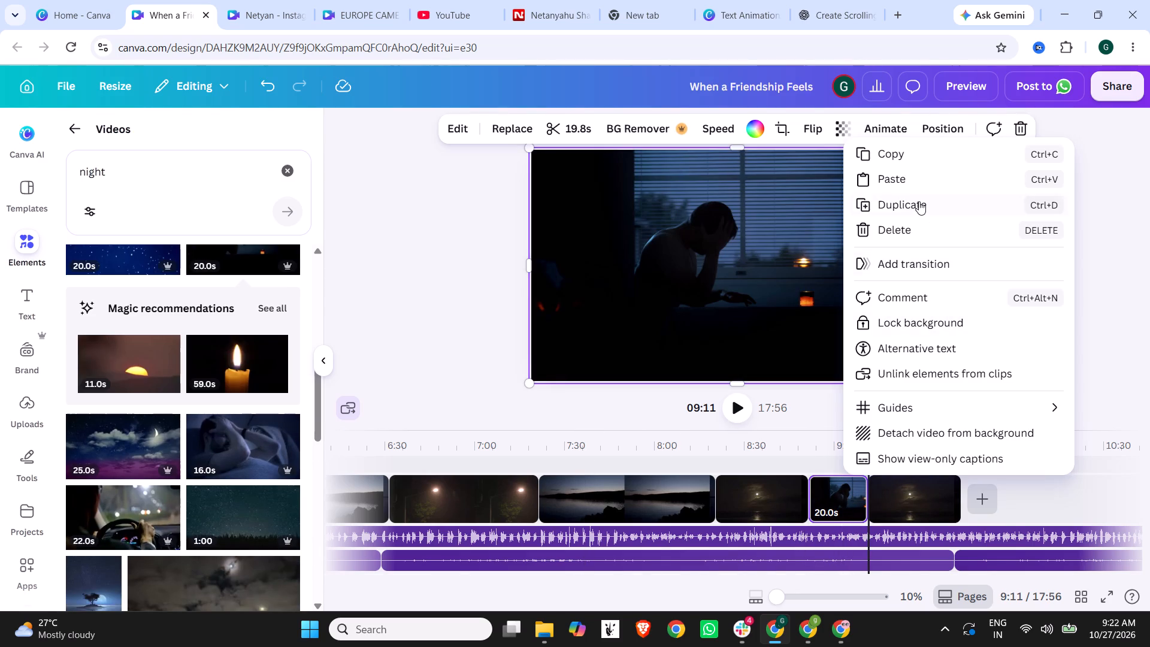
{"action": "left_click", "coordinate": [919, 201]}
{"action": "left_click_drag", "start_coordinate": [903, 503], "coordinate": [1031, 496]}
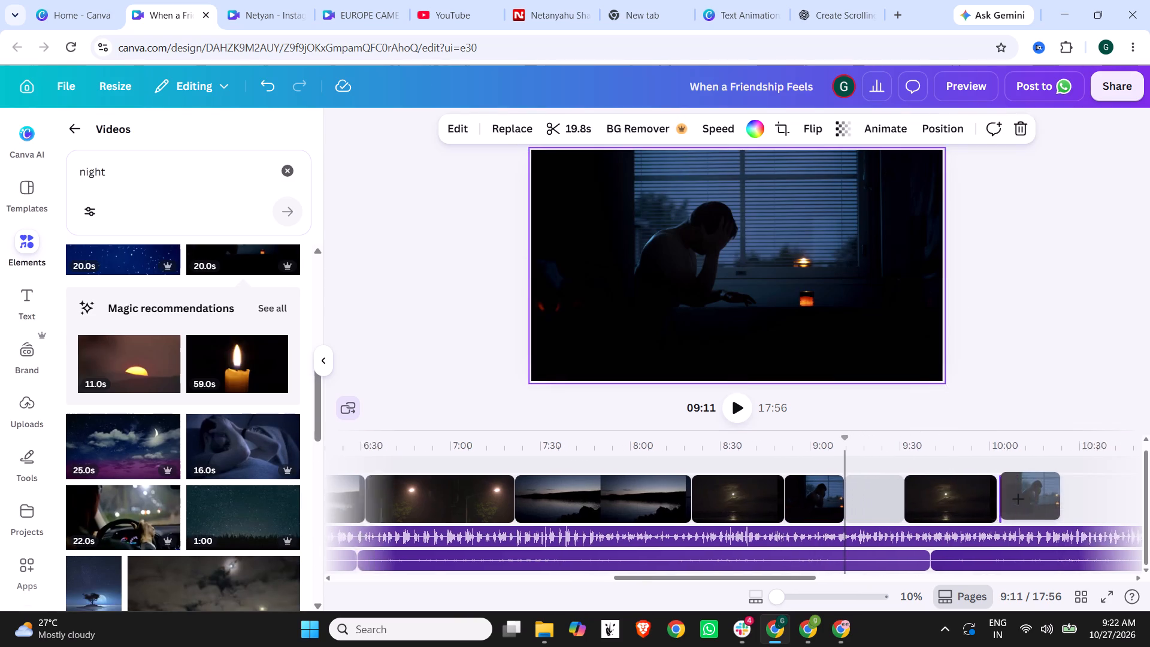
{"action": "left_click_drag", "start_coordinate": [1031, 496], "coordinate": [986, 502]}
Add the 30.0 s cloudy moon clip and move it between the last street lamp clip and the second lake clip.
{"action": "scroll", "coordinate": [206, 493], "scroll_direction": "down", "scroll_amount": 5}
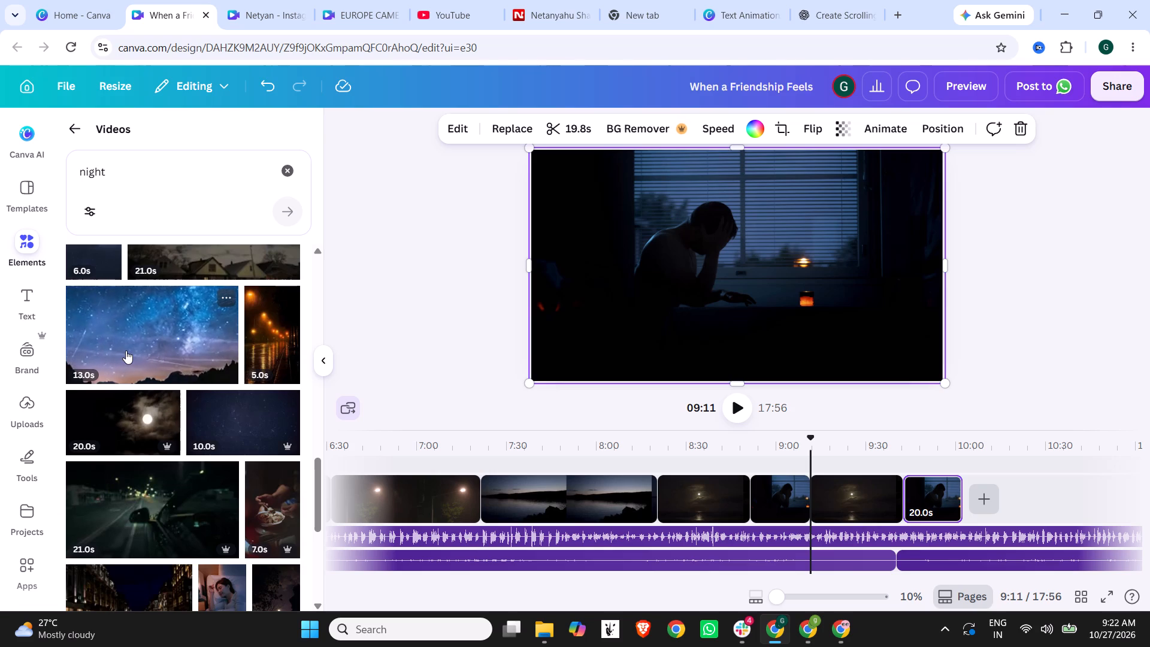
{"action": "scroll", "coordinate": [236, 413], "scroll_direction": "down", "scroll_amount": 3}
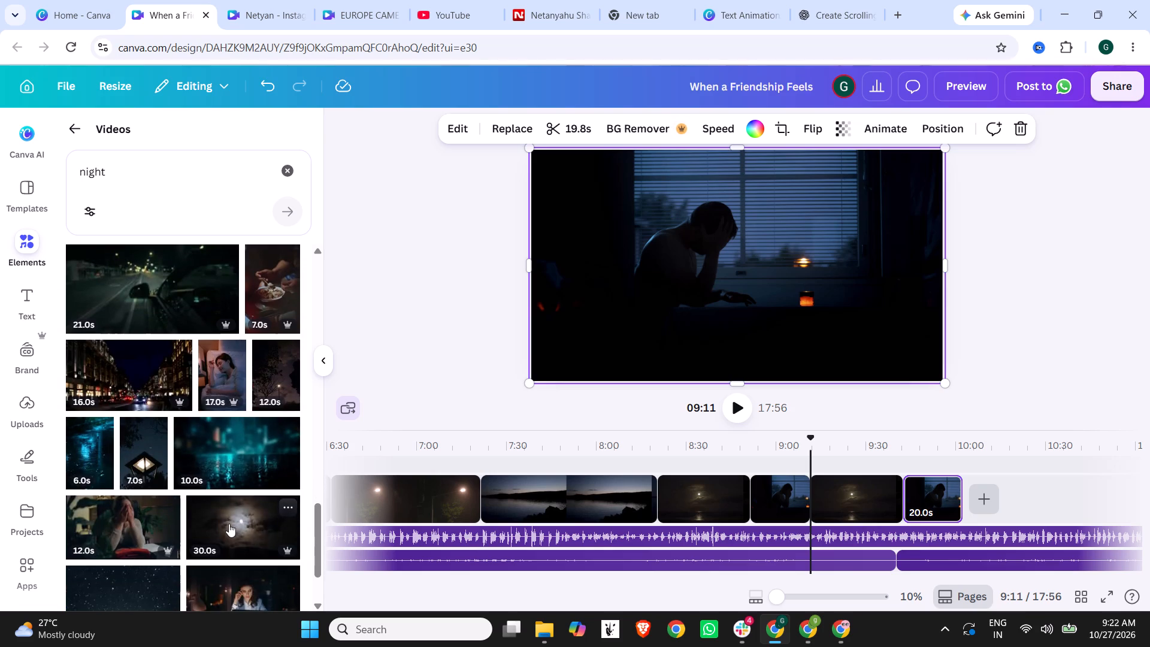
{"action": "left_click", "coordinate": [229, 524]}
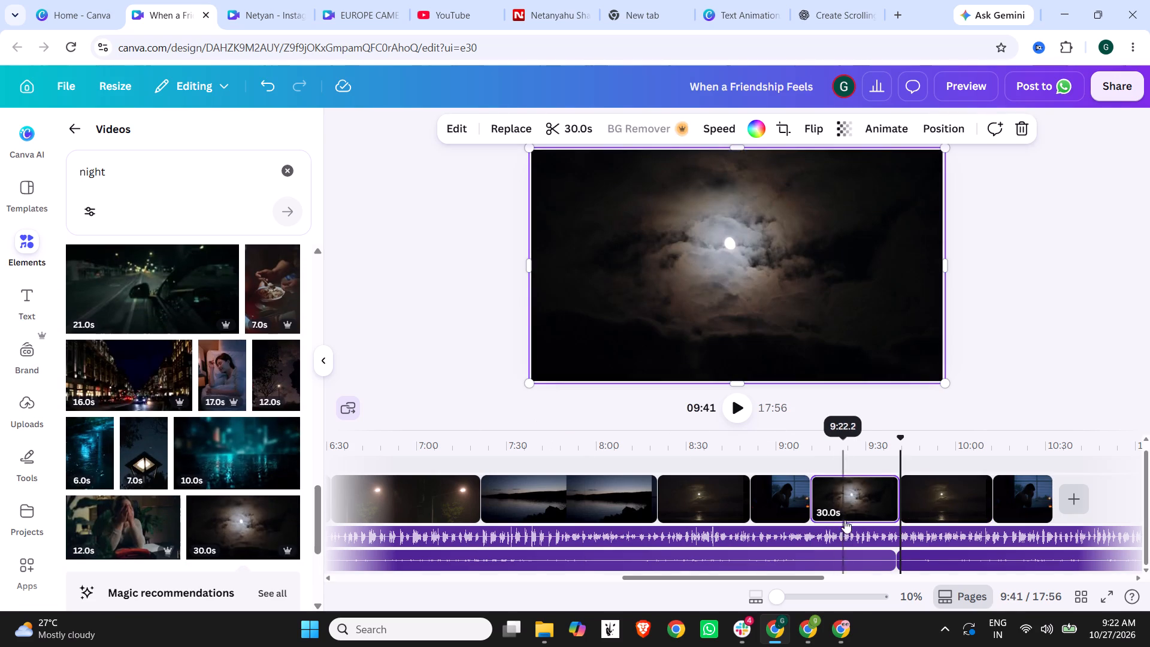
{"action": "left_click_drag", "start_coordinate": [854, 497], "coordinate": [533, 484]}
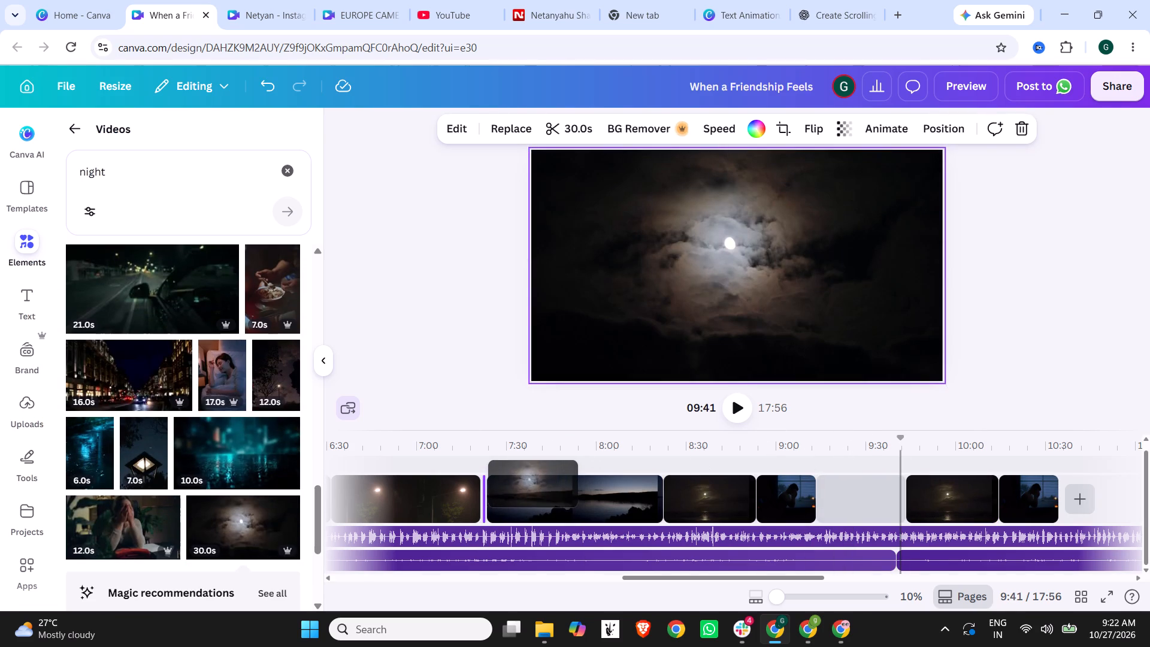
{"action": "left_click_drag", "start_coordinate": [533, 484], "coordinate": [531, 486]}
Duplicate the 30.0 s cloudy moon clip and move the copy before the second moonlit sea clip.
{"action": "right_click", "coordinate": [531, 497]}
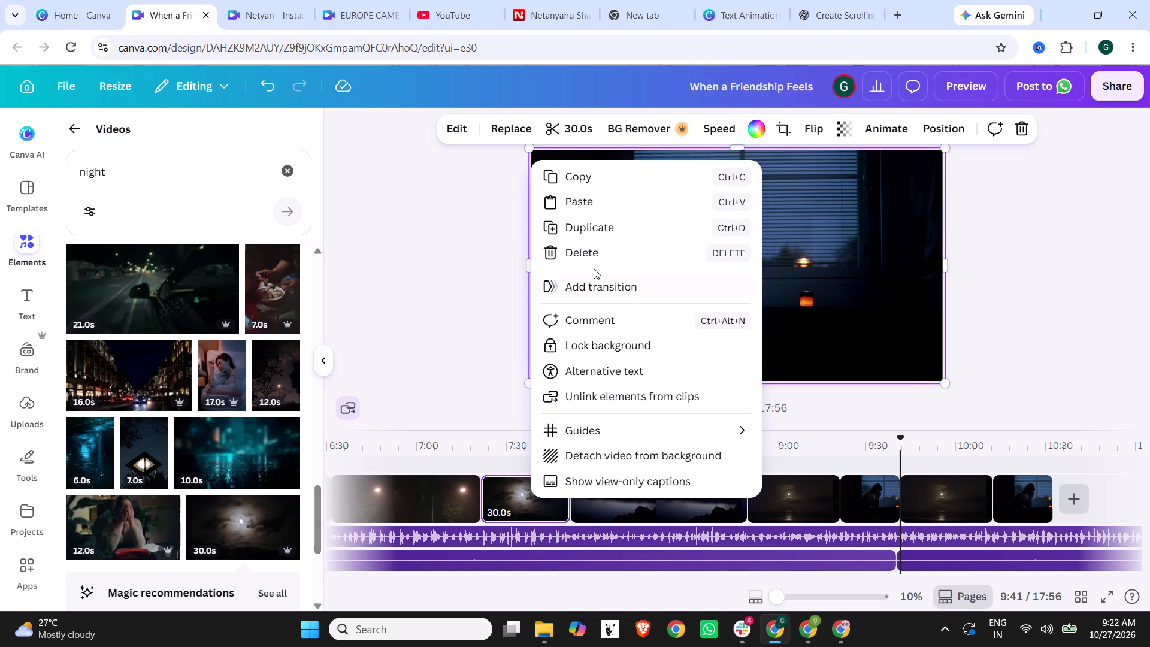
{"action": "left_click", "coordinate": [591, 221]}
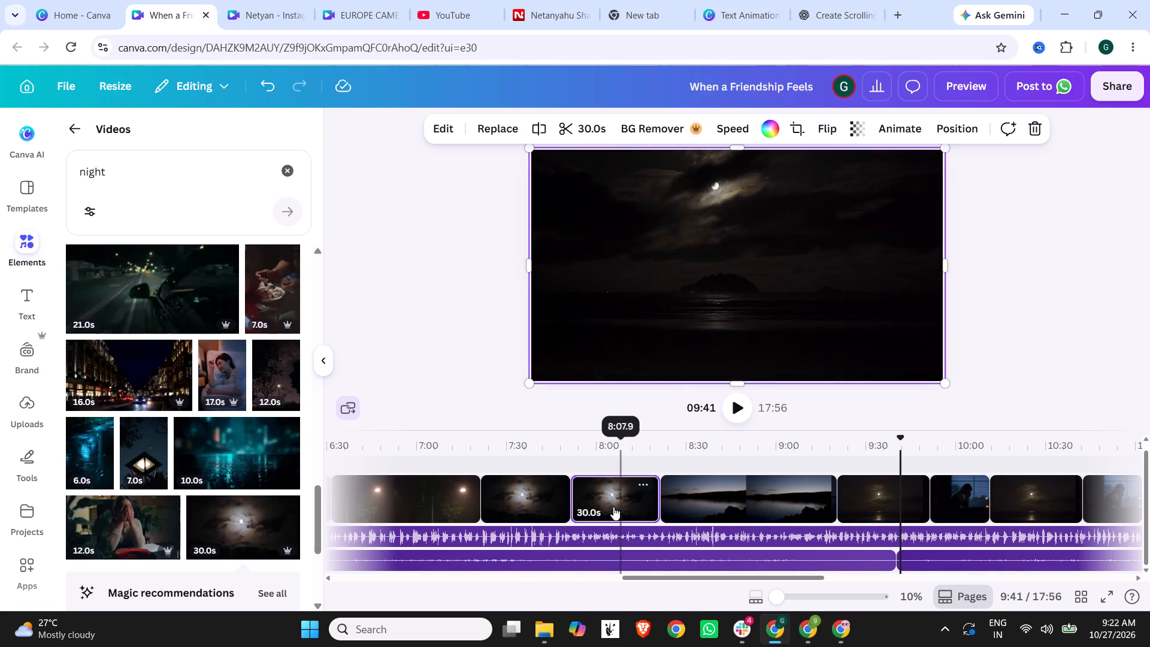
{"action": "left_click_drag", "start_coordinate": [612, 503], "coordinate": [988, 498]}
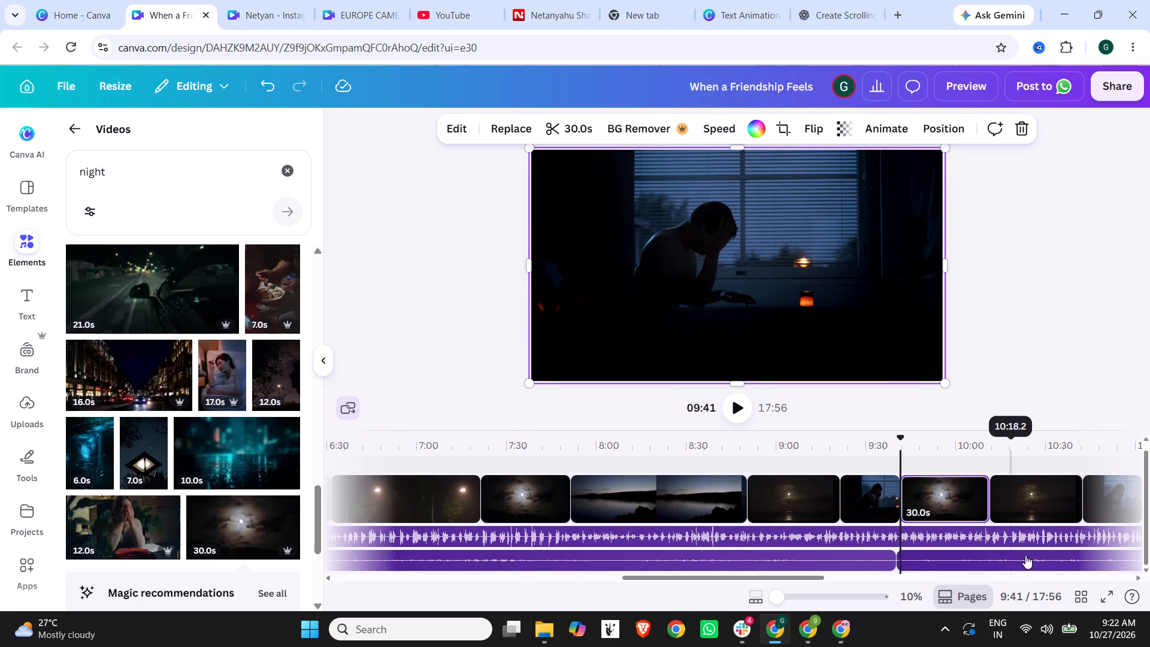
Move the second cloudy moon clip to the timeline's end and duplicate it there.
{"action": "left_click_drag", "start_coordinate": [803, 573], "coordinate": [834, 573]}
{"action": "left_click_drag", "start_coordinate": [784, 577], "coordinate": [907, 579]}
{"action": "left_click", "coordinate": [450, 484]}
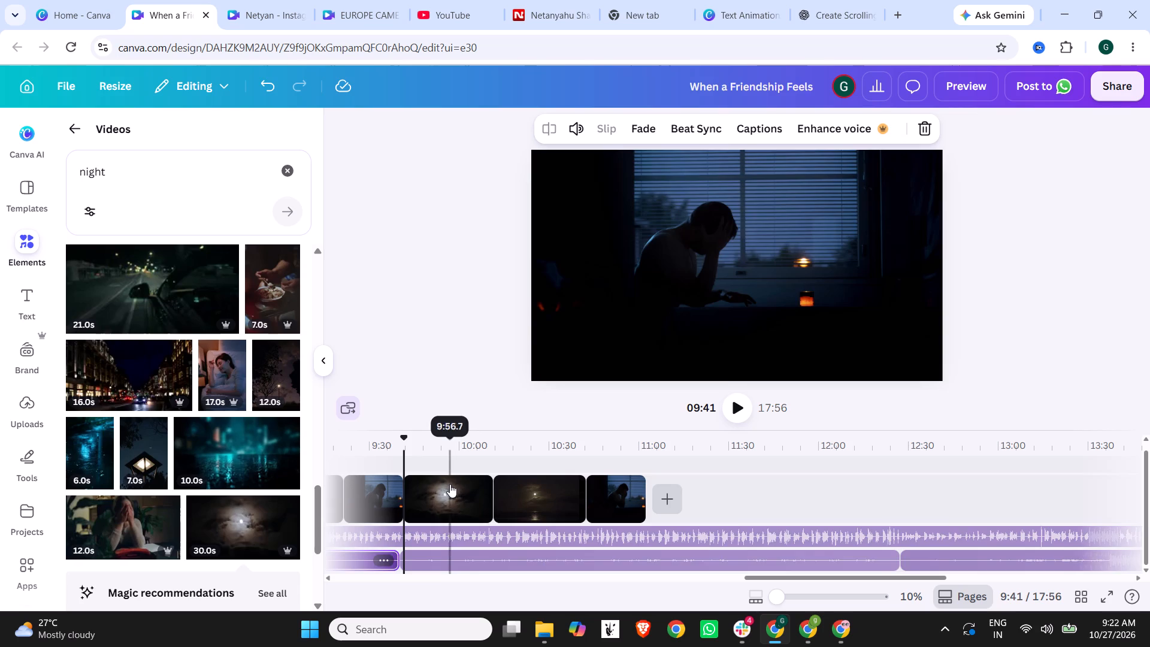
{"action": "left_click_drag", "start_coordinate": [462, 503], "coordinate": [652, 505]}
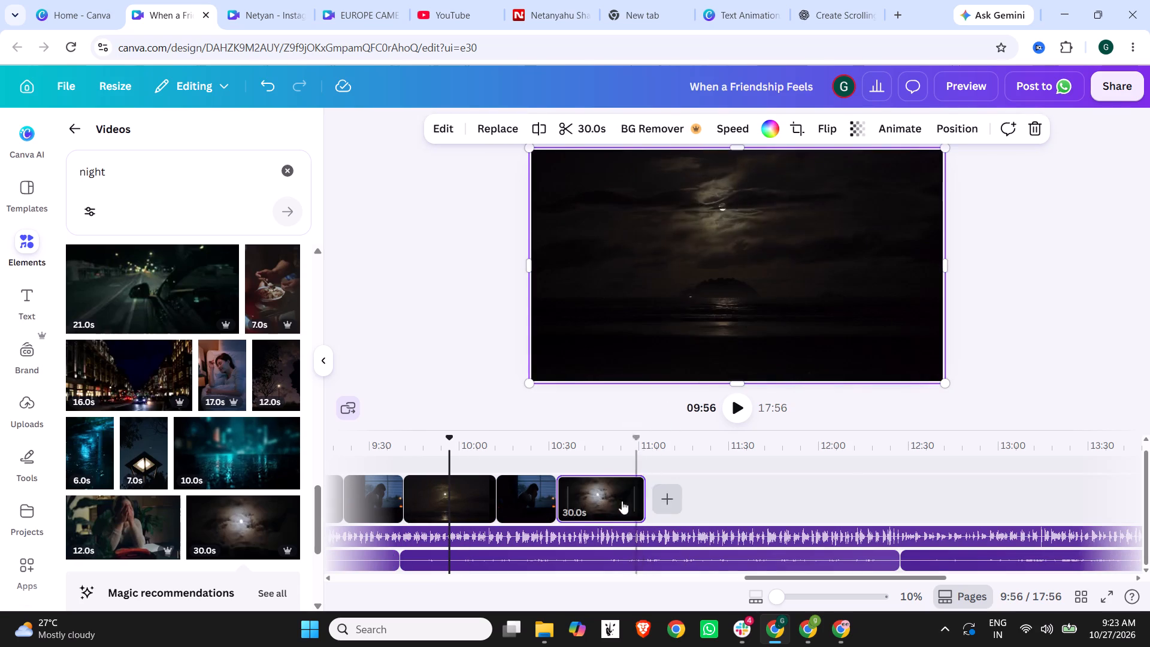
{"action": "right_click", "coordinate": [613, 501]}
{"action": "left_click", "coordinate": [702, 244]}
Add the 59.0 s starry sky clip between the last two cloudy moon clips and move a duplicate of it to the timeline's end.
{"action": "scroll", "coordinate": [92, 453], "scroll_direction": "down", "scroll_amount": 3}
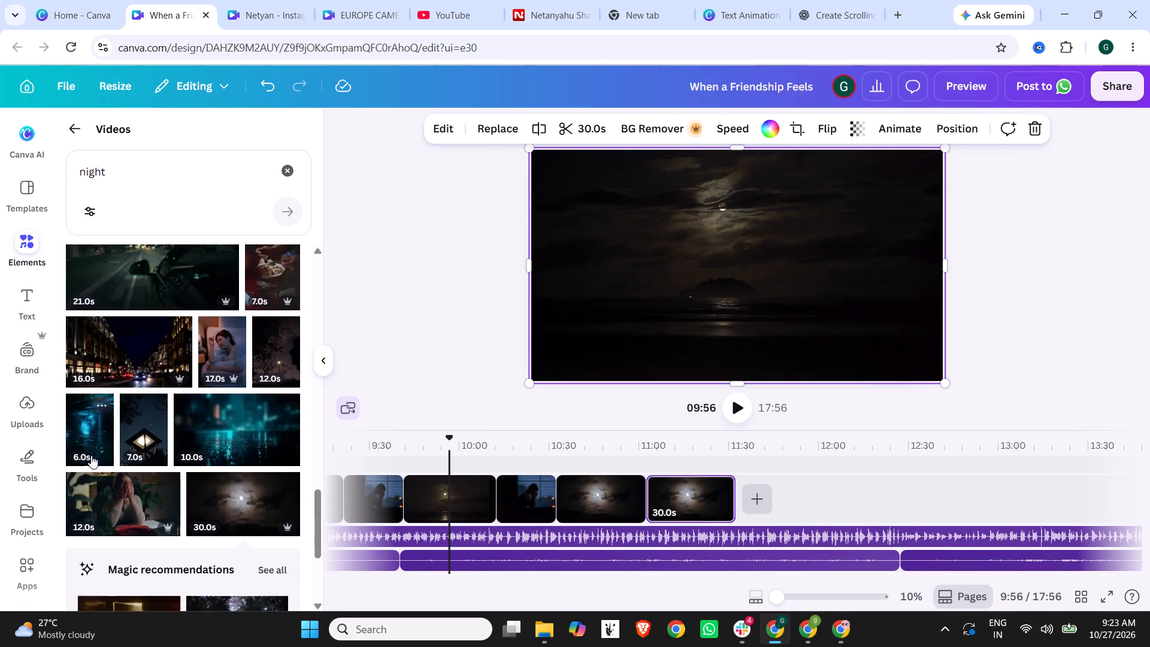
{"action": "scroll", "coordinate": [180, 434], "scroll_direction": "down", "scroll_amount": 2}
{"action": "left_click", "coordinate": [135, 363]}
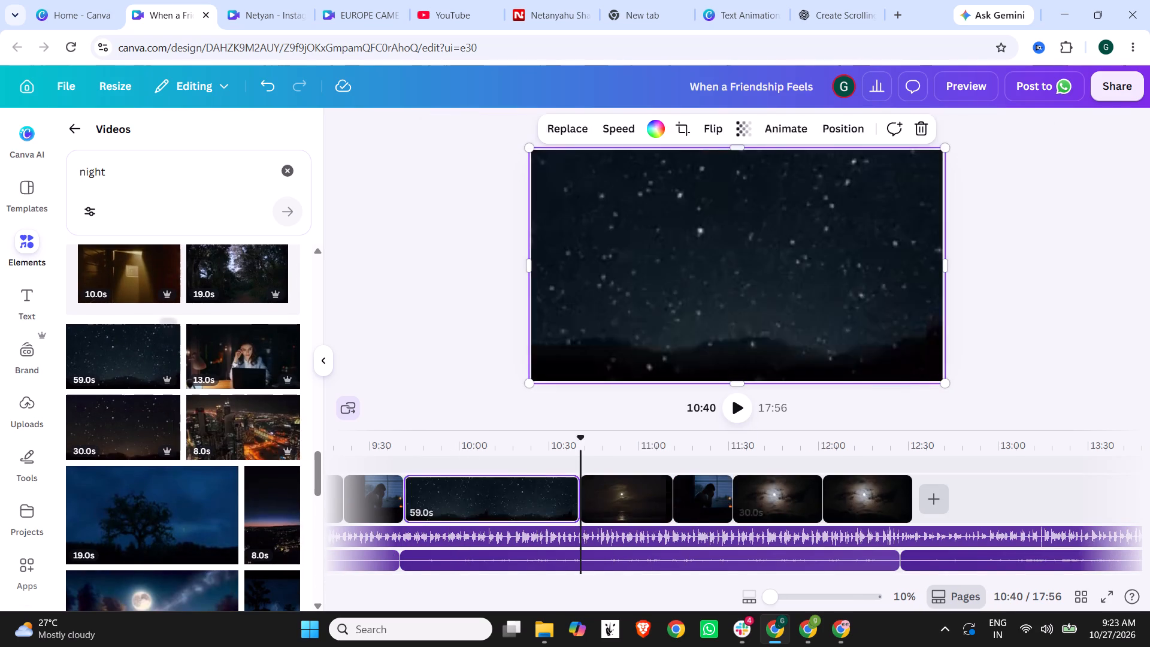
{"action": "left_click", "coordinate": [500, 508]}
{"action": "left_click_drag", "start_coordinate": [462, 502], "coordinate": [789, 499]}
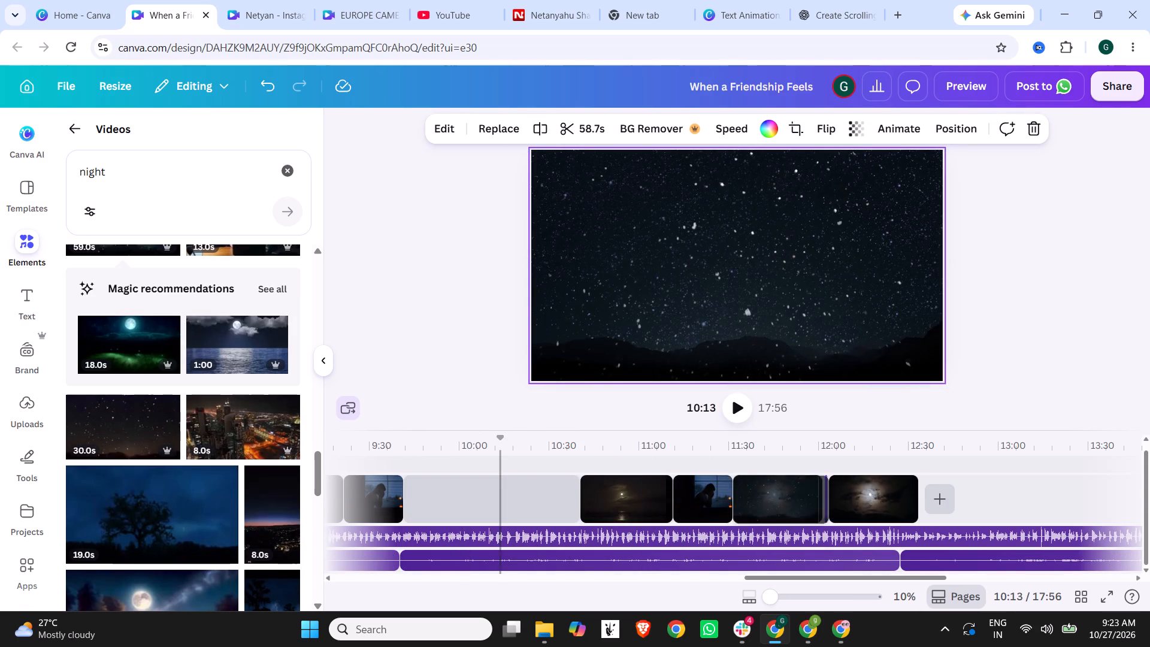
{"action": "left_click_drag", "start_coordinate": [789, 499], "coordinate": [805, 498]}
{"action": "right_click", "coordinate": [764, 503]}
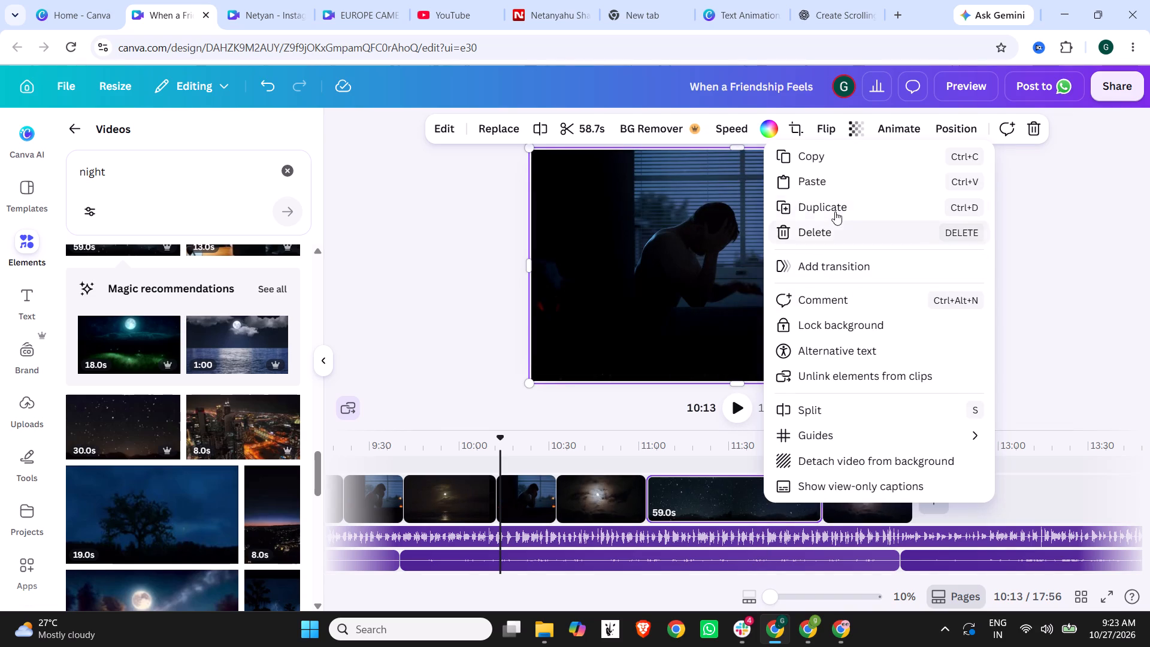
{"action": "left_click", "coordinate": [835, 211]}
{"action": "left_click_drag", "start_coordinate": [871, 506], "coordinate": [1073, 506]}
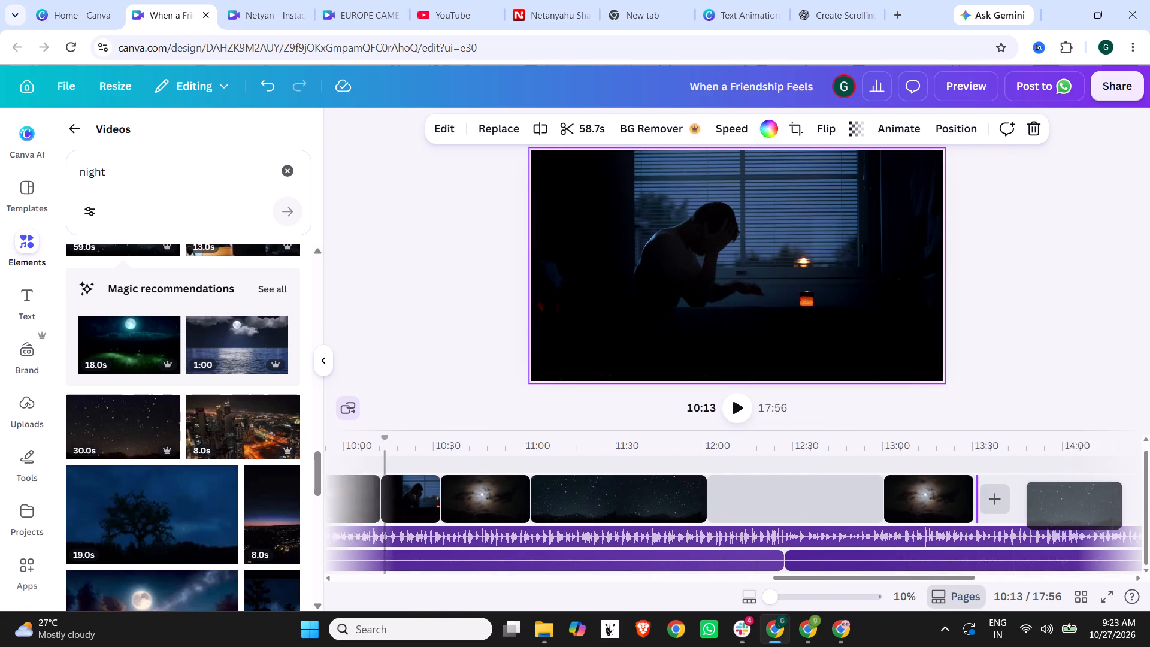
{"action": "left_click_drag", "start_coordinate": [1073, 506], "coordinate": [929, 490]}
Add the 1:20 moonlit river clip, duplicate it, and move one copy directly before the first 59.0 s starry sky clip.
{"action": "scroll", "coordinate": [153, 487], "scroll_direction": "down", "scroll_amount": 4}
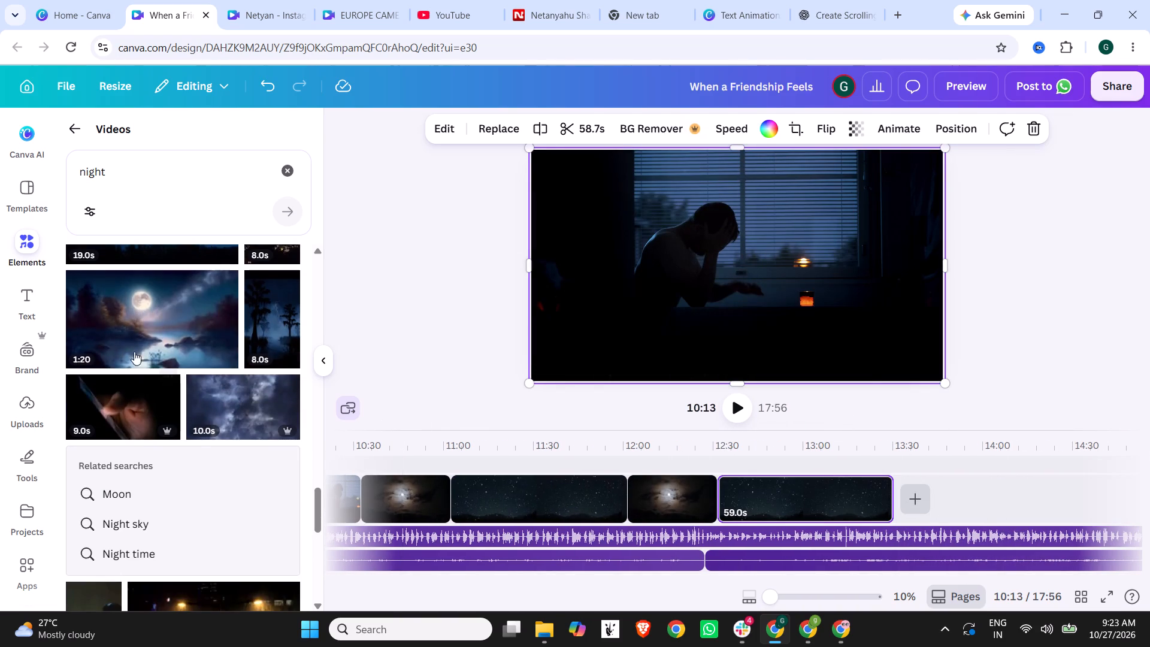
{"action": "left_click", "coordinate": [137, 343]}
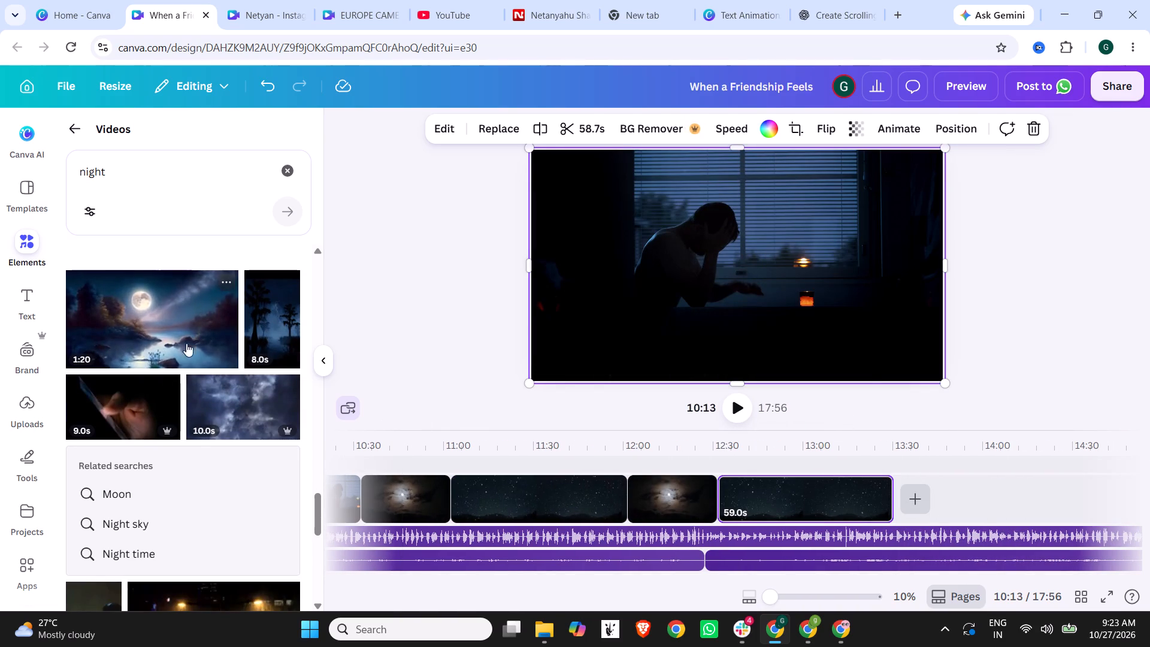
{"action": "right_click", "coordinate": [437, 489]}
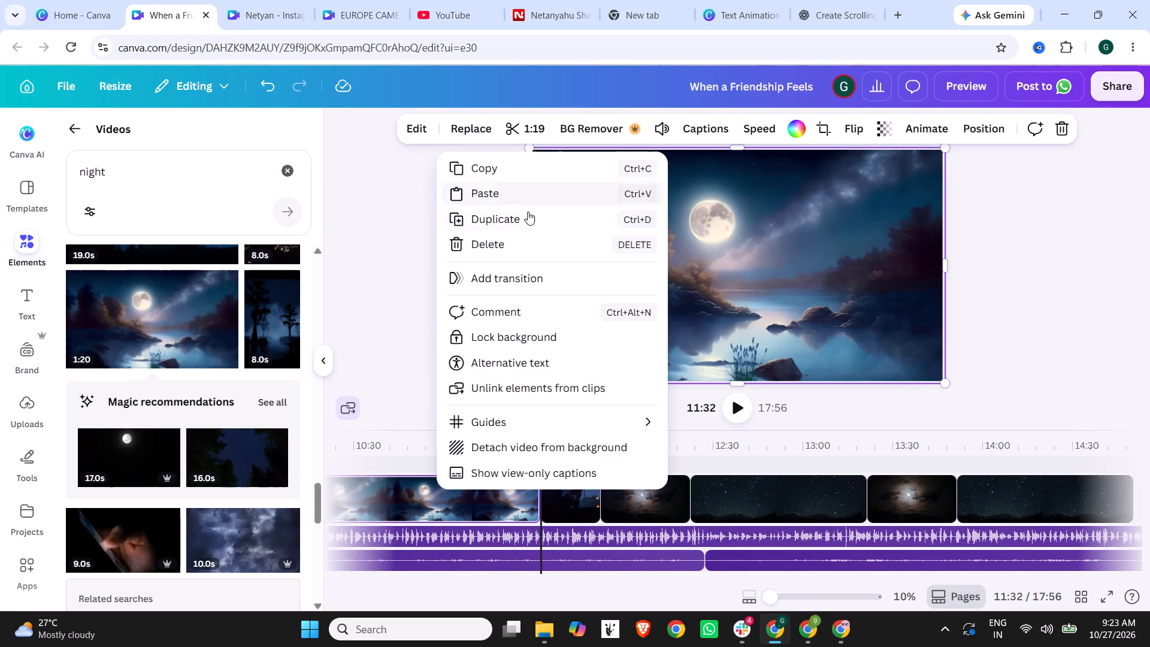
{"action": "left_click", "coordinate": [528, 211]}
{"action": "left_click_drag", "start_coordinate": [479, 499], "coordinate": [900, 499]}
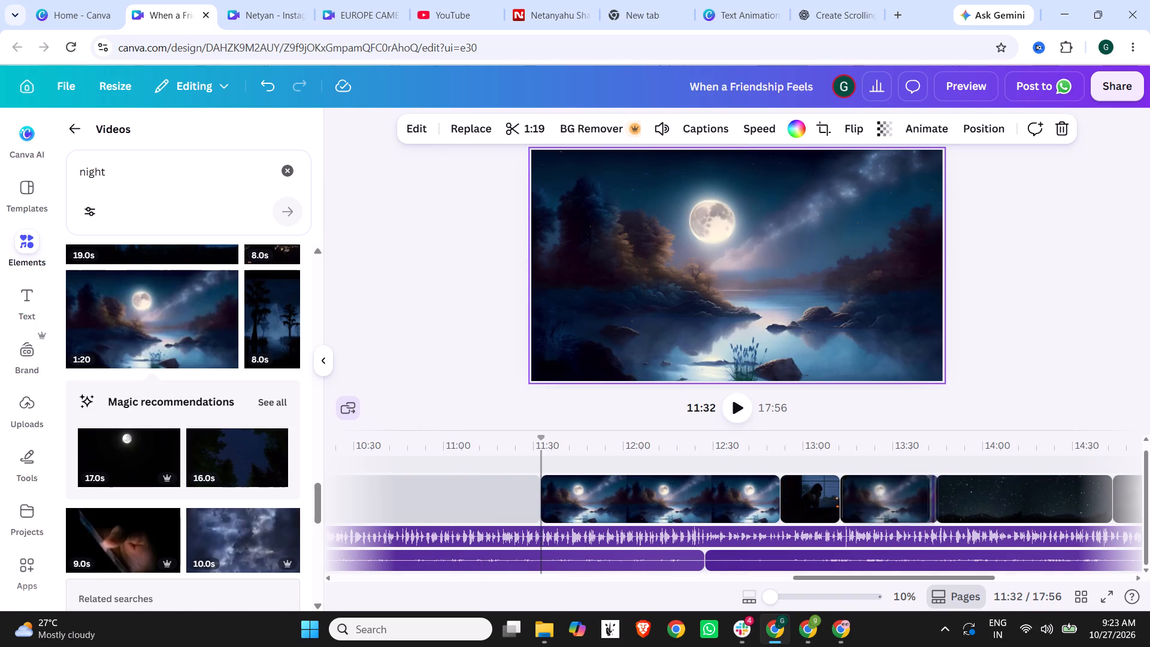
{"action": "left_click_drag", "start_coordinate": [900, 499], "coordinate": [926, 500]}
Move the other 1:20 moonlit river clip to the end of the timeline.
{"action": "left_click_drag", "start_coordinate": [477, 494], "coordinate": [477, 495]}
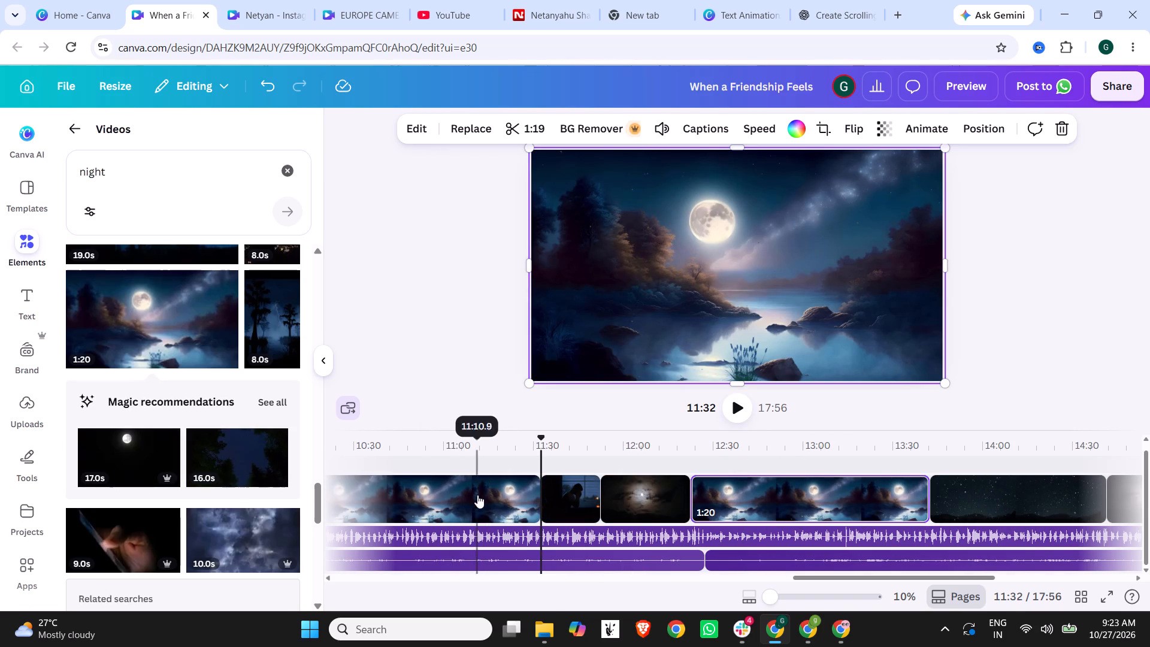
{"action": "left_click_drag", "start_coordinate": [477, 495], "coordinate": [803, 495]}
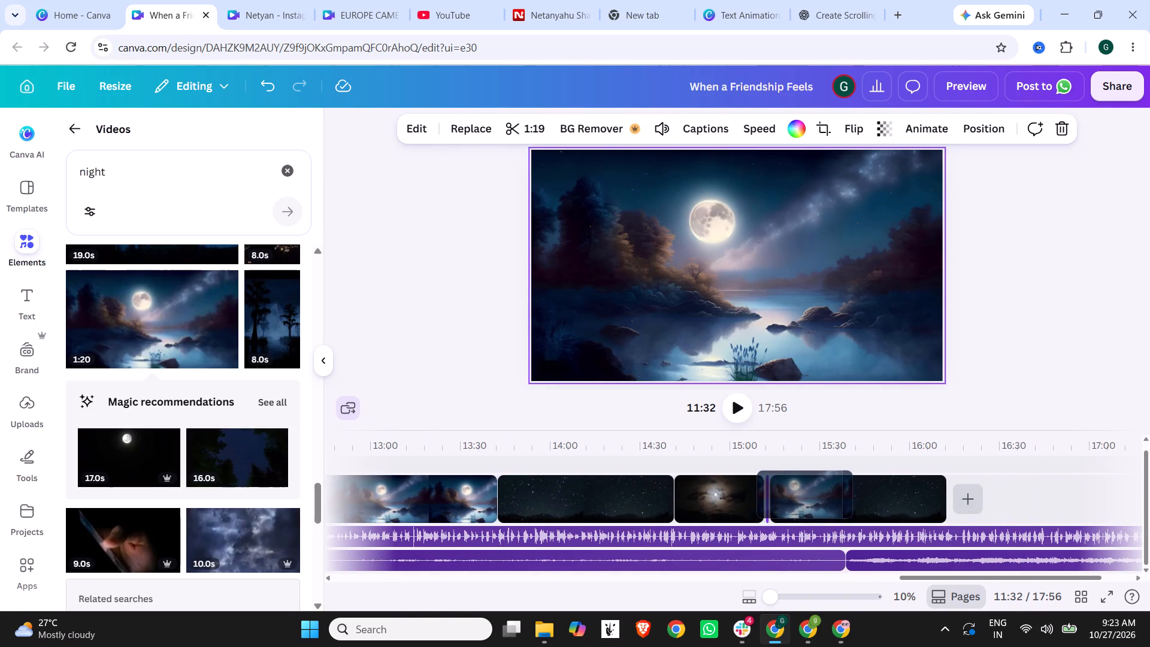
{"action": "left_click_drag", "start_coordinate": [803, 495], "coordinate": [949, 500]}
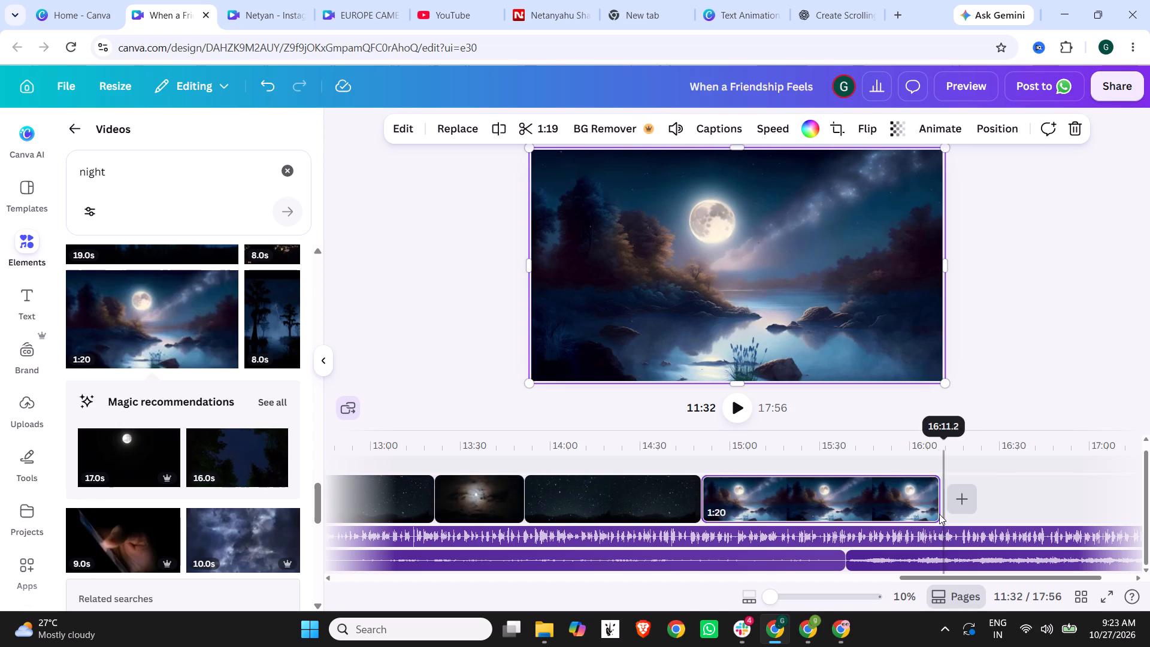
Add the 30.0 s Milky Way clip with silhouetted trees and move it to the timeline's end.
{"action": "left_click_drag", "start_coordinate": [951, 581], "coordinate": [984, 578]}
{"action": "left_click_drag", "start_coordinate": [969, 577], "coordinate": [1045, 577]}
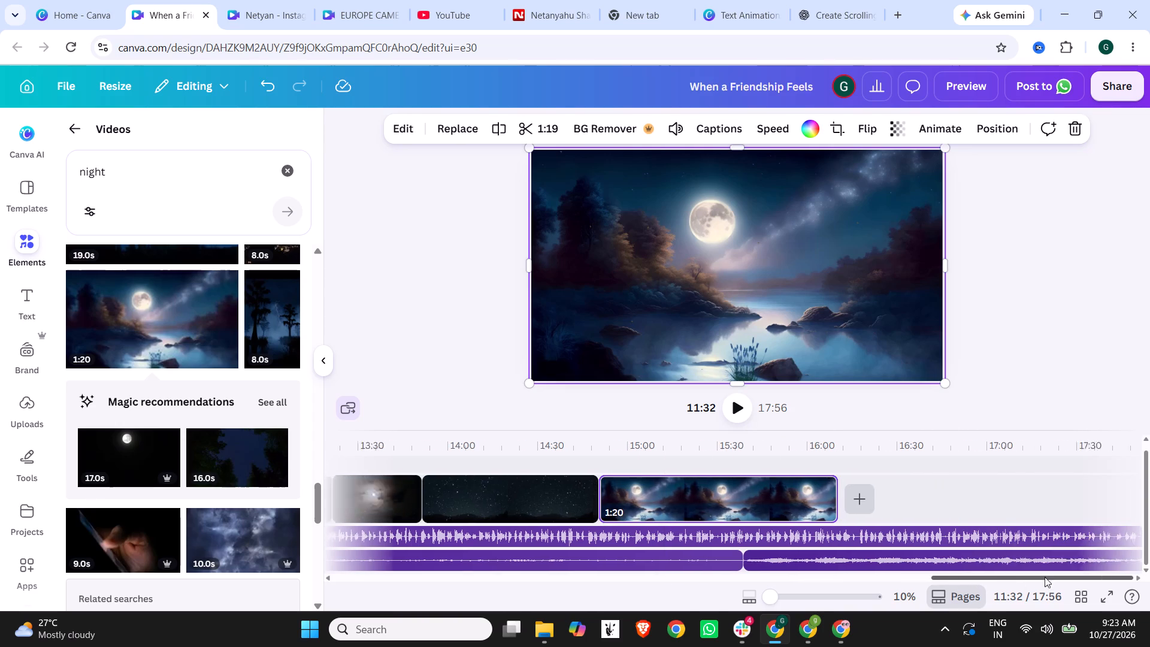
{"action": "left_click_drag", "start_coordinate": [1045, 577], "coordinate": [1075, 577]}
{"action": "scroll", "coordinate": [210, 452], "scroll_direction": "down", "scroll_amount": 5}
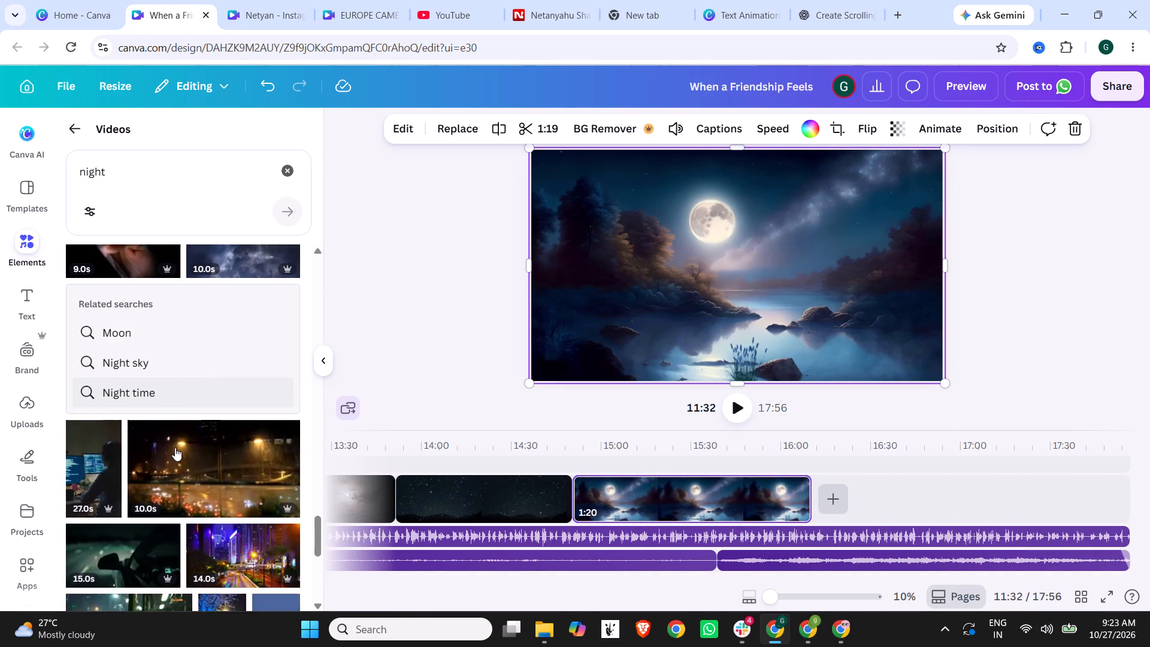
{"action": "scroll", "coordinate": [175, 450], "scroll_direction": "down", "scroll_amount": 8}
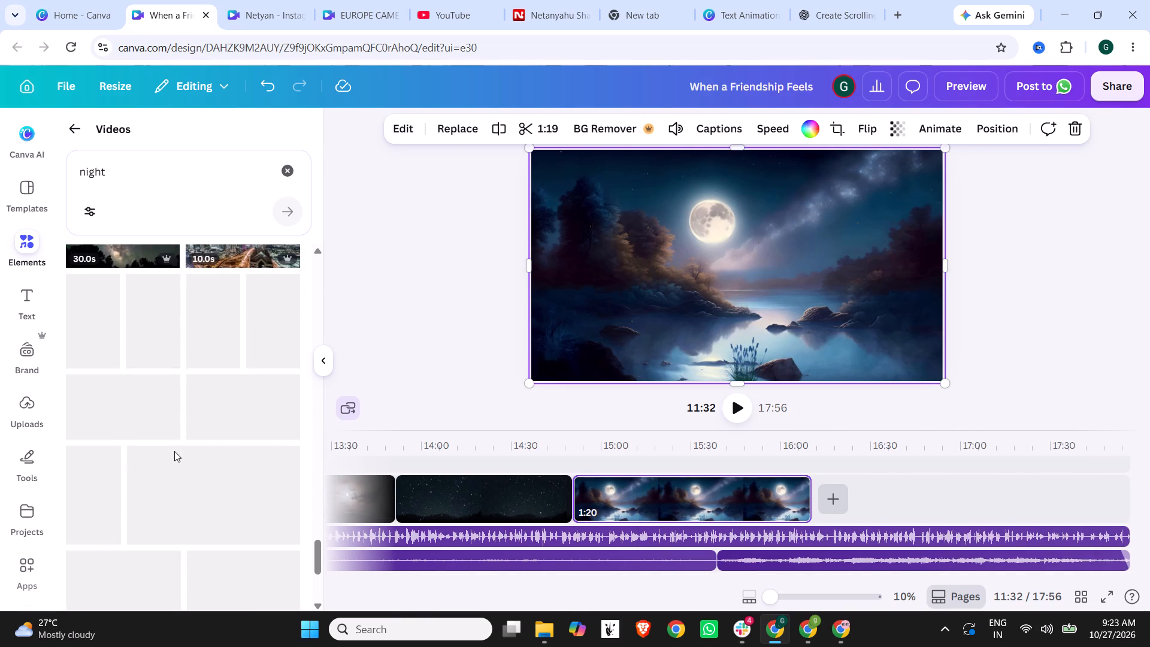
{"action": "scroll", "coordinate": [177, 424], "scroll_direction": "up", "scroll_amount": 2}
{"action": "left_click", "coordinate": [126, 391]}
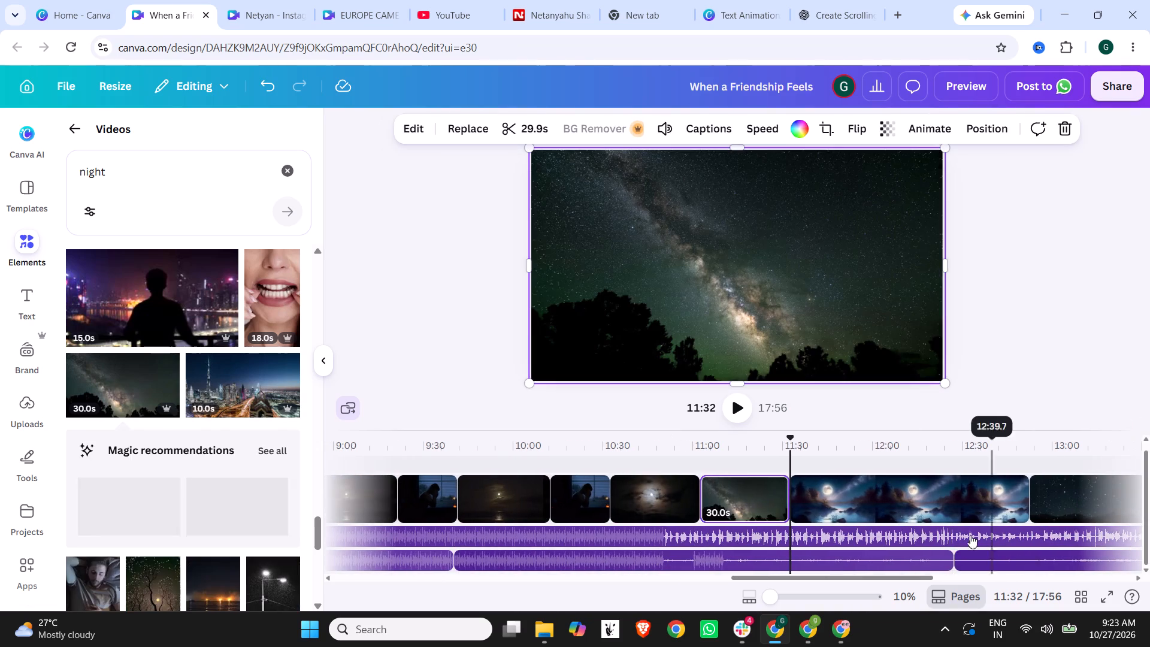
{"action": "left_click_drag", "start_coordinate": [750, 488], "coordinate": [1045, 504]}
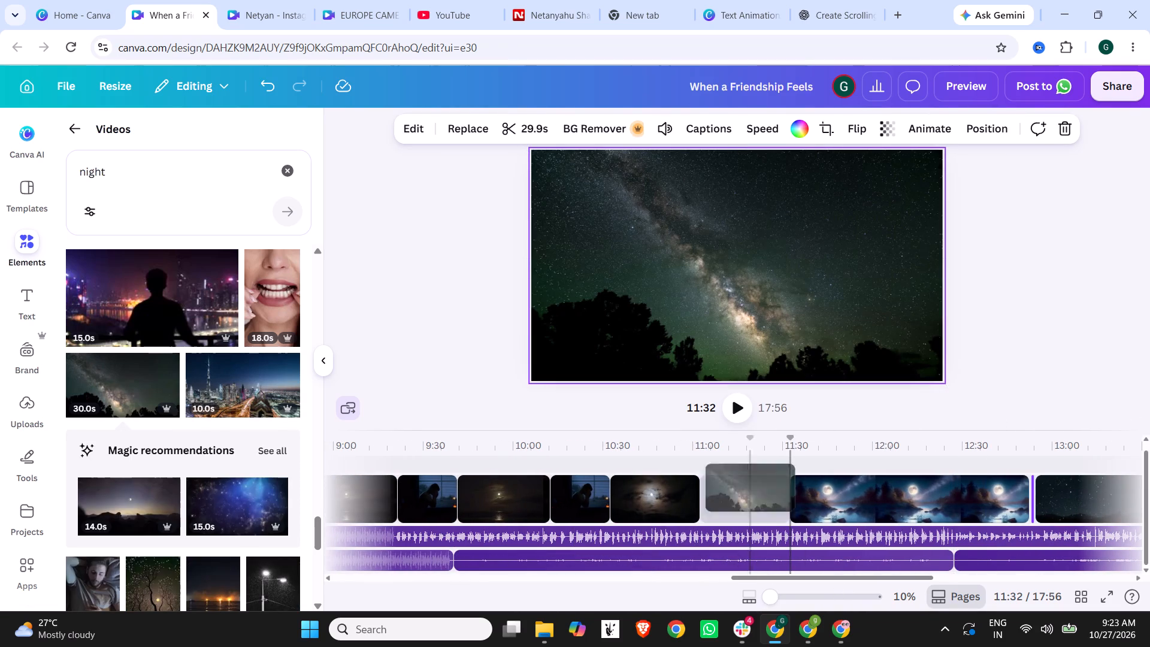
{"action": "left_click_drag", "start_coordinate": [1045, 504], "coordinate": [975, 500]}
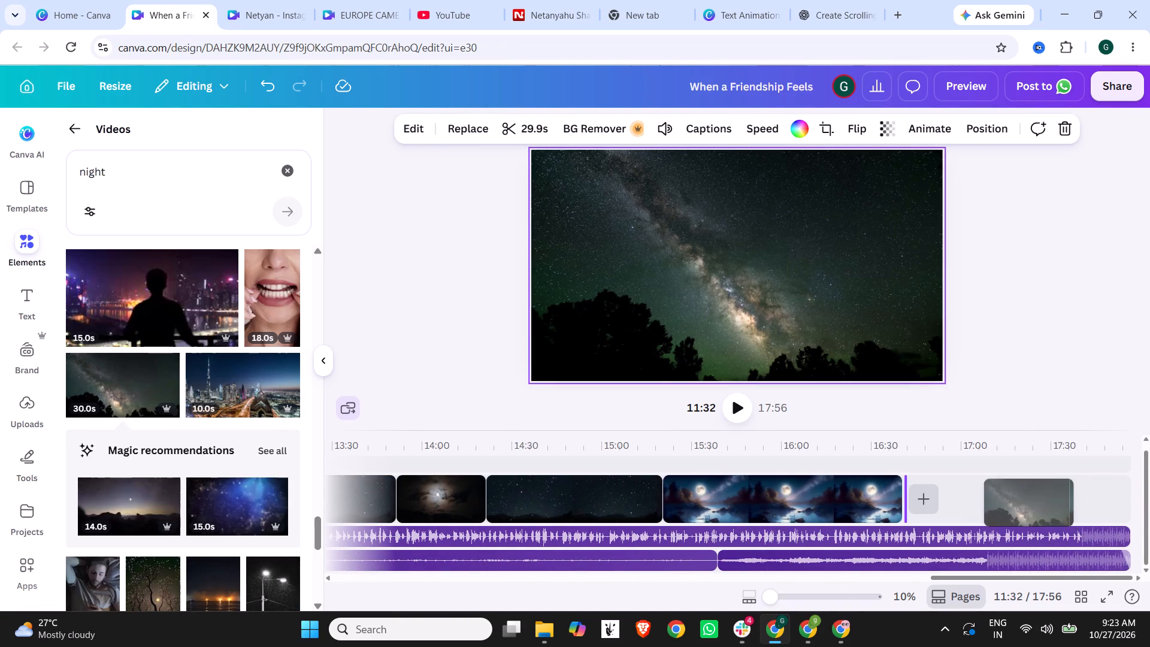
{"action": "left_click_drag", "start_coordinate": [975, 500], "coordinate": [956, 500]}
Add the 15.0 s starry sky clip with the tiled roof directly before the first moonlit river clip.
{"action": "scroll", "coordinate": [260, 467], "scroll_direction": "down", "scroll_amount": 4}
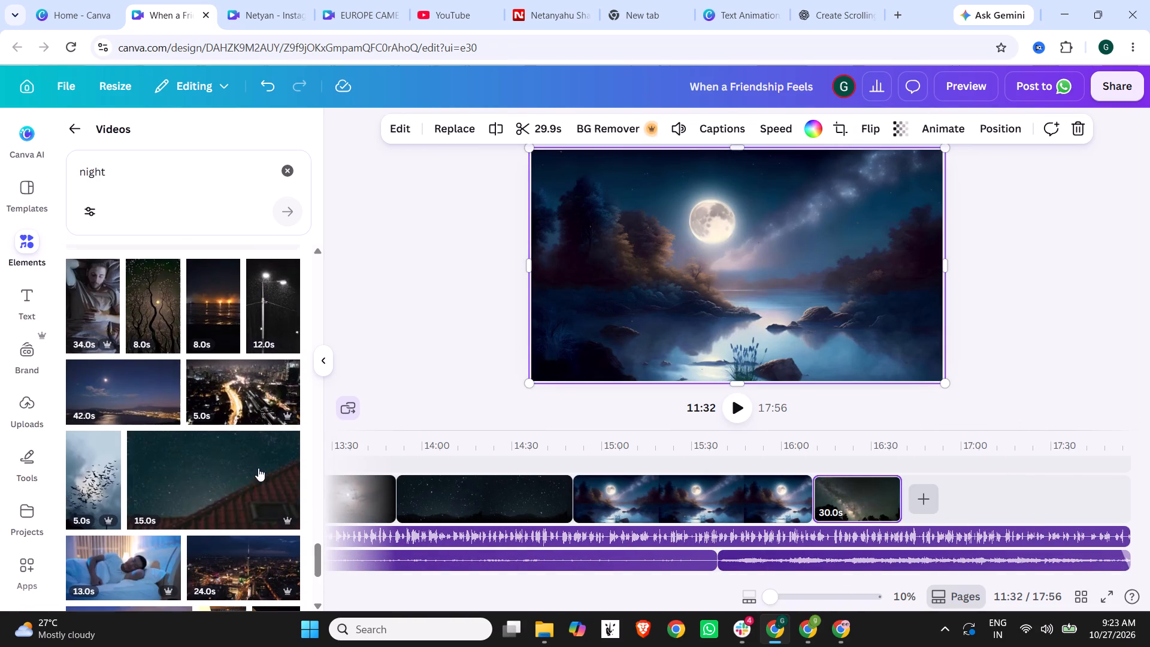
{"action": "left_click", "coordinate": [240, 480]}
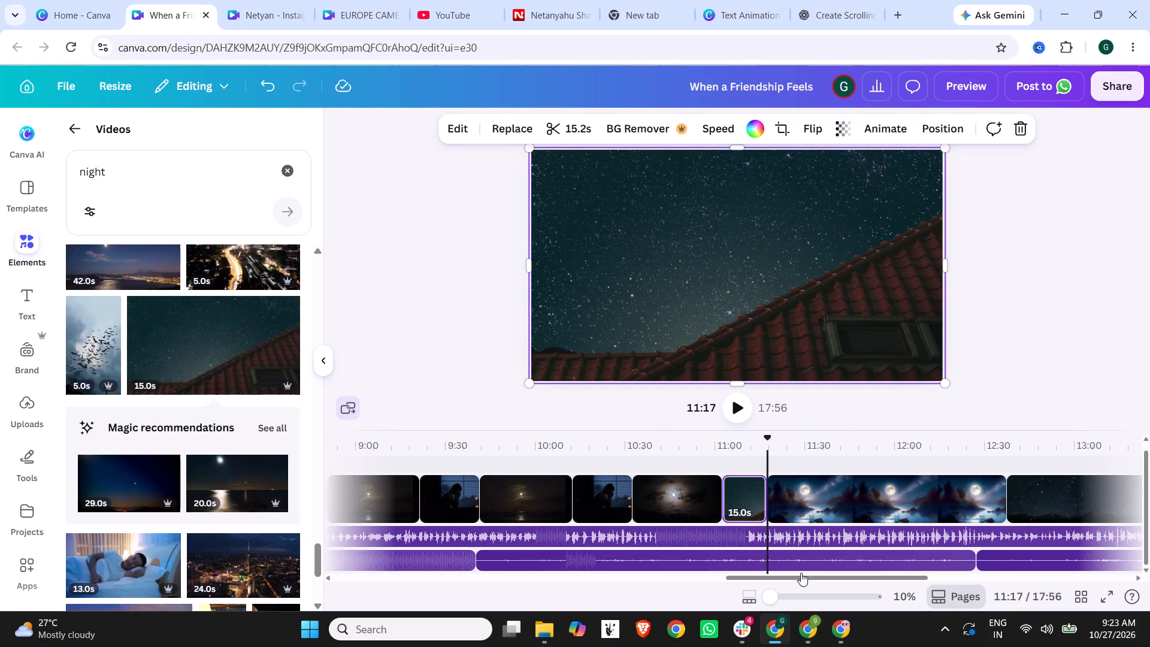
Add the 20.0 s bare treetops, 30.0 s starry forest and 10.0 s Milky Way mountain clips after the timeline's final Milky Way clip.
{"action": "left_click_drag", "start_coordinate": [824, 576], "coordinate": [1075, 575]}
{"action": "left_click", "coordinate": [913, 488]}
{"action": "scroll", "coordinate": [113, 494], "scroll_direction": "down", "scroll_amount": 2}
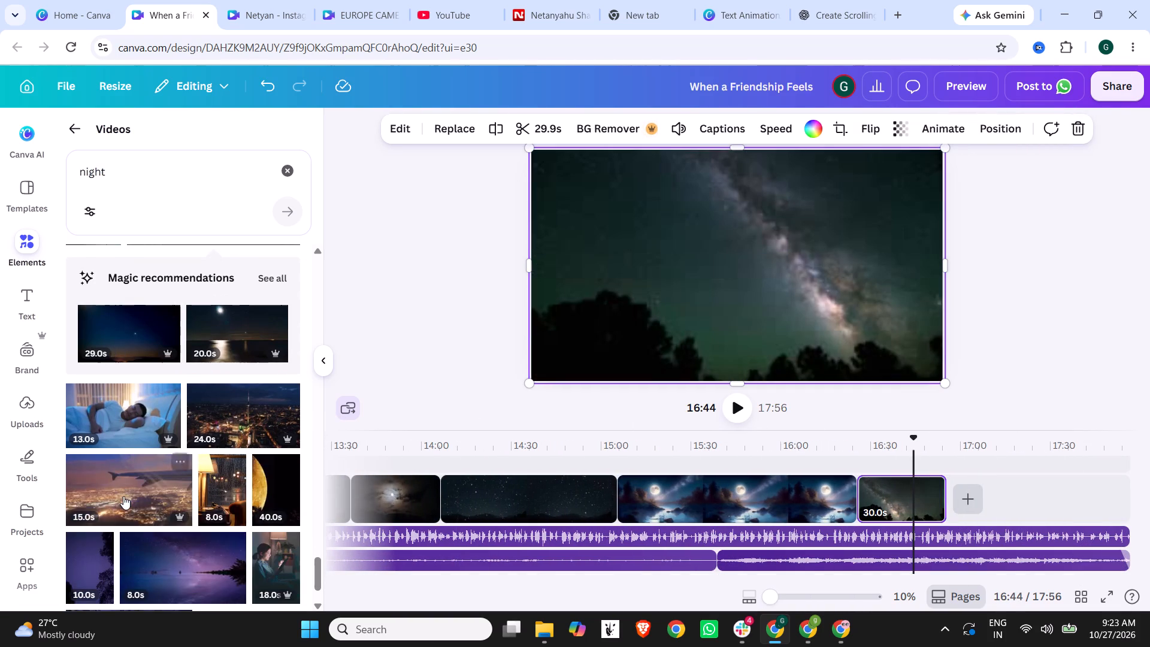
{"action": "scroll", "coordinate": [165, 554], "scroll_direction": "down", "scroll_amount": 4}
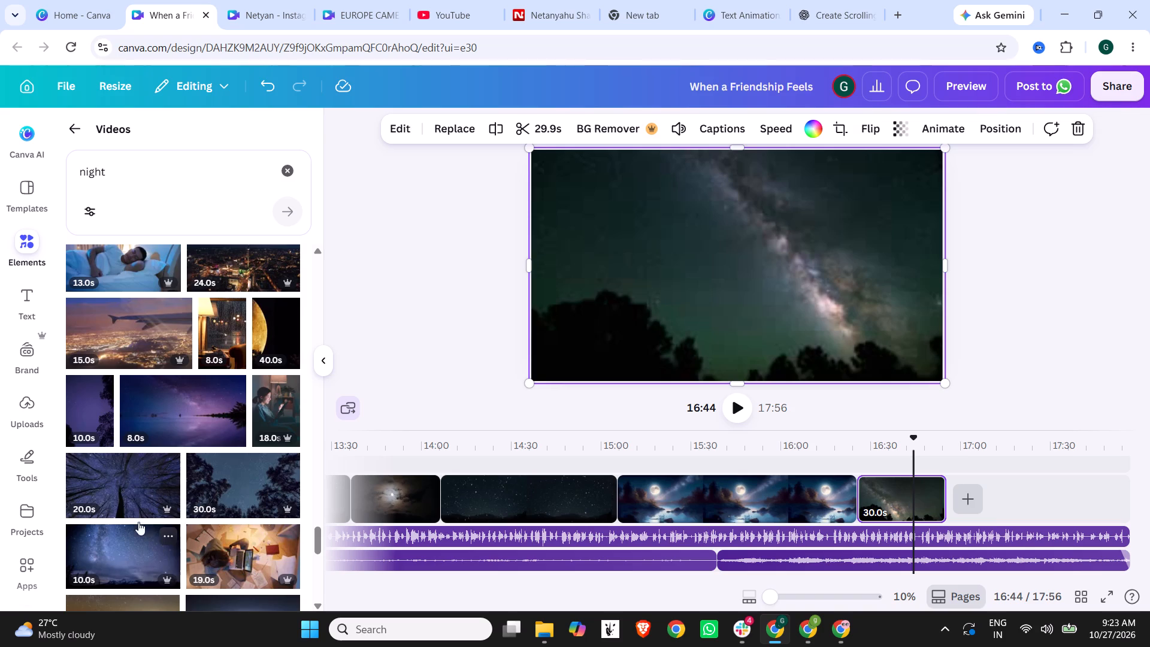
{"action": "left_click", "coordinate": [131, 486]}
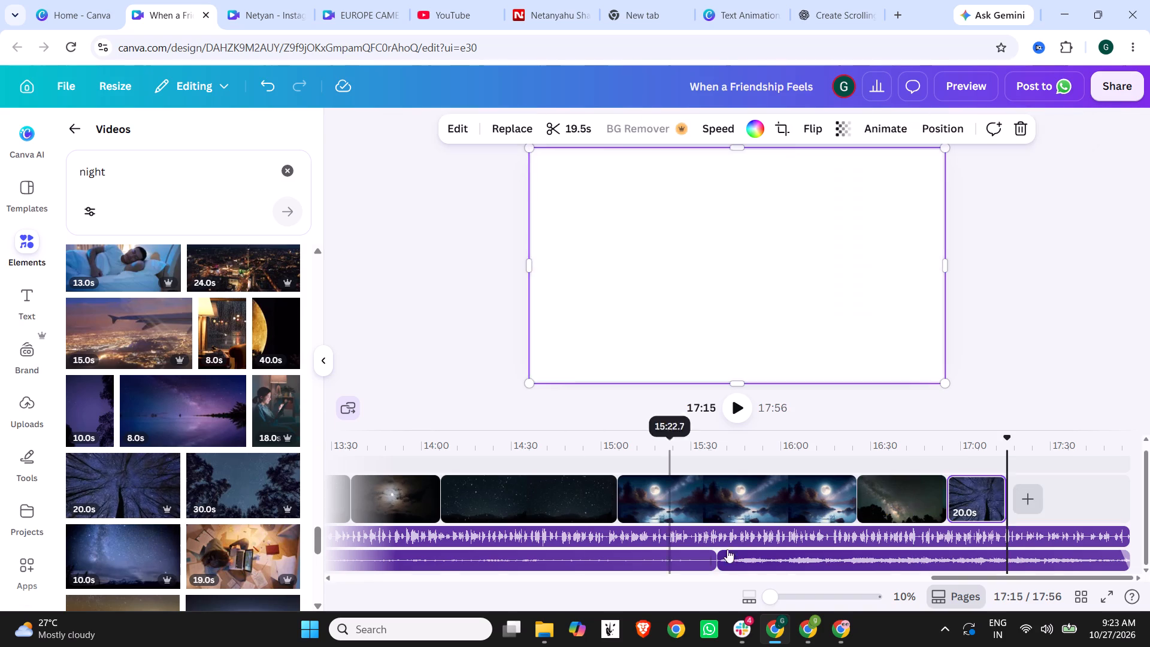
{"action": "scroll", "coordinate": [240, 498], "scroll_direction": "down", "scroll_amount": 1}
{"action": "left_click", "coordinate": [256, 421]}
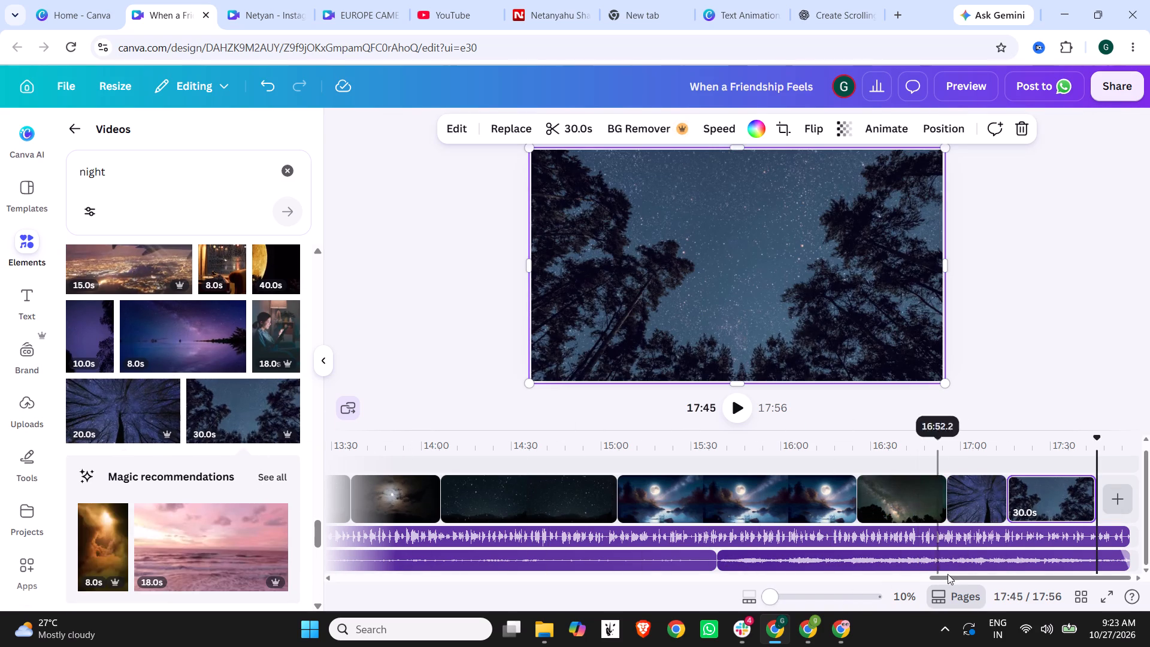
{"action": "left_click_drag", "start_coordinate": [952, 578], "coordinate": [1006, 578]}
{"action": "scroll", "coordinate": [169, 481], "scroll_direction": "down", "scroll_amount": 2}
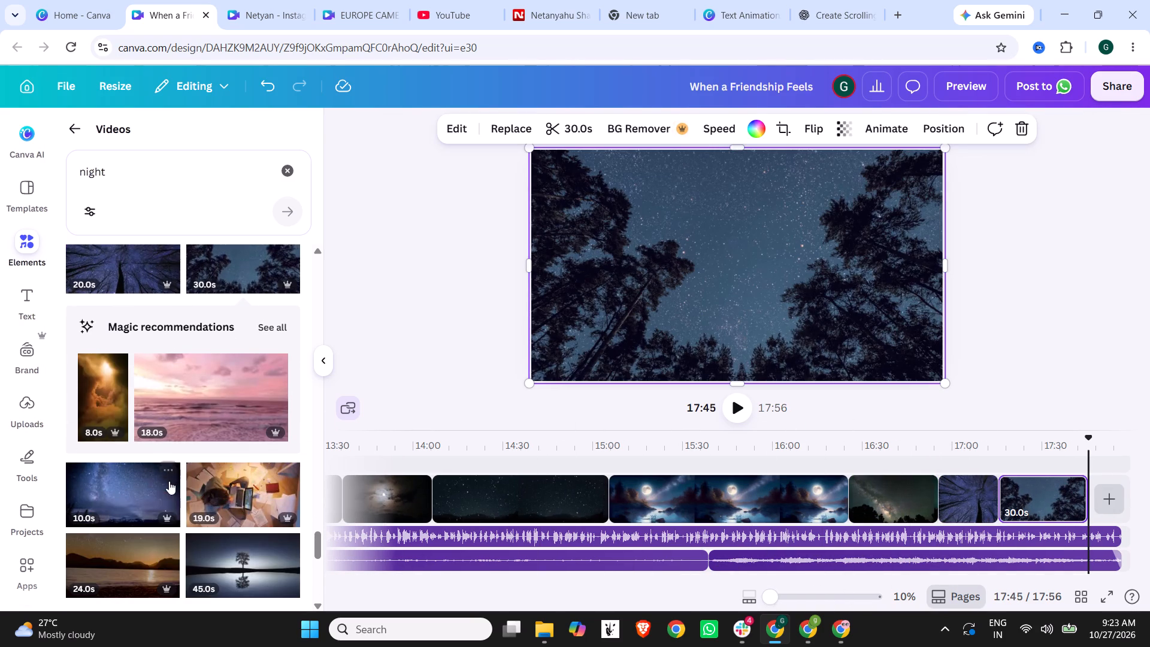
{"action": "left_click", "coordinate": [122, 489]}
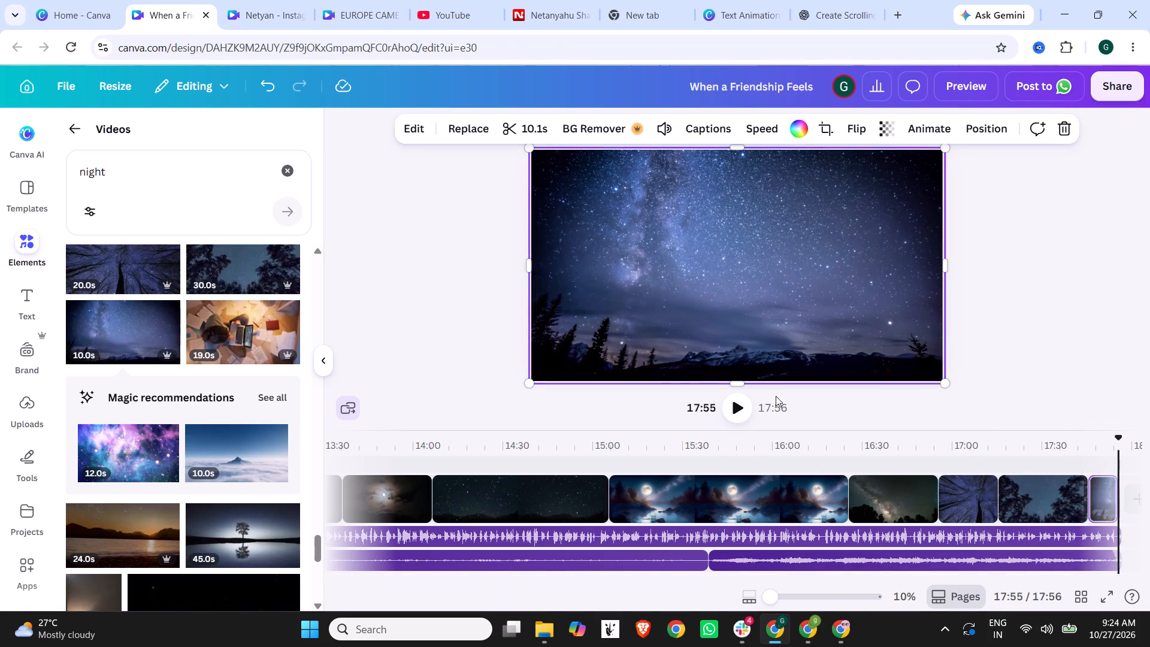
Play back the video from 17:08 and lower the last Somnia Variation 10 music track's volume to about 30.
{"action": "left_click", "coordinate": [734, 410]}
{"action": "left_click", "coordinate": [948, 448]}
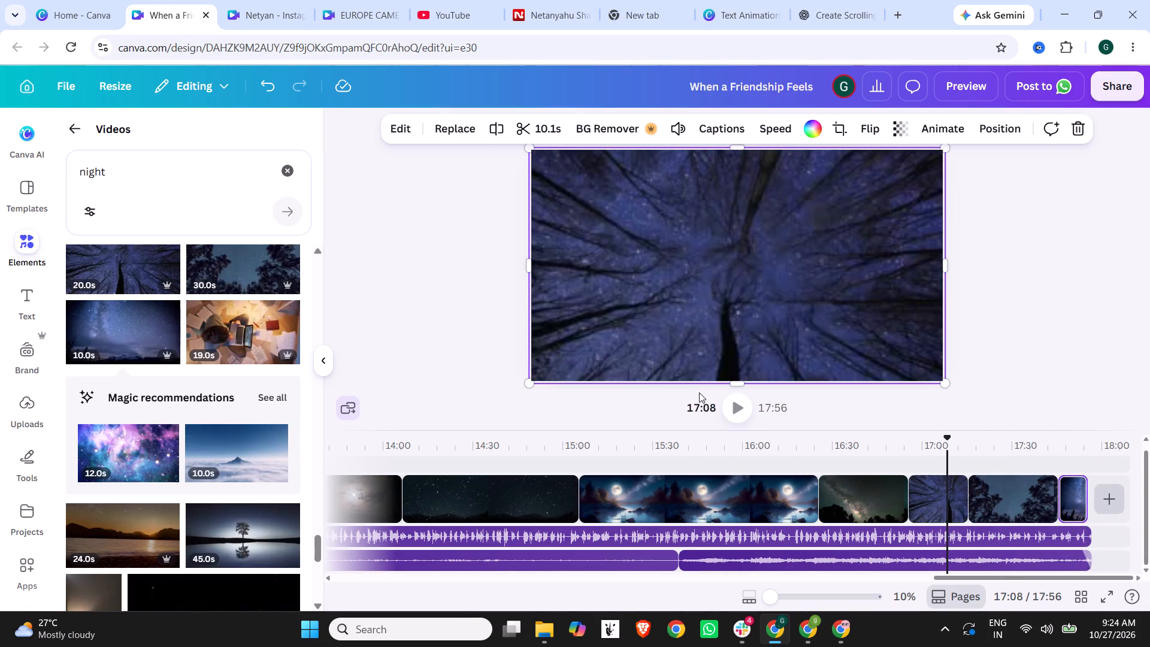
{"action": "left_click", "coordinate": [728, 398]}
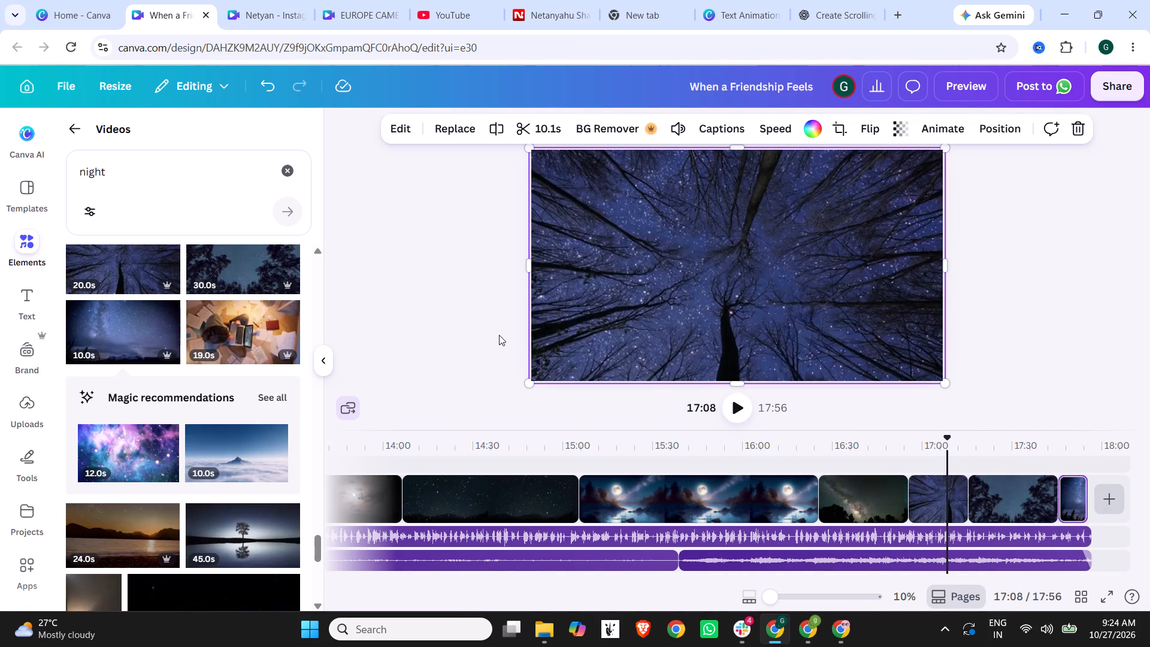
{"action": "left_click", "coordinate": [743, 409]}
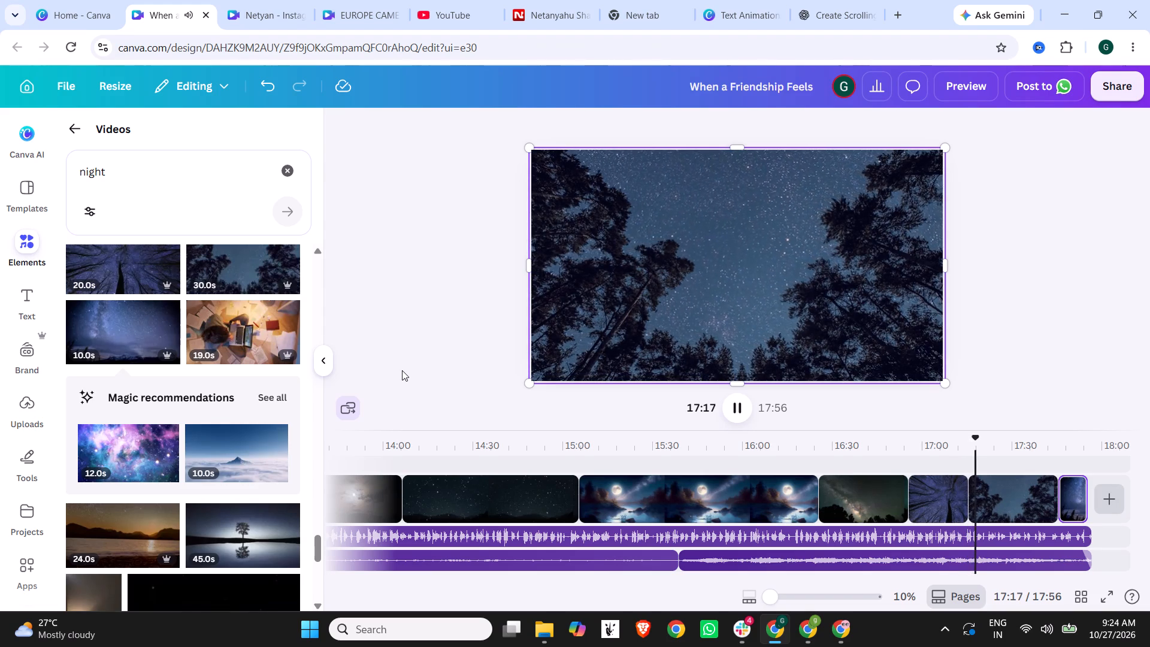
{"action": "left_click", "coordinate": [866, 563]}
{"action": "right_click", "coordinate": [852, 562]}
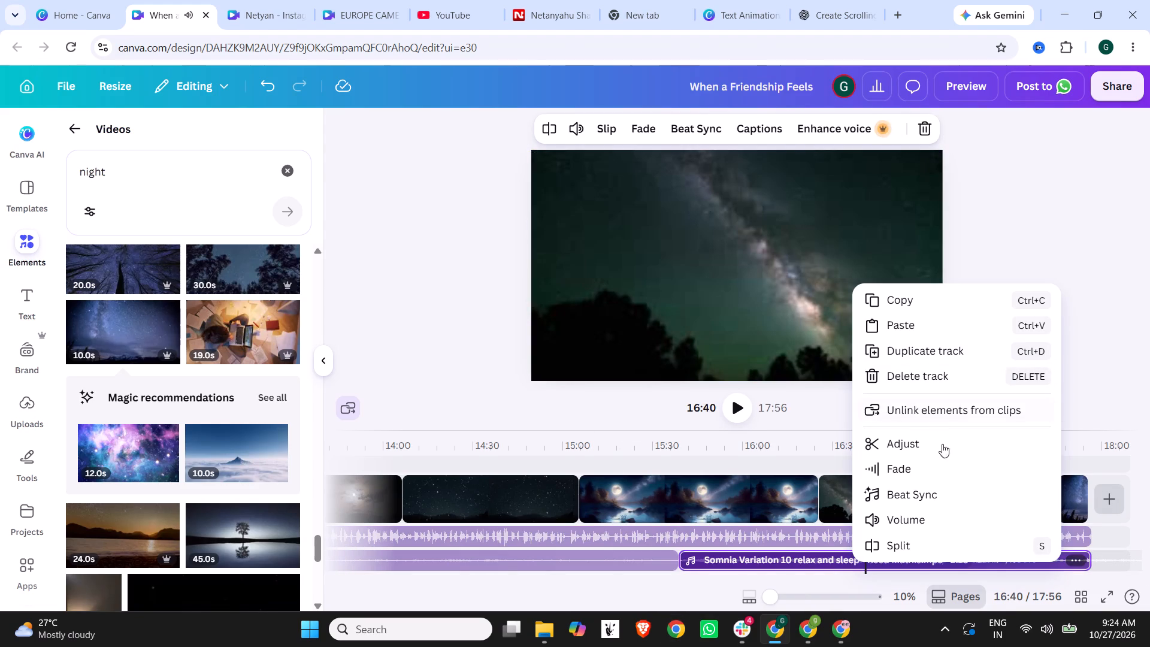
{"action": "left_click", "coordinate": [924, 515]}
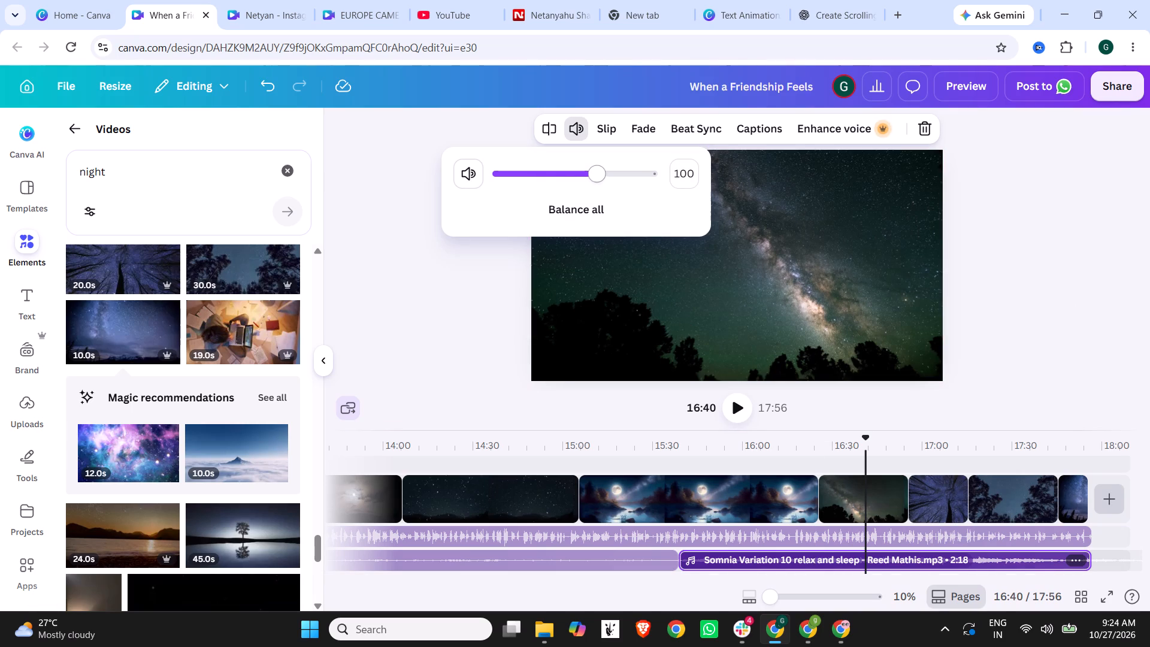
{"action": "left_click_drag", "start_coordinate": [595, 181], "coordinate": [547, 182]}
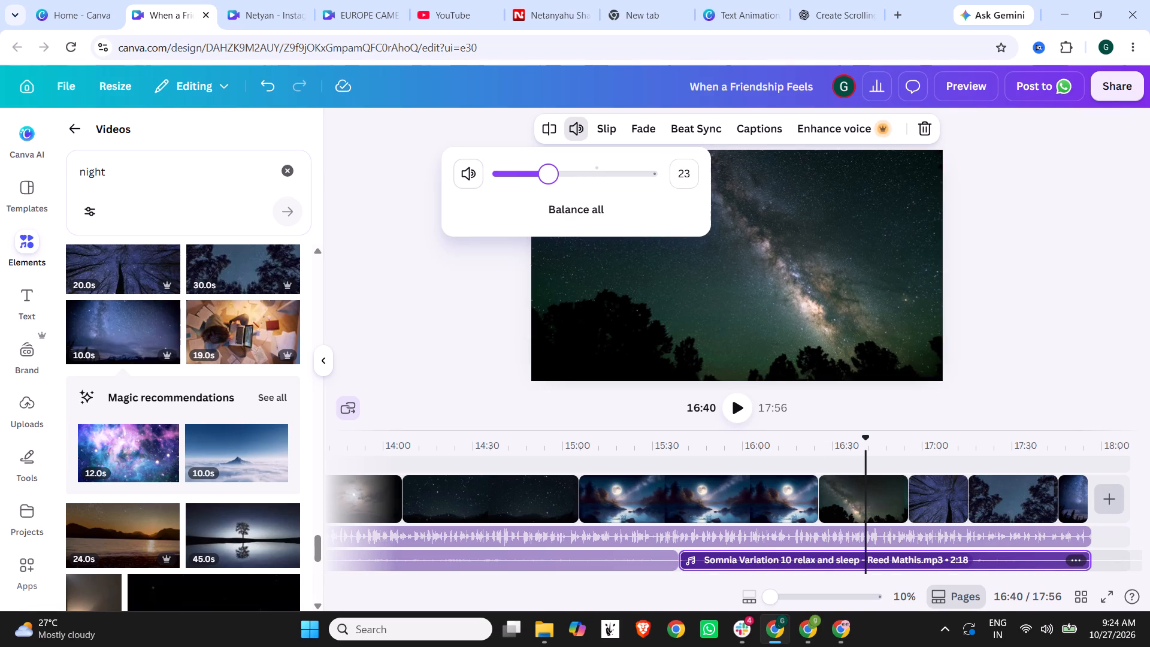
{"action": "left_click_drag", "start_coordinate": [547, 182], "coordinate": [556, 182]}
{"action": "left_click", "coordinate": [475, 318]}
{"action": "left_click", "coordinate": [735, 408]}
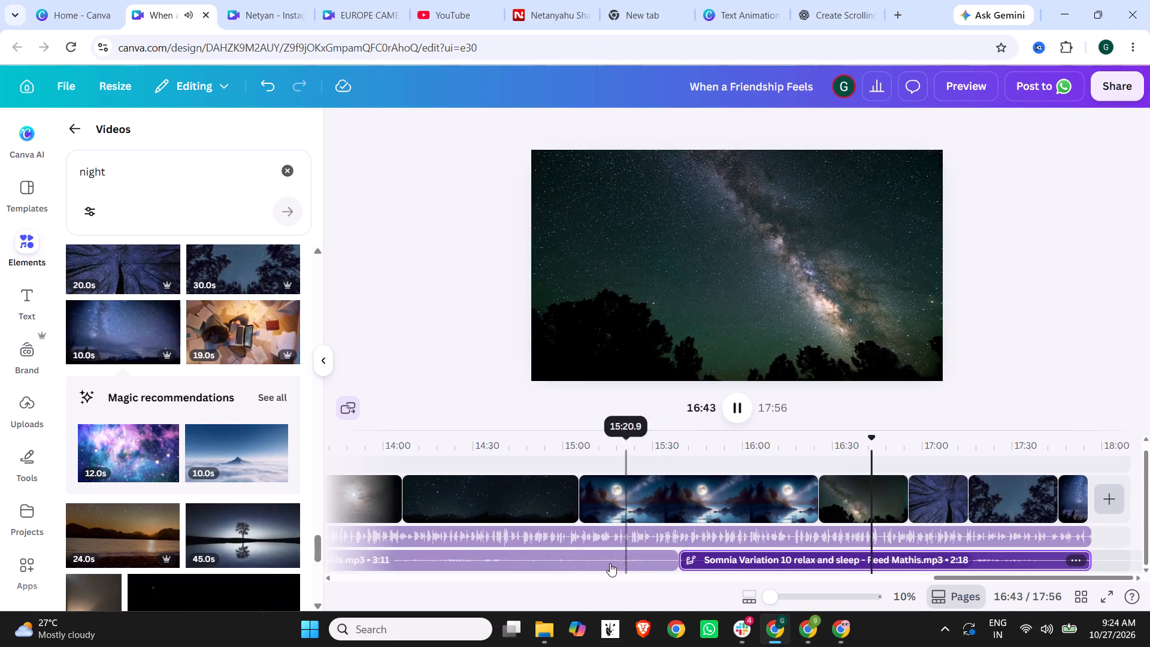
Check the preceding music track's volume, and play back the video from 14:51 and through its ending.
{"action": "left_click", "coordinate": [538, 566]}
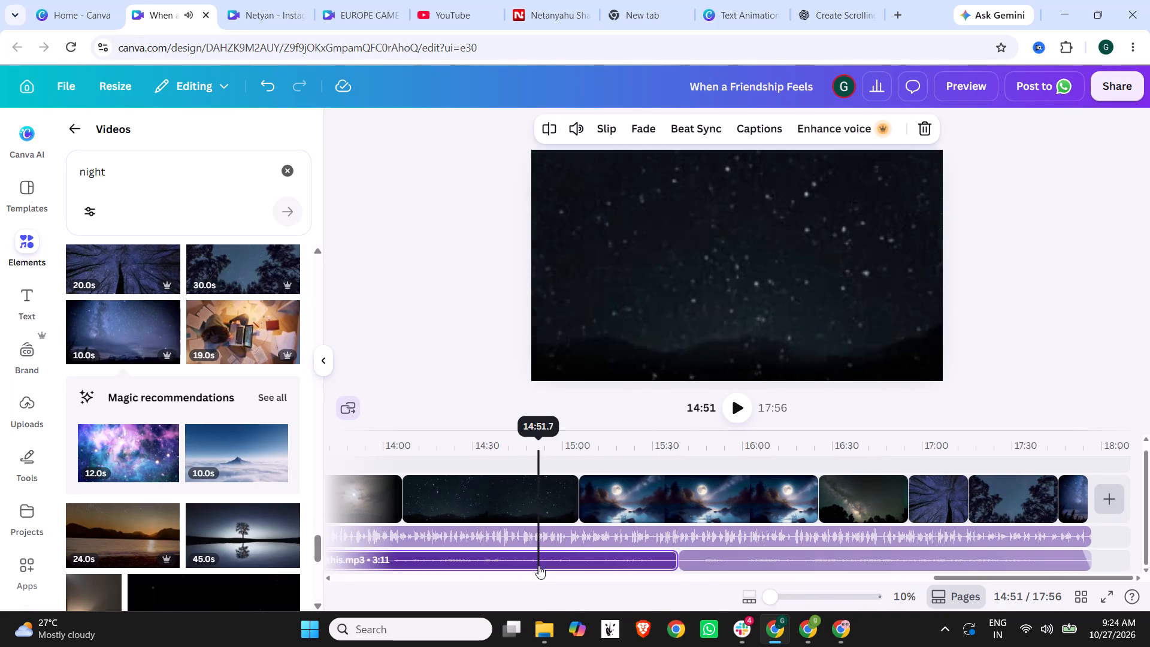
{"action": "right_click", "coordinate": [538, 566]}
{"action": "left_click", "coordinate": [617, 517]}
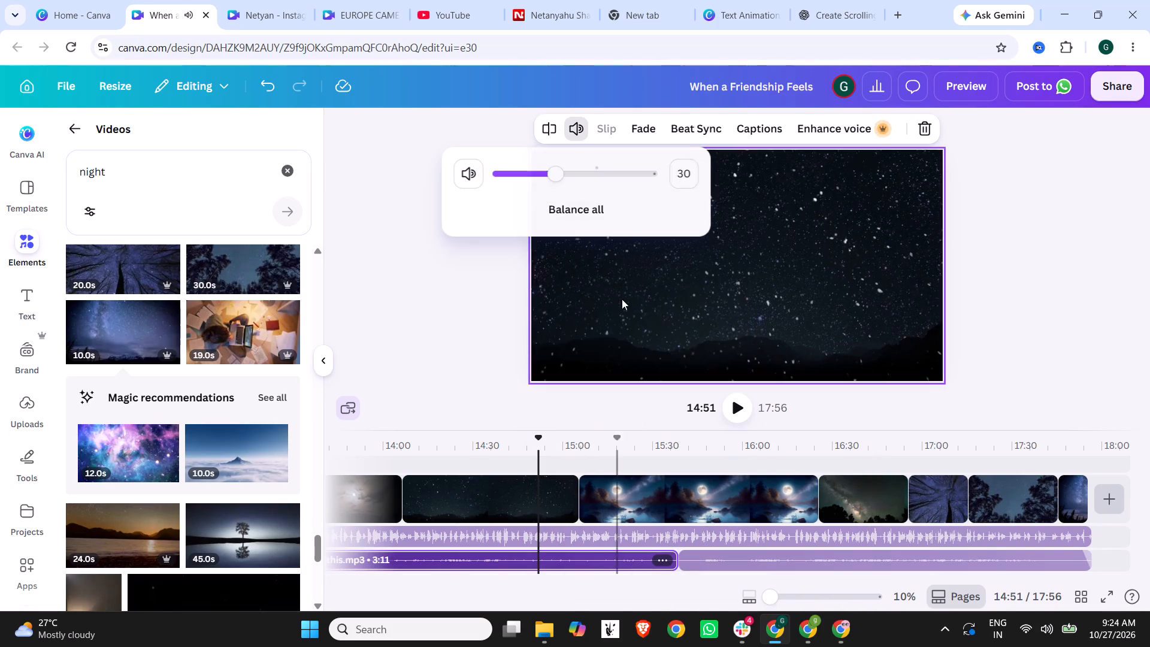
{"action": "left_click", "coordinate": [503, 306]}
{"action": "left_click", "coordinate": [734, 415]}
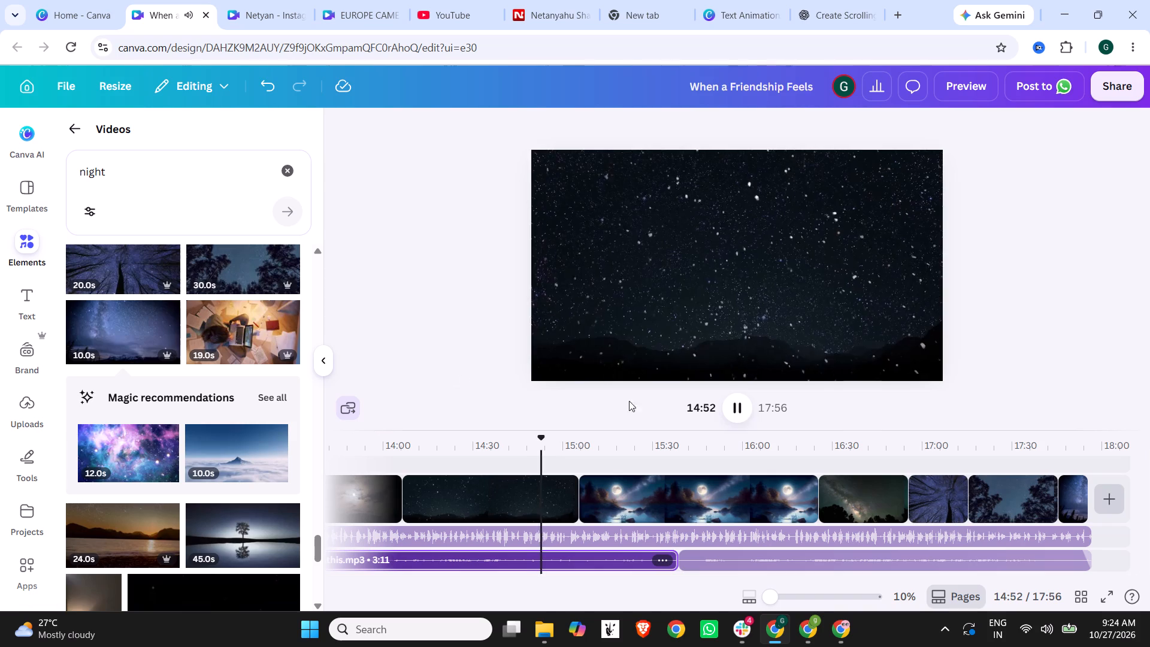
{"action": "left_click", "coordinate": [1020, 451]}
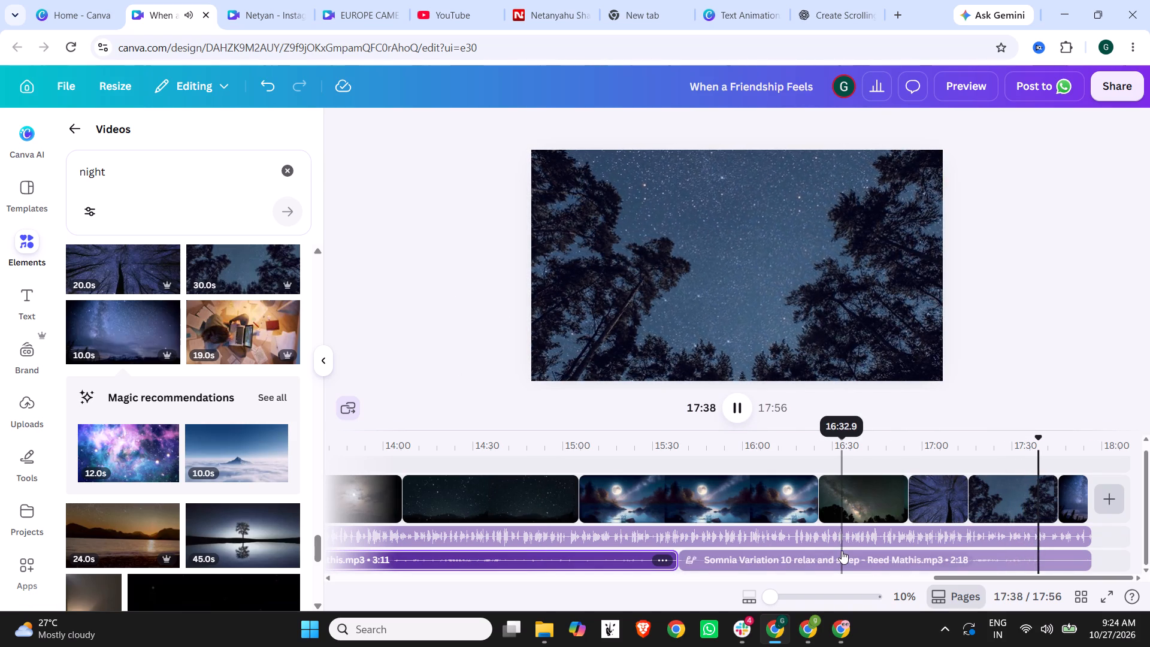
{"action": "scroll", "coordinate": [659, 515], "scroll_direction": "down", "scroll_amount": 6}
{"action": "scroll", "coordinate": [661, 513], "scroll_direction": "up", "scroll_amount": 6}
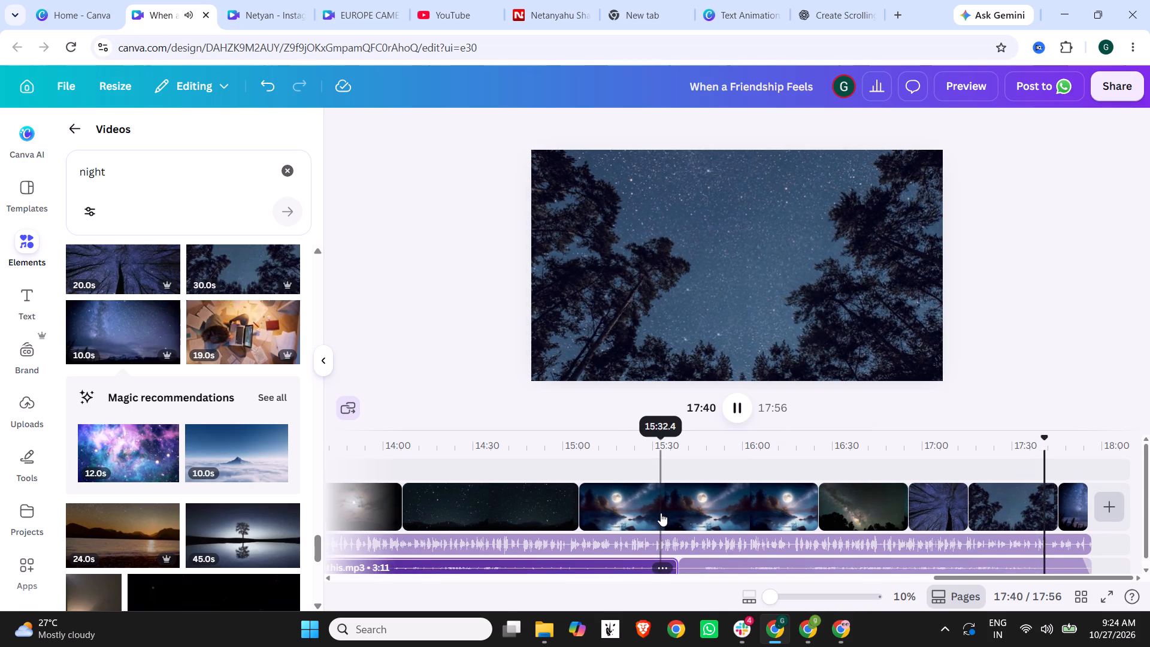
{"action": "scroll", "coordinate": [661, 513], "scroll_direction": "down", "scroll_amount": 4}
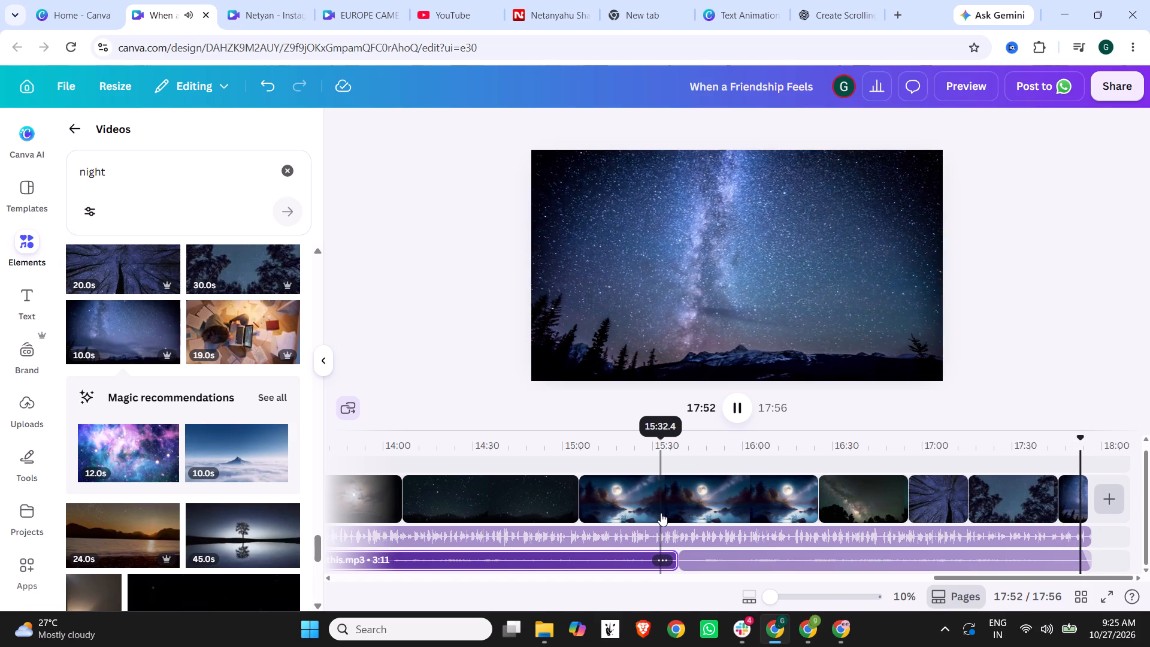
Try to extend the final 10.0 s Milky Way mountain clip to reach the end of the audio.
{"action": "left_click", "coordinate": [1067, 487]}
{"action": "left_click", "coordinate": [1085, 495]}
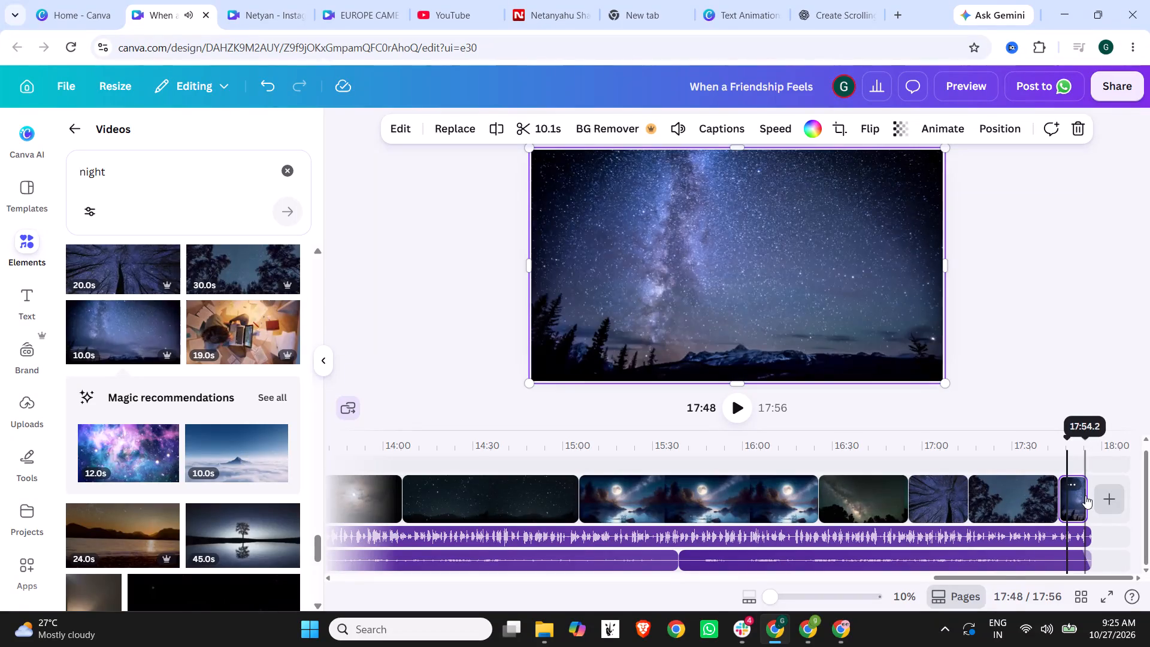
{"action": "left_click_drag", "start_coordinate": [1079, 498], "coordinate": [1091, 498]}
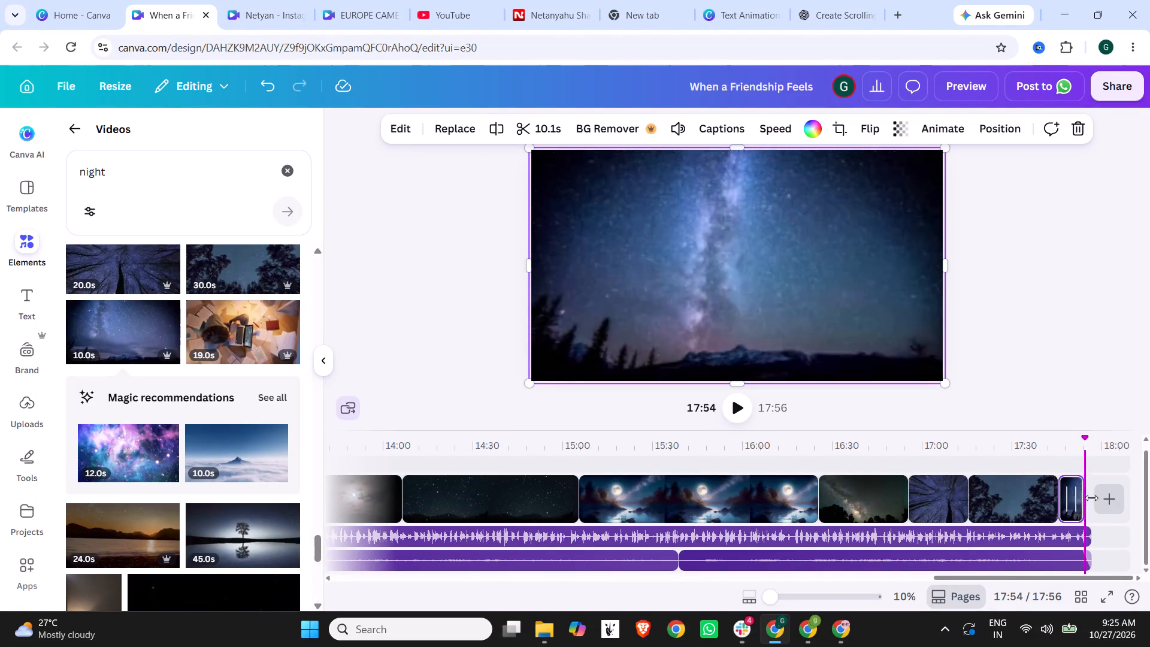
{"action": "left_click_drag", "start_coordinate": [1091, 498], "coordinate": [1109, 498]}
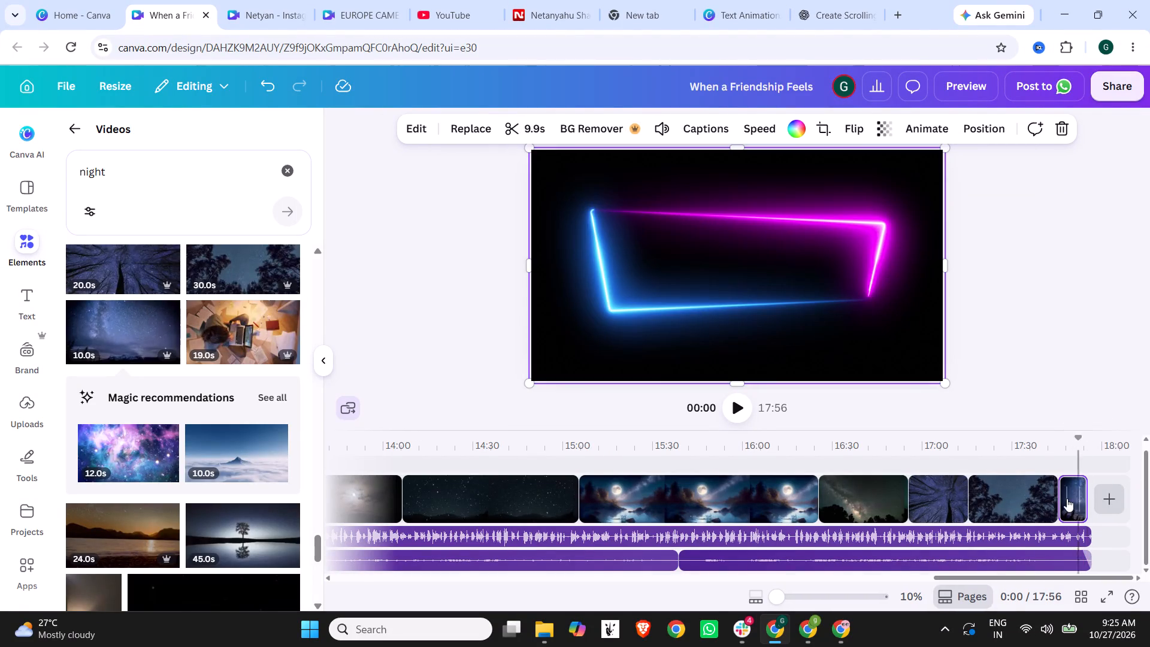
Delete the Milky Way mountain clip at the end of the timeline.
{"action": "left_click", "coordinate": [1065, 499]}
{"action": "scroll", "coordinate": [249, 459], "scroll_direction": "down", "scroll_amount": 2}
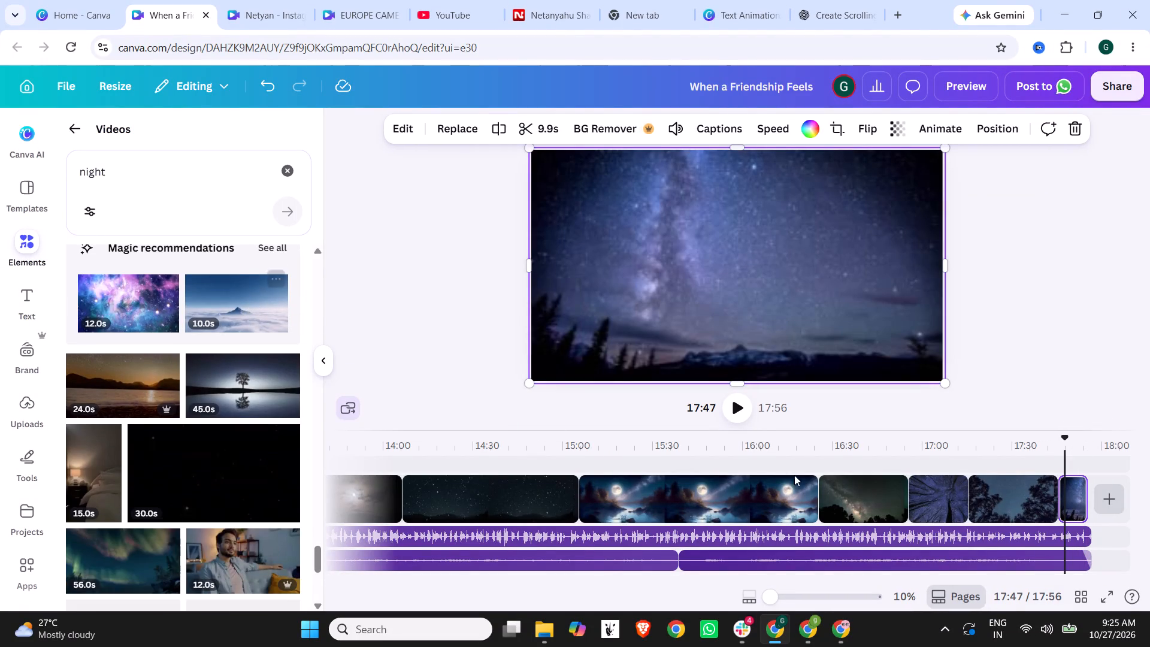
{"action": "left_click", "coordinate": [1077, 489]}
{"action": "left_click", "coordinate": [1073, 507]}
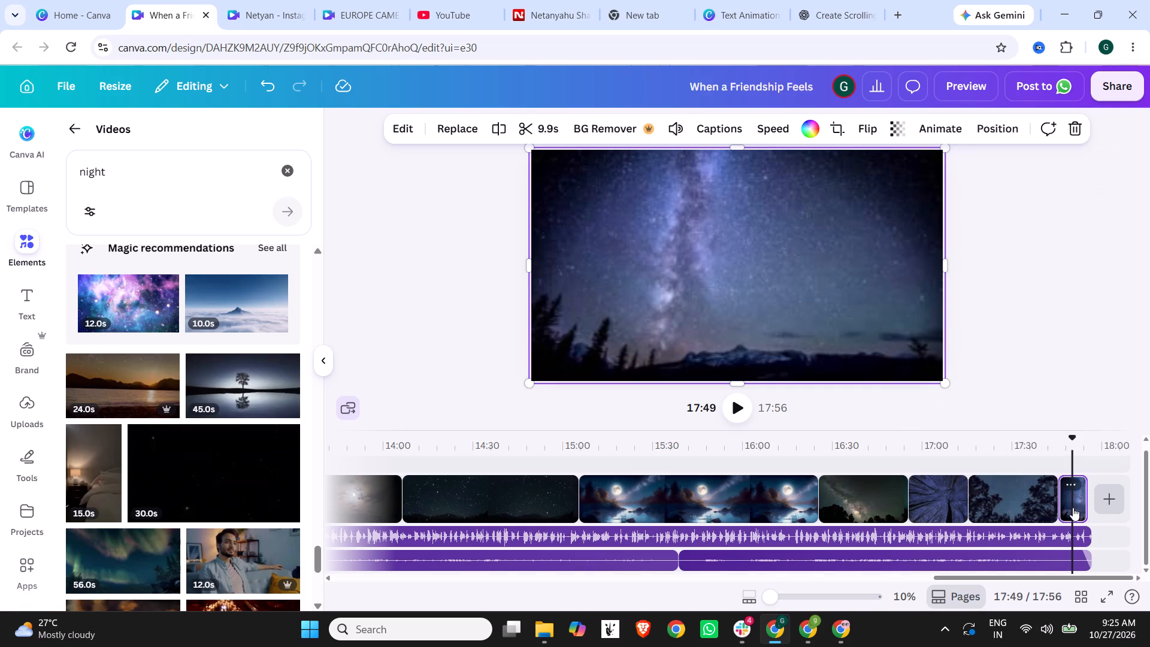
{"action": "key", "text": "Delete"}
Add the 14.0 s clip of the moon over city lights by the water to the end of the timeline.
{"action": "scroll", "coordinate": [286, 480], "scroll_direction": "down", "scroll_amount": 3}
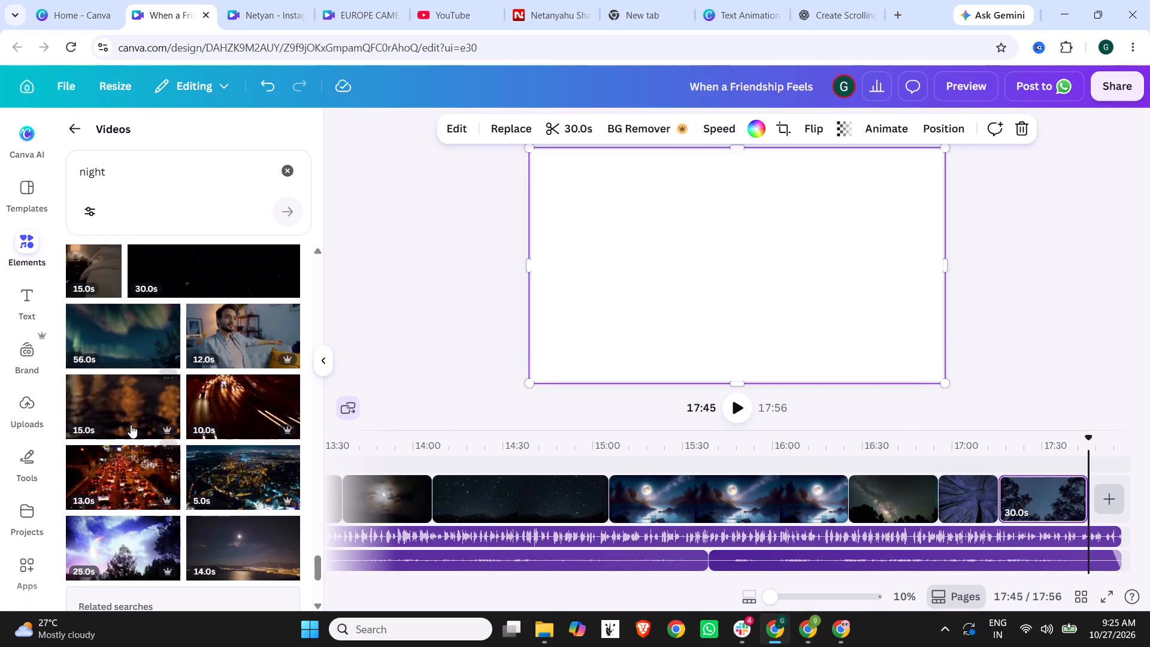
{"action": "scroll", "coordinate": [125, 414], "scroll_direction": "down", "scroll_amount": 2}
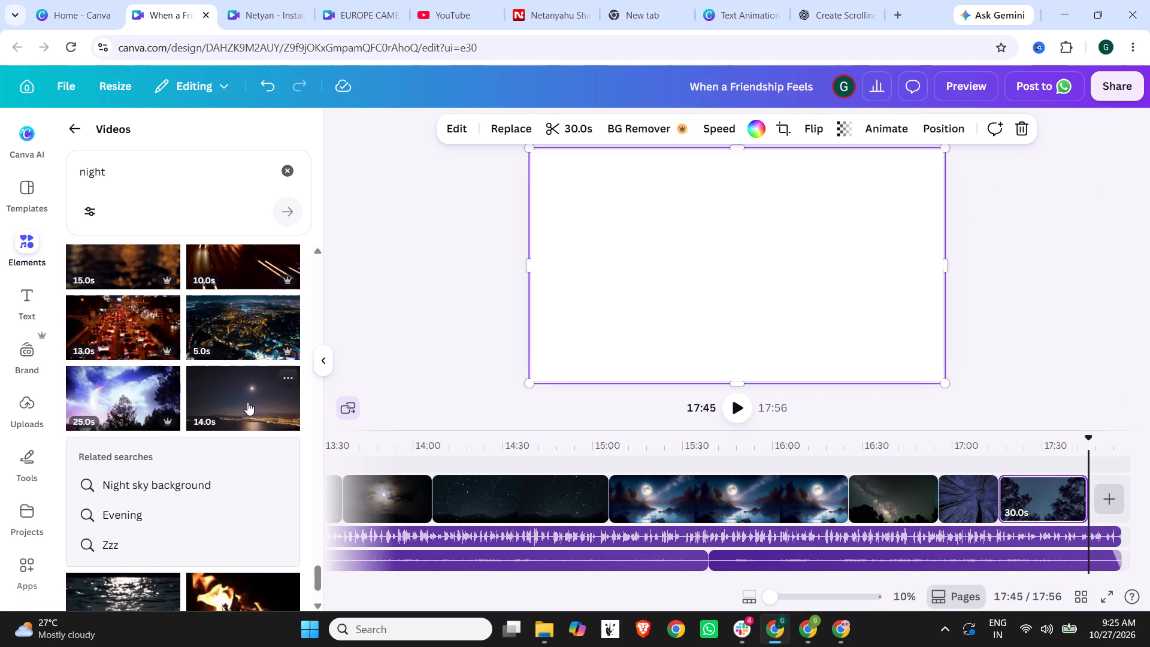
{"action": "scroll", "coordinate": [247, 402], "scroll_direction": "down", "scroll_amount": 2}
{"action": "left_click", "coordinate": [258, 285]}
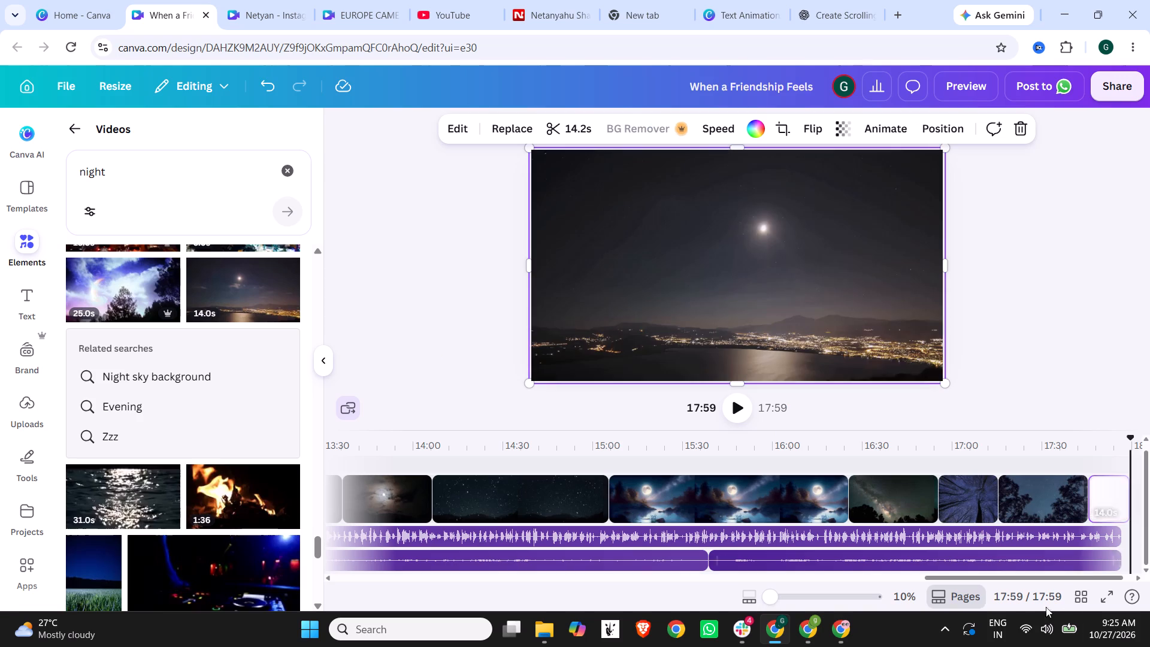
{"action": "left_click_drag", "start_coordinate": [973, 576], "coordinate": [1132, 576]}
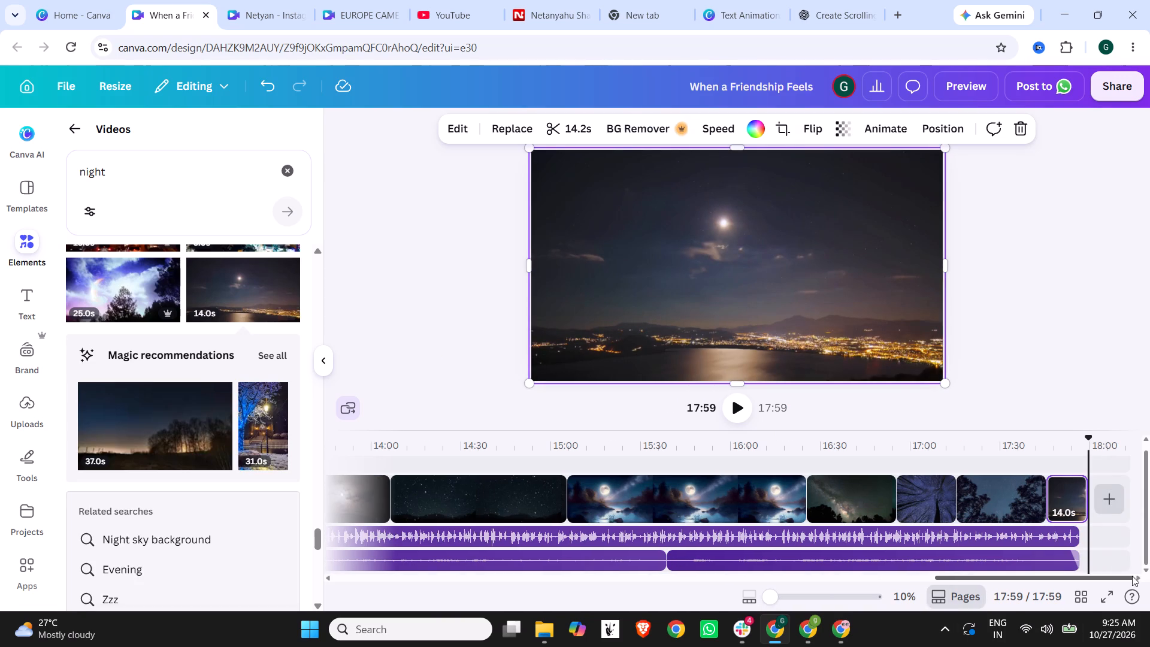
Apply a Blur animation on exit to the closing 14.0 s moonlit city clip.
{"action": "right_click", "coordinate": [1062, 499]}
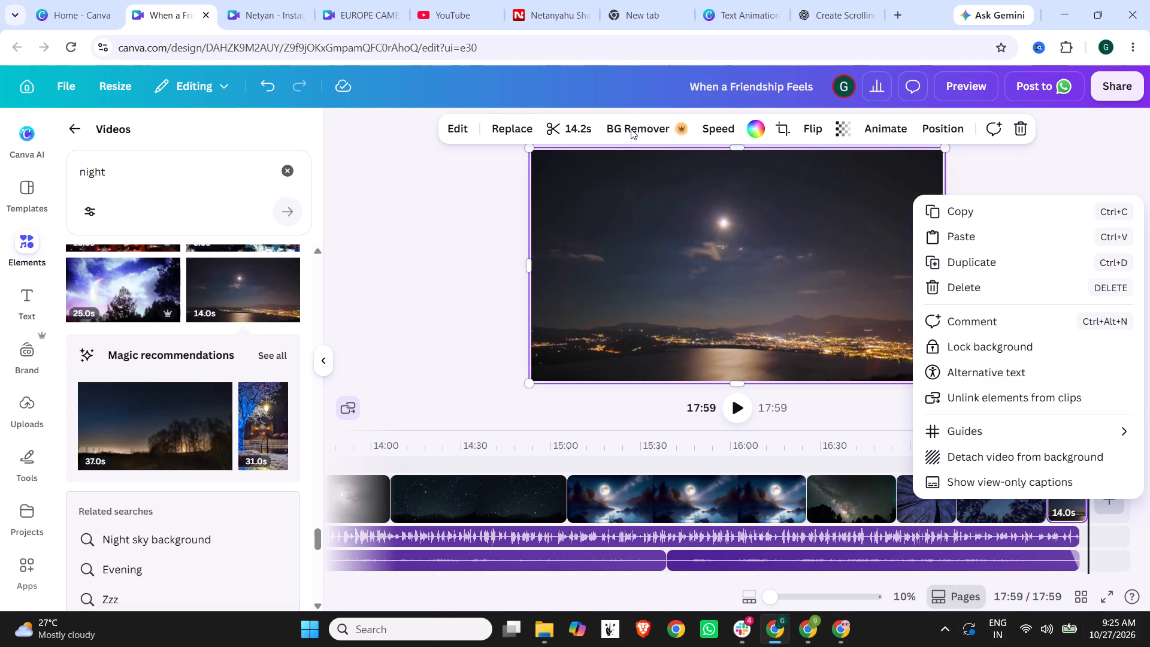
{"action": "left_click", "coordinate": [894, 129]}
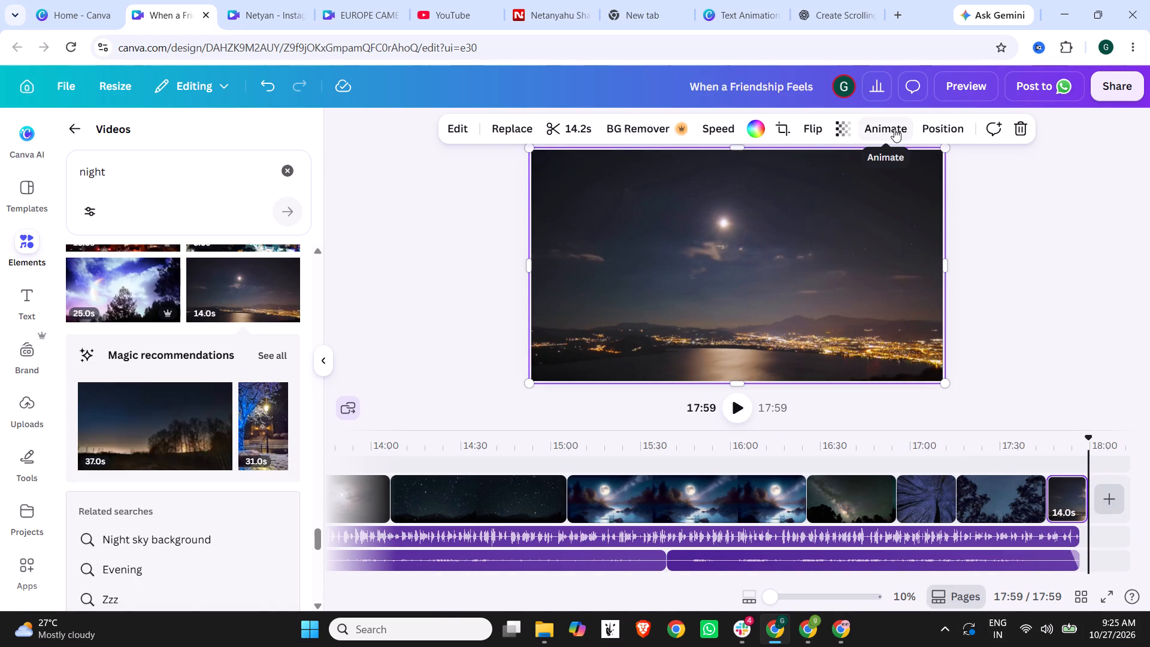
{"action": "left_click", "coordinate": [894, 129]}
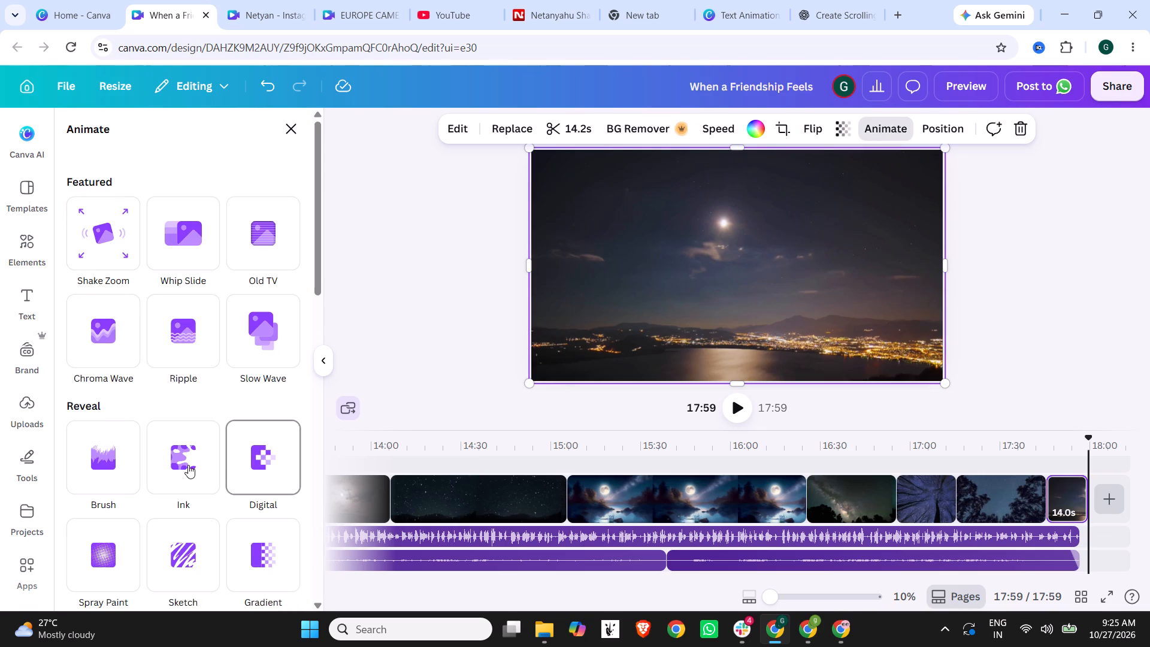
{"action": "scroll", "coordinate": [188, 465], "scroll_direction": "down", "scroll_amount": 5}
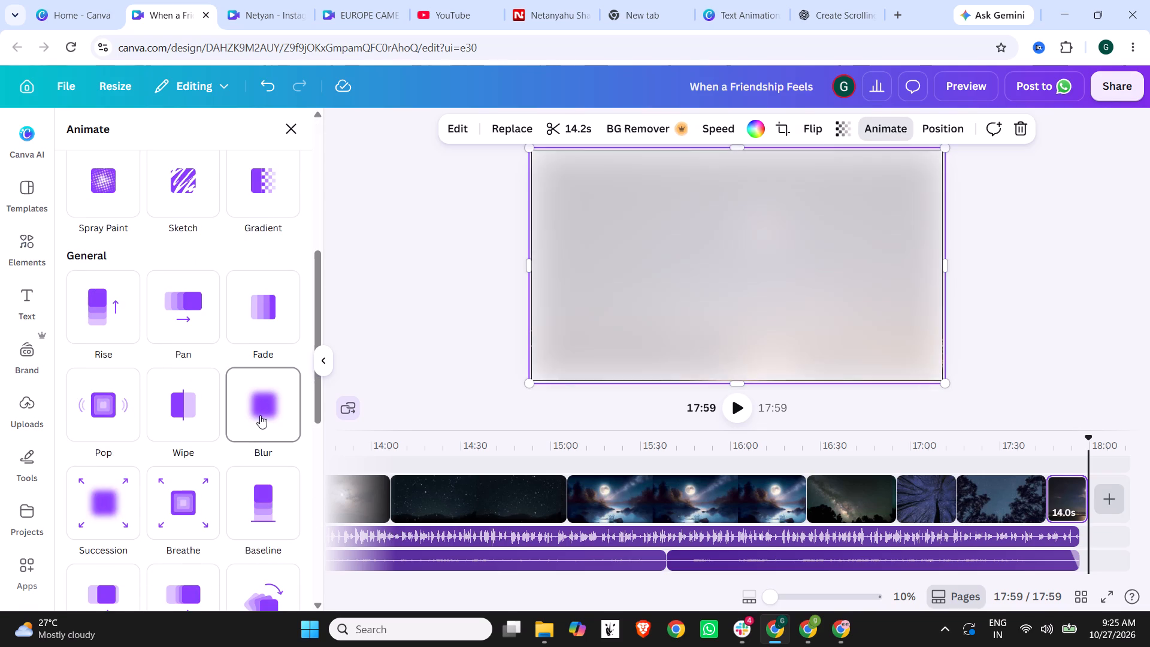
{"action": "left_click", "coordinate": [260, 415]}
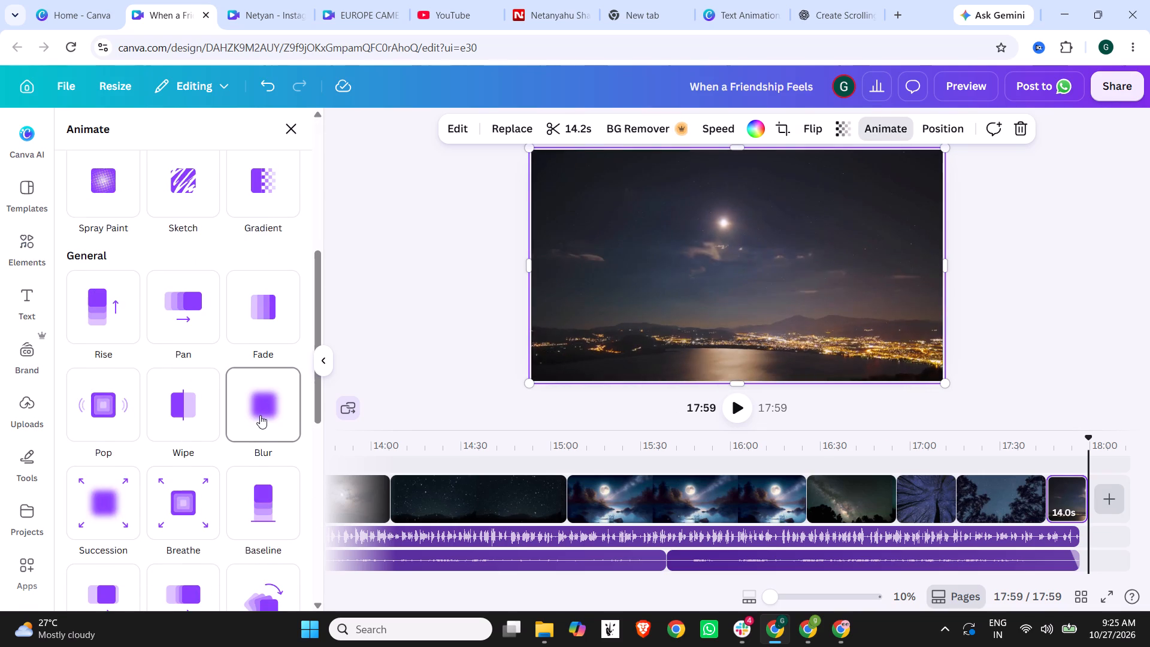
{"action": "scroll", "coordinate": [186, 509], "scroll_direction": "down", "scroll_amount": 2}
{"action": "left_click", "coordinate": [234, 376]}
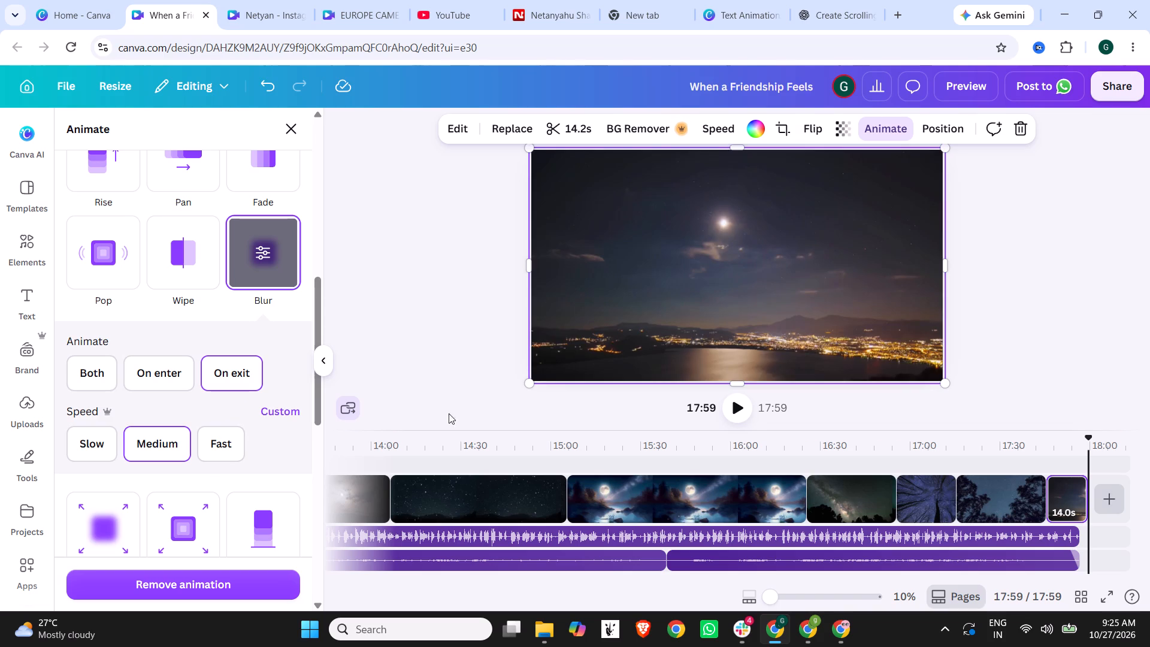
{"action": "left_click", "coordinate": [466, 365]}
Play back the video from 17:37 through its ending to check the new closing clip.
{"action": "left_click", "coordinate": [1021, 445]}
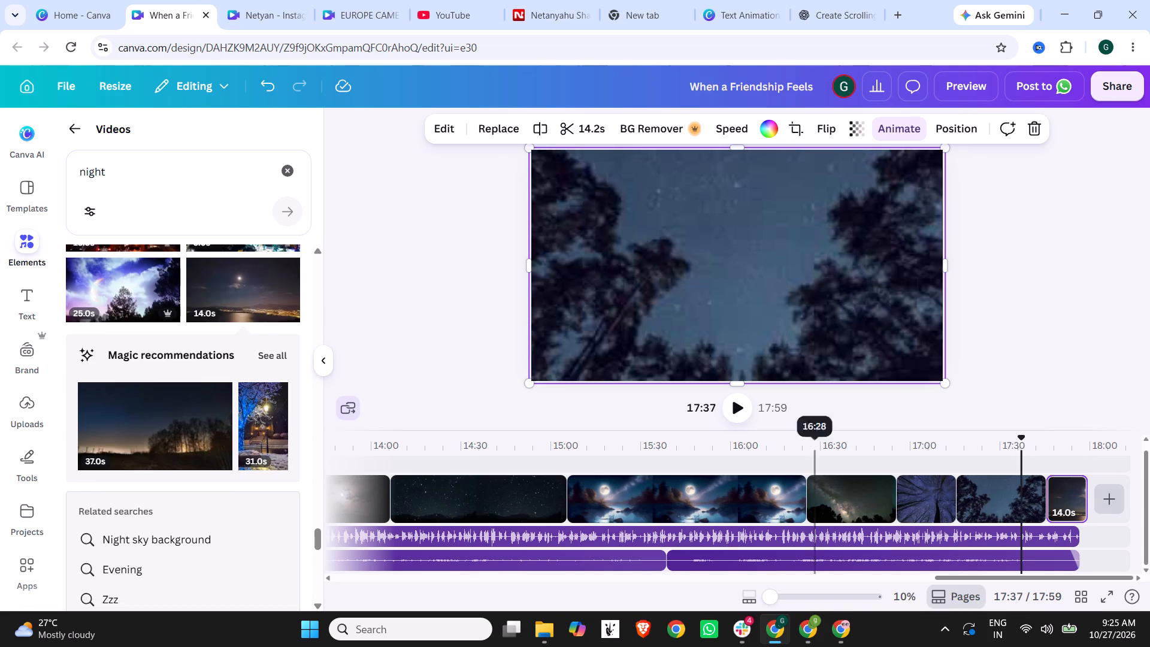
{"action": "left_click", "coordinate": [739, 420]}
{"action": "left_click", "coordinate": [733, 410]}
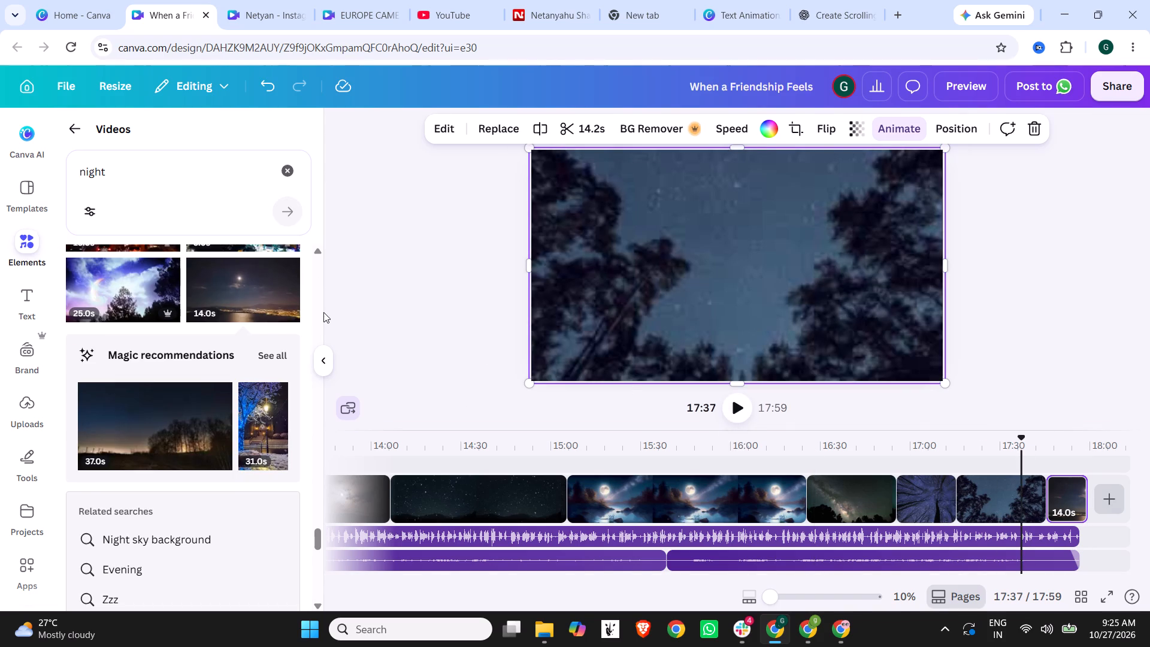
{"action": "left_click", "coordinate": [420, 285]}
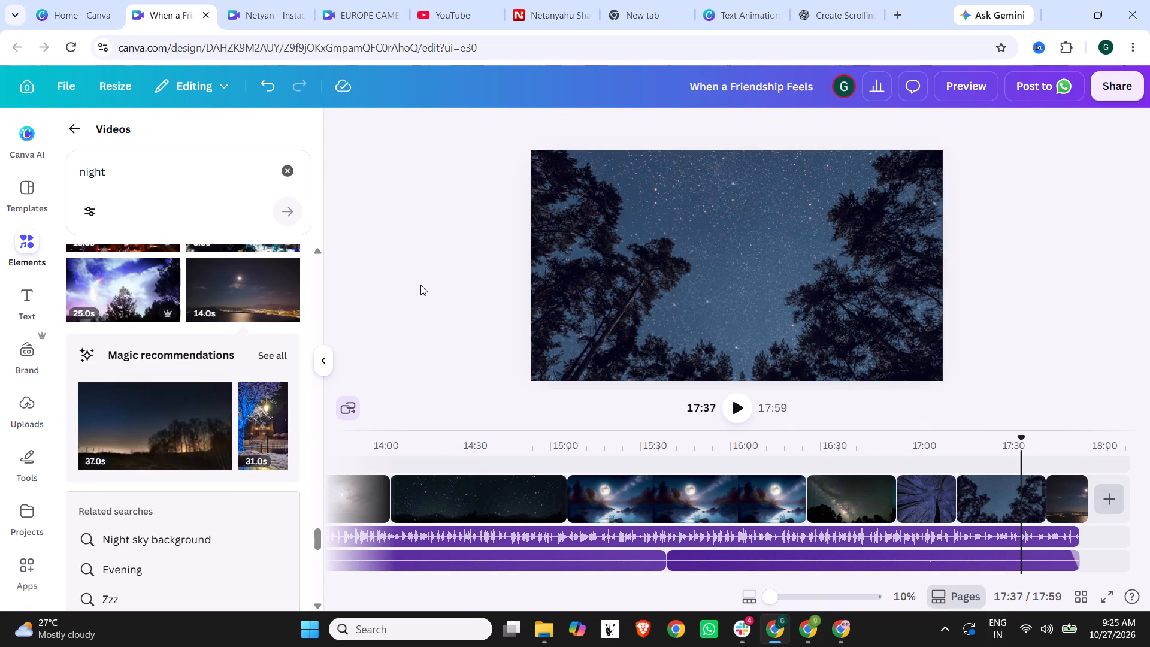
{"action": "left_click", "coordinate": [743, 406]}
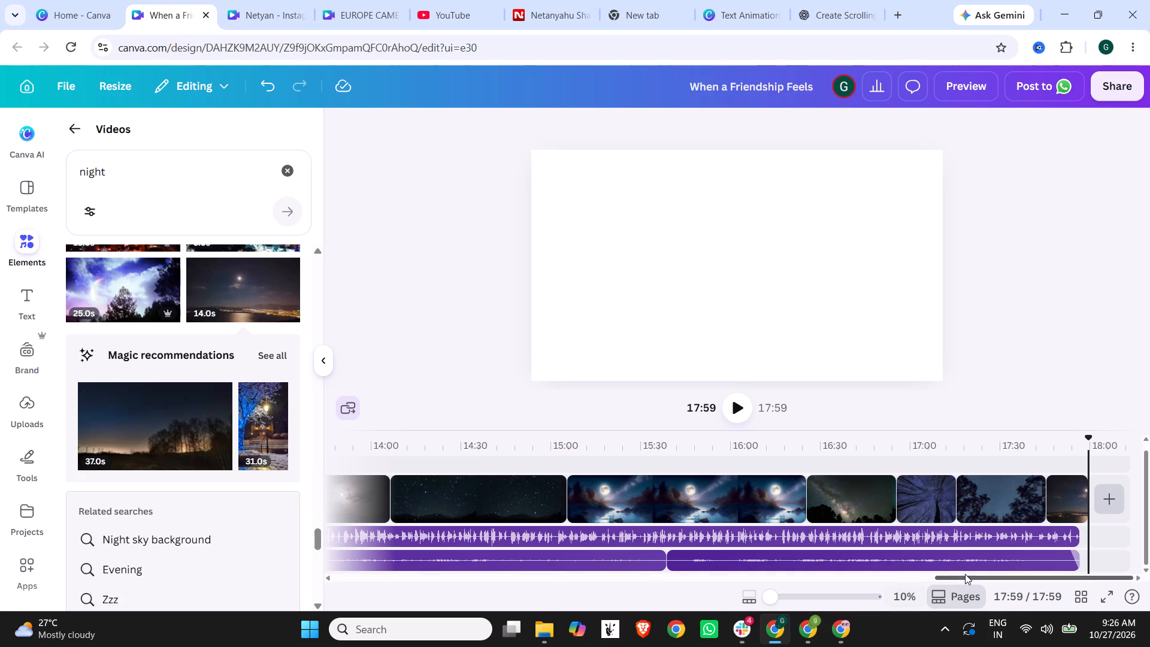
Return to the start of the timeline and open the caption generator from the text options.
{"action": "scroll", "coordinate": [251, 341], "scroll_direction": "up", "scroll_amount": 5}
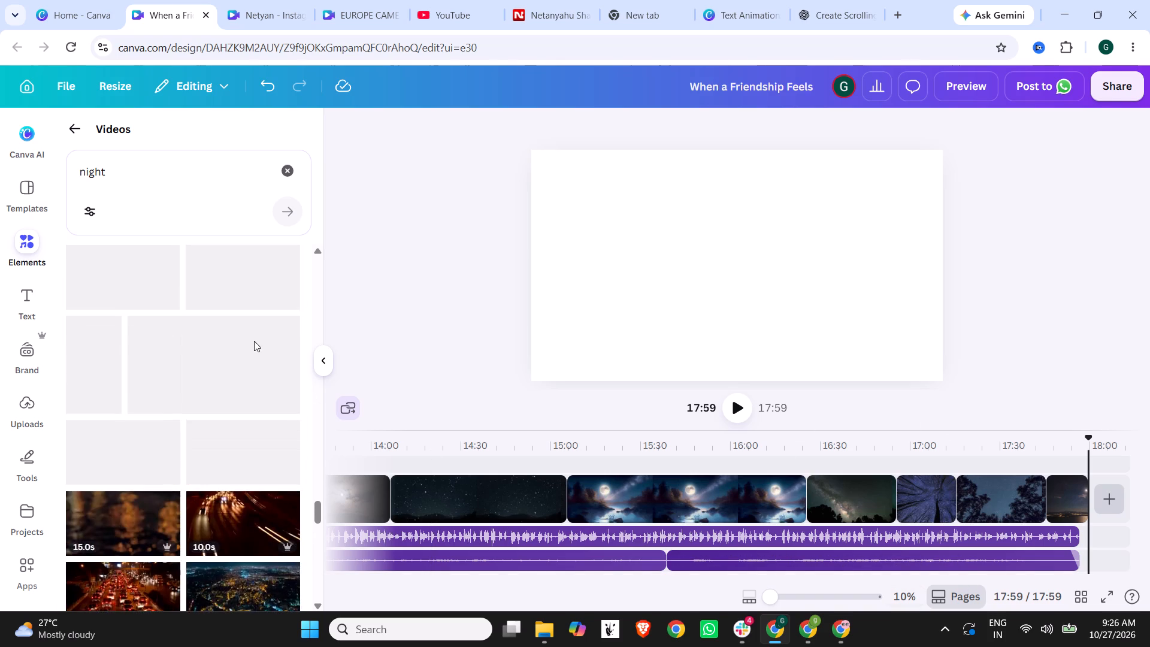
{"action": "left_click_drag", "start_coordinate": [1007, 579], "coordinate": [478, 560]}
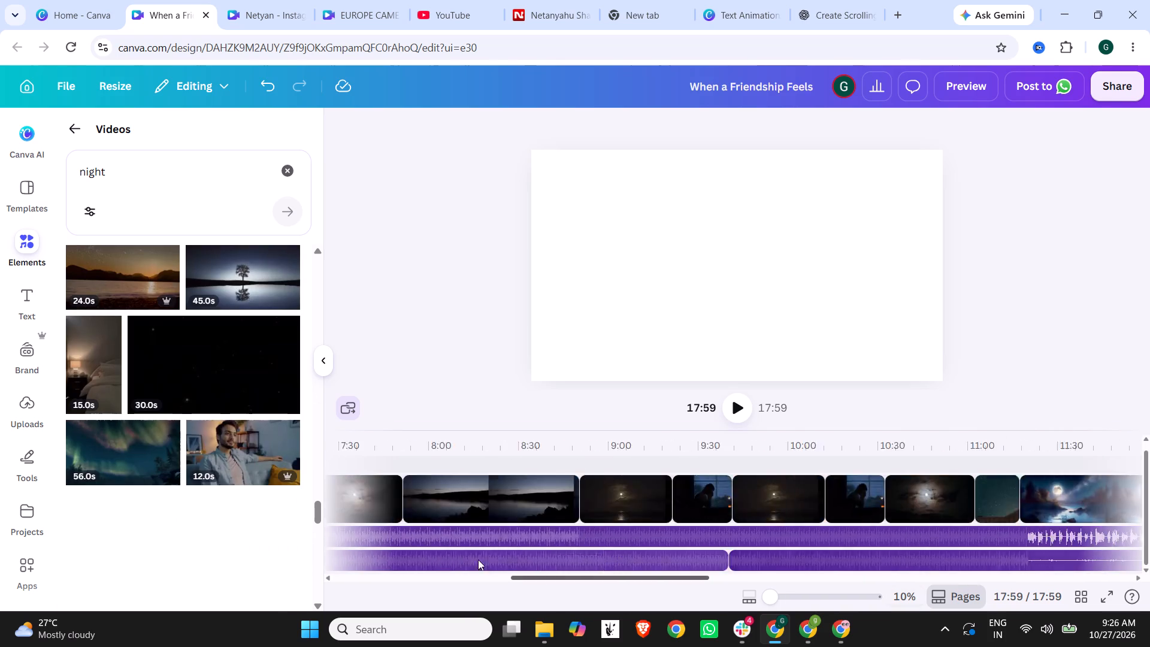
{"action": "left_click_drag", "start_coordinate": [478, 560], "coordinate": [313, 556]}
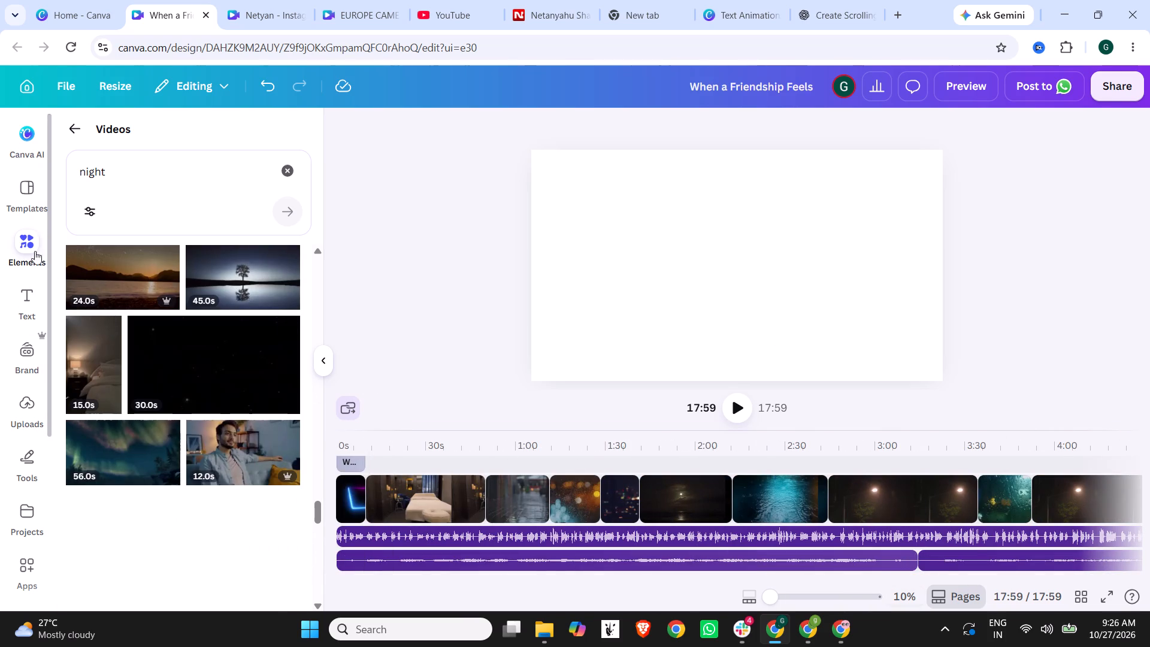
{"action": "left_click", "coordinate": [19, 290]}
{"action": "scroll", "coordinate": [221, 295], "scroll_direction": "up", "scroll_amount": 15}
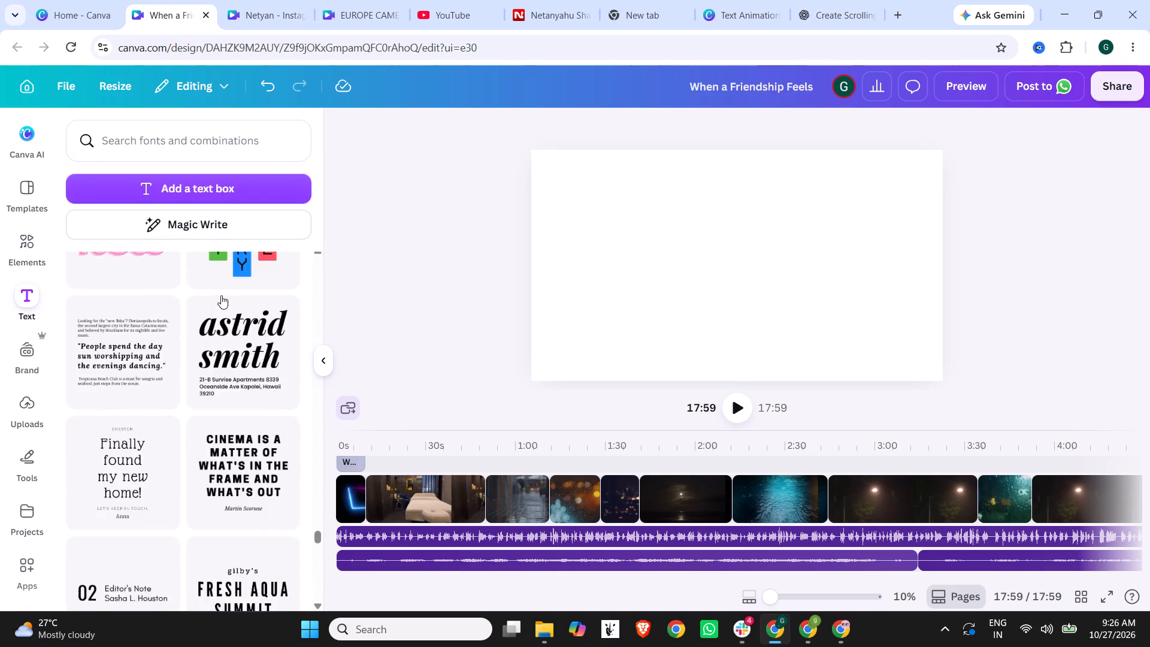
{"action": "scroll", "coordinate": [221, 295], "scroll_direction": "up", "scroll_amount": 13}
{"action": "left_click_drag", "start_coordinate": [320, 497], "coordinate": [329, 216]}
{"action": "left_click", "coordinate": [182, 537]}
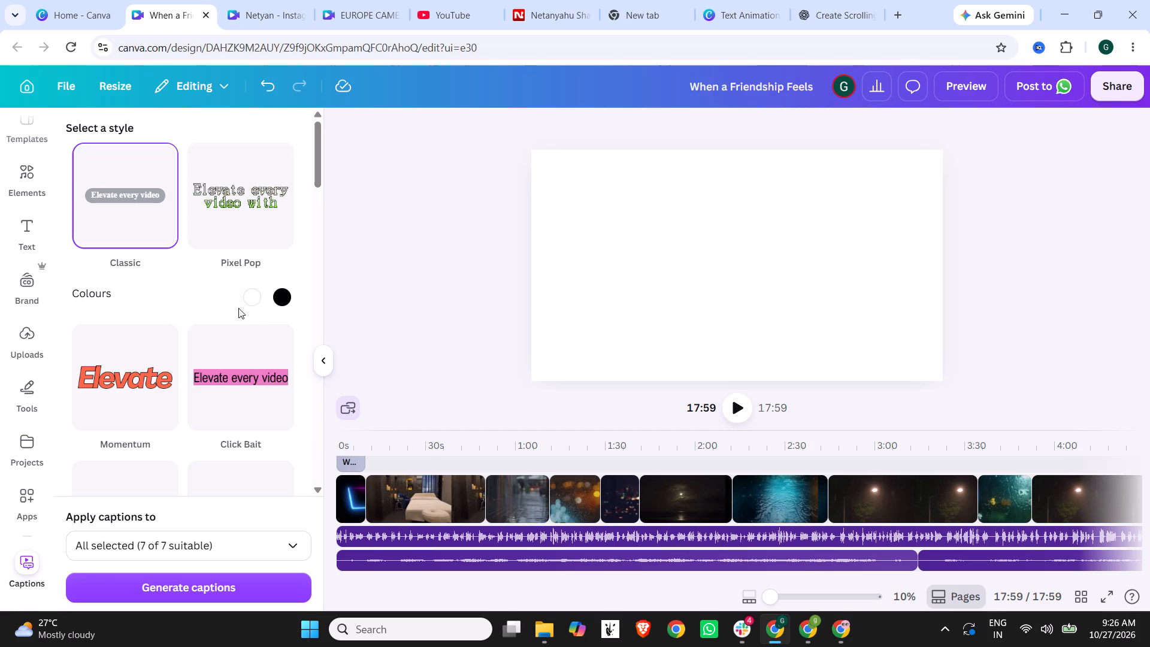
Browse the caption styles and choose Arcade.
{"action": "scroll", "coordinate": [238, 308], "scroll_direction": "down", "scroll_amount": 3}
{"action": "scroll", "coordinate": [134, 314], "scroll_direction": "down", "scroll_amount": 1}
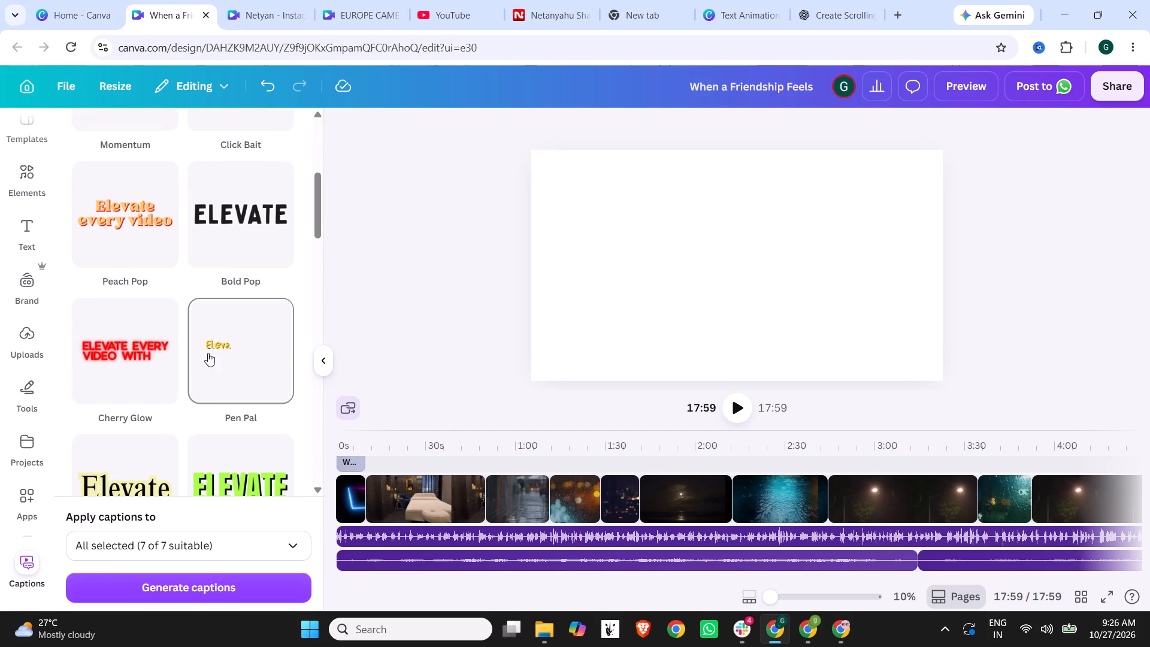
{"action": "scroll", "coordinate": [144, 355], "scroll_direction": "down", "scroll_amount": 3}
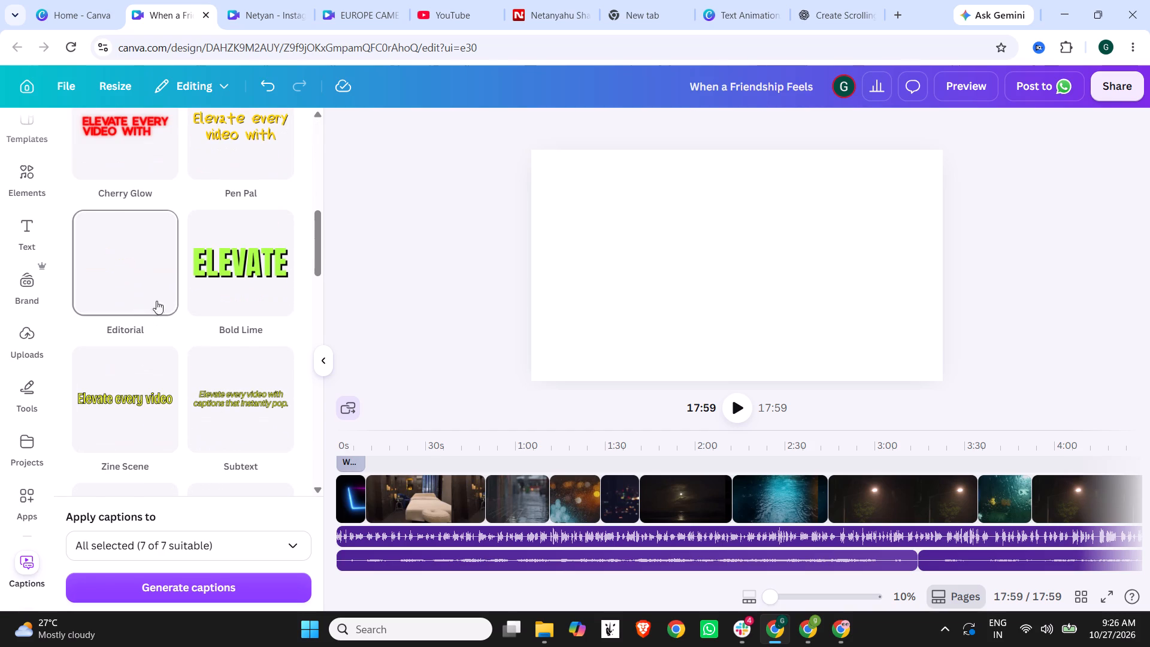
{"action": "scroll", "coordinate": [227, 372], "scroll_direction": "down", "scroll_amount": 3}
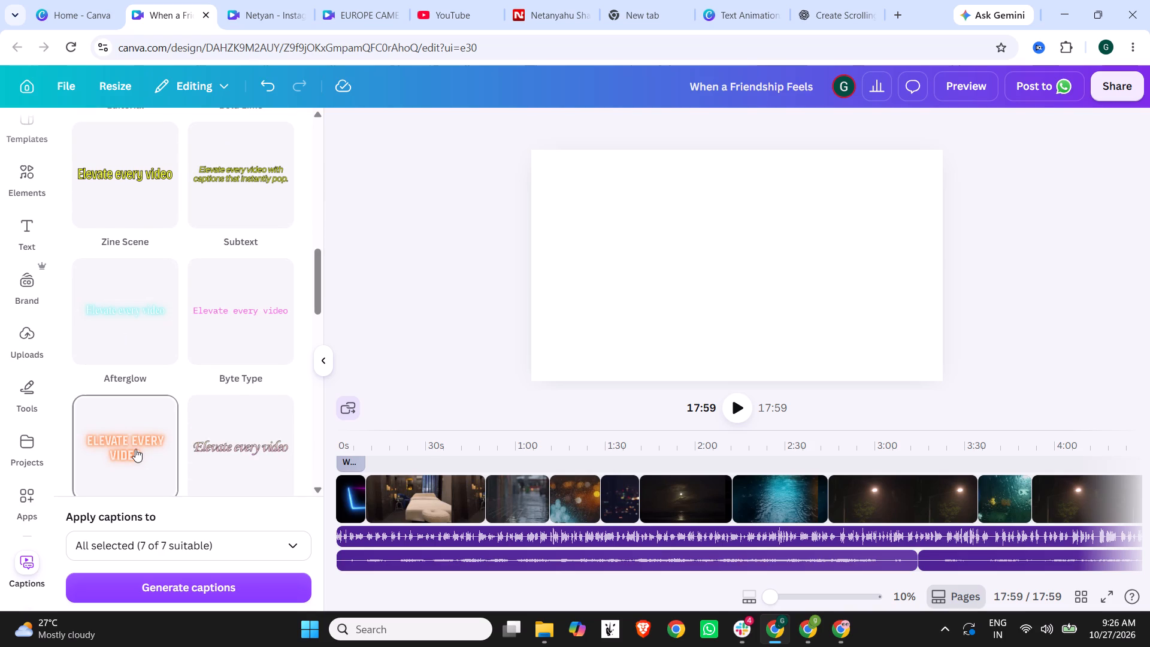
{"action": "scroll", "coordinate": [135, 449], "scroll_direction": "down", "scroll_amount": 3}
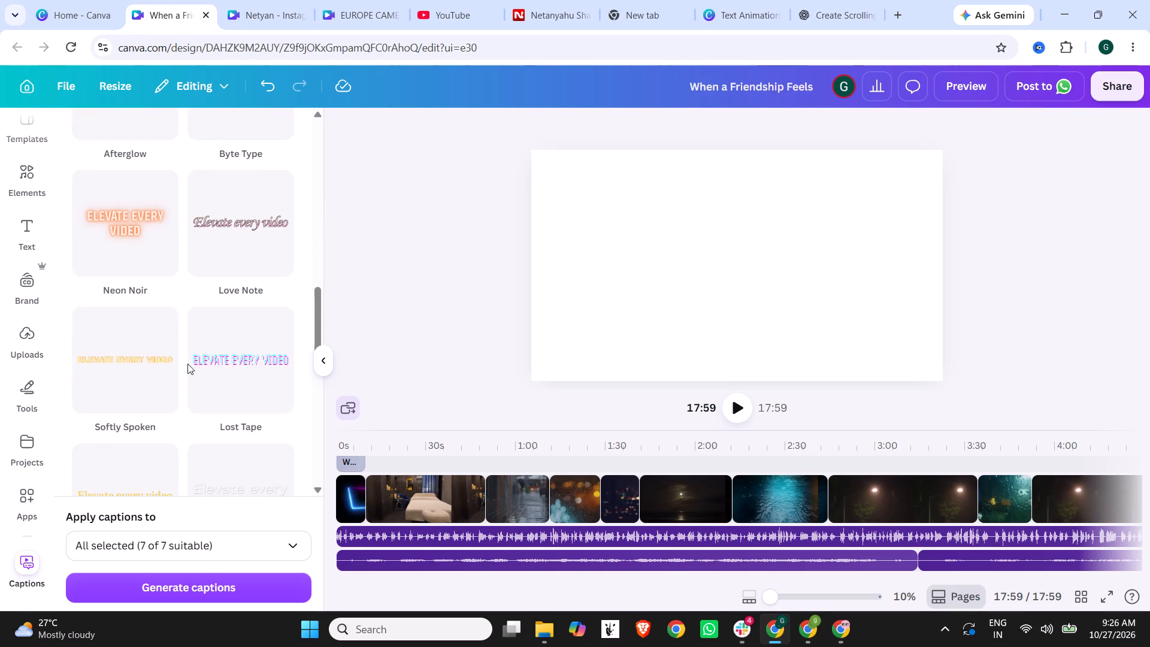
{"action": "left_click", "coordinate": [386, 448]}
{"action": "scroll", "coordinate": [152, 370], "scroll_direction": "down", "scroll_amount": 3}
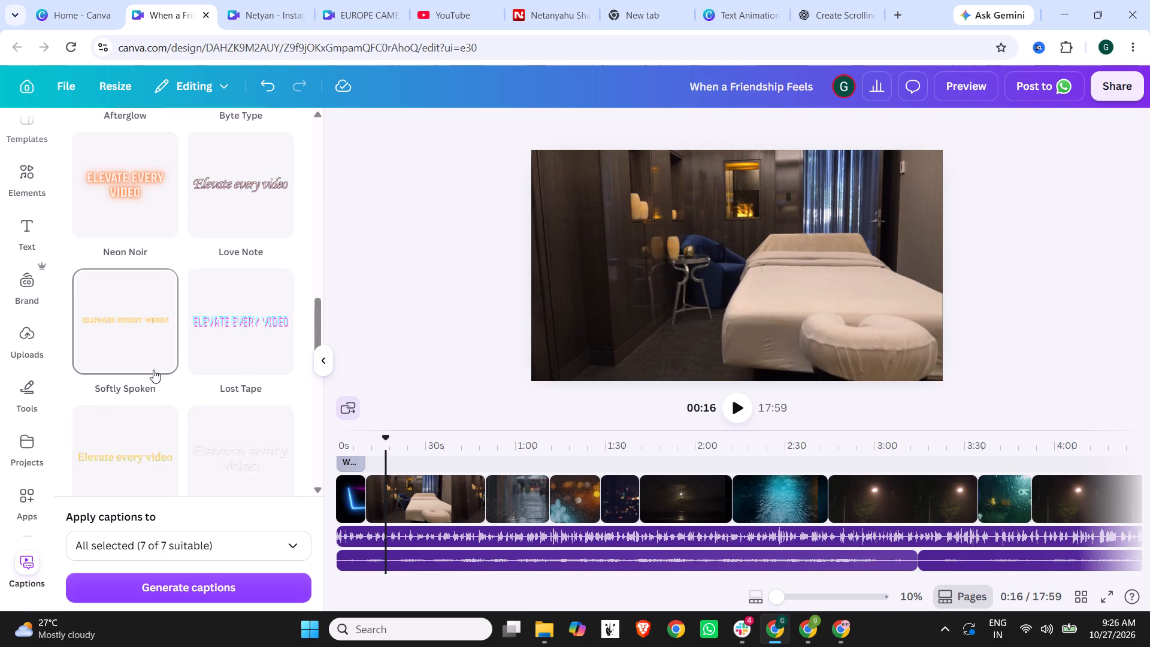
{"action": "scroll", "coordinate": [153, 395], "scroll_direction": "down", "scroll_amount": 3}
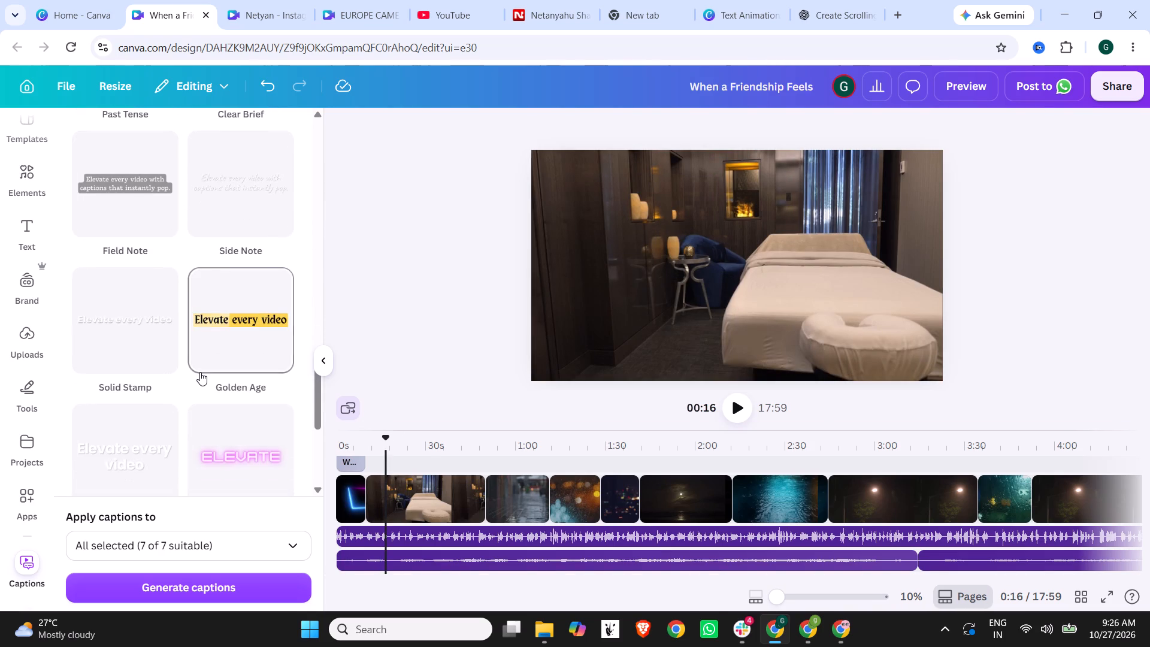
{"action": "scroll", "coordinate": [222, 351], "scroll_direction": "down", "scroll_amount": 2}
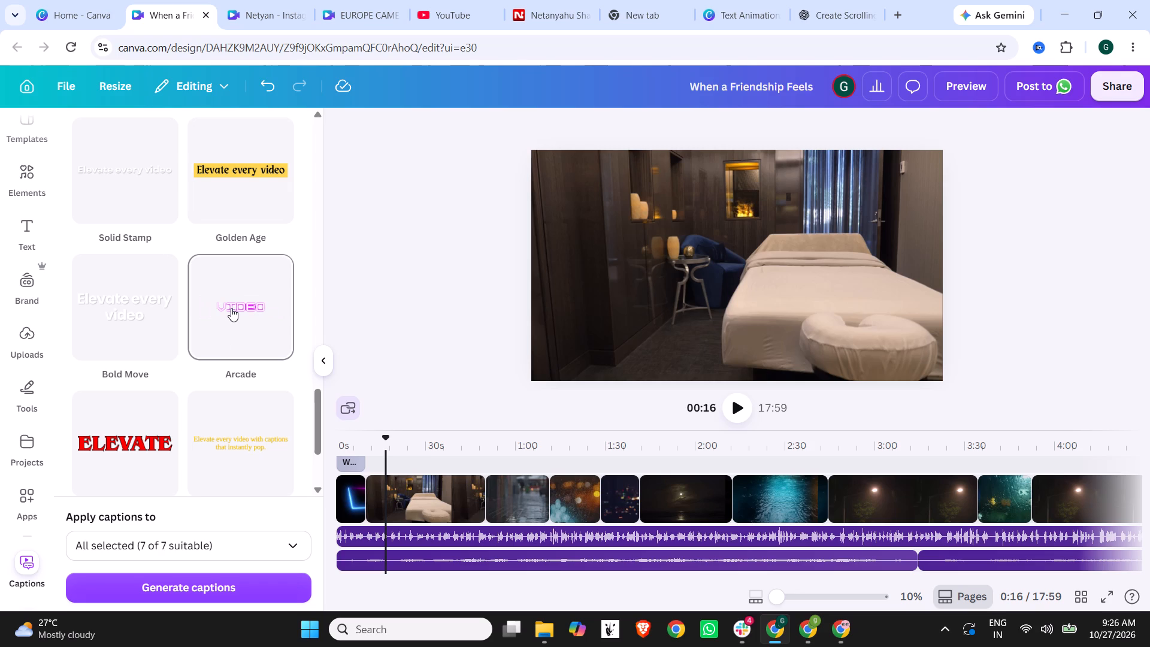
{"action": "scroll", "coordinate": [231, 308], "scroll_direction": "down", "scroll_amount": 3}
{"action": "scroll", "coordinate": [231, 308], "scroll_direction": "up", "scroll_amount": 4}
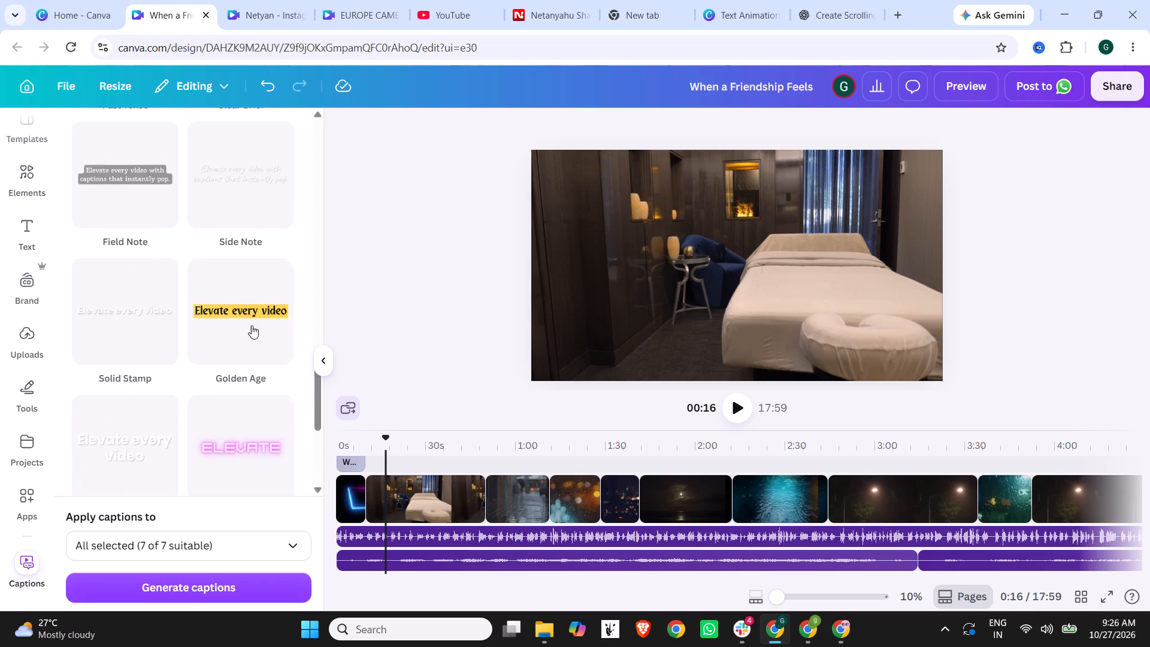
{"action": "left_click", "coordinate": [244, 436]}
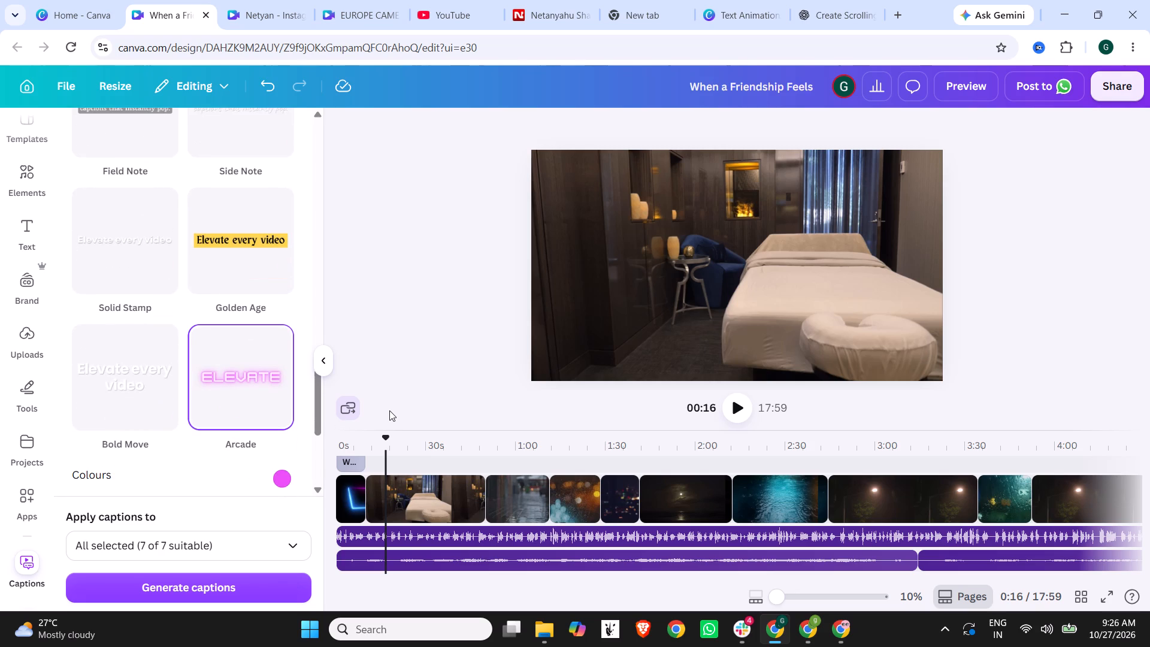
Set the Arcade captions' text colour to the default blue-to-pink gradient.
{"action": "scroll", "coordinate": [410, 393], "scroll_direction": "down", "scroll_amount": 3}
{"action": "left_click", "coordinate": [287, 479]}
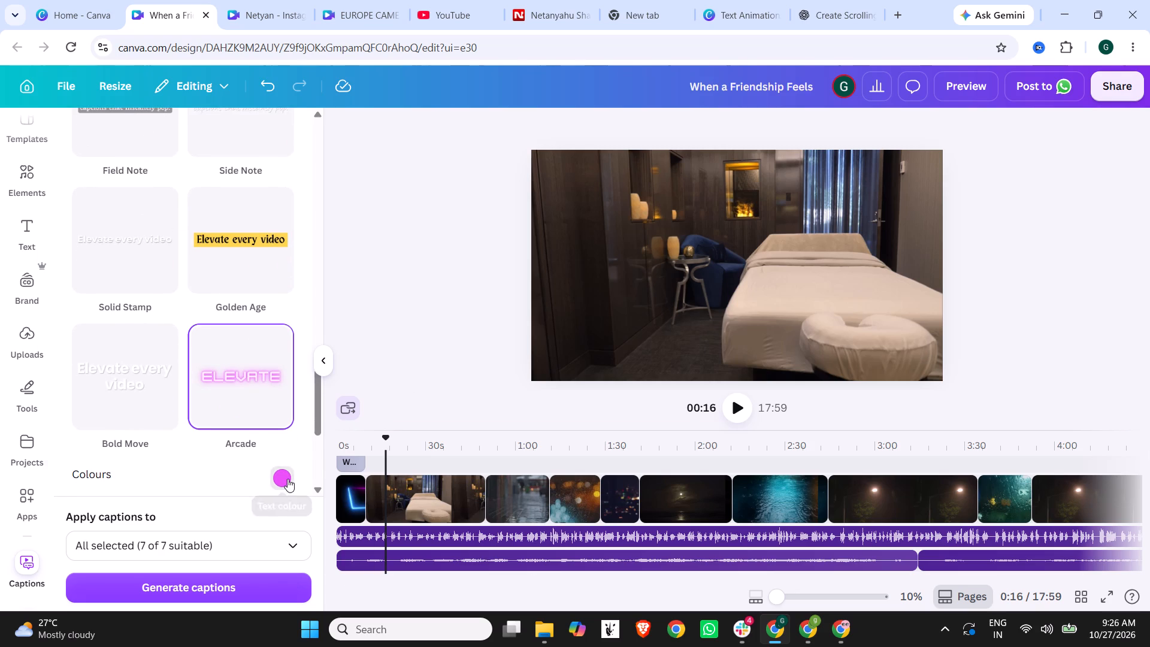
{"action": "scroll", "coordinate": [207, 418], "scroll_direction": "down", "scroll_amount": 2}
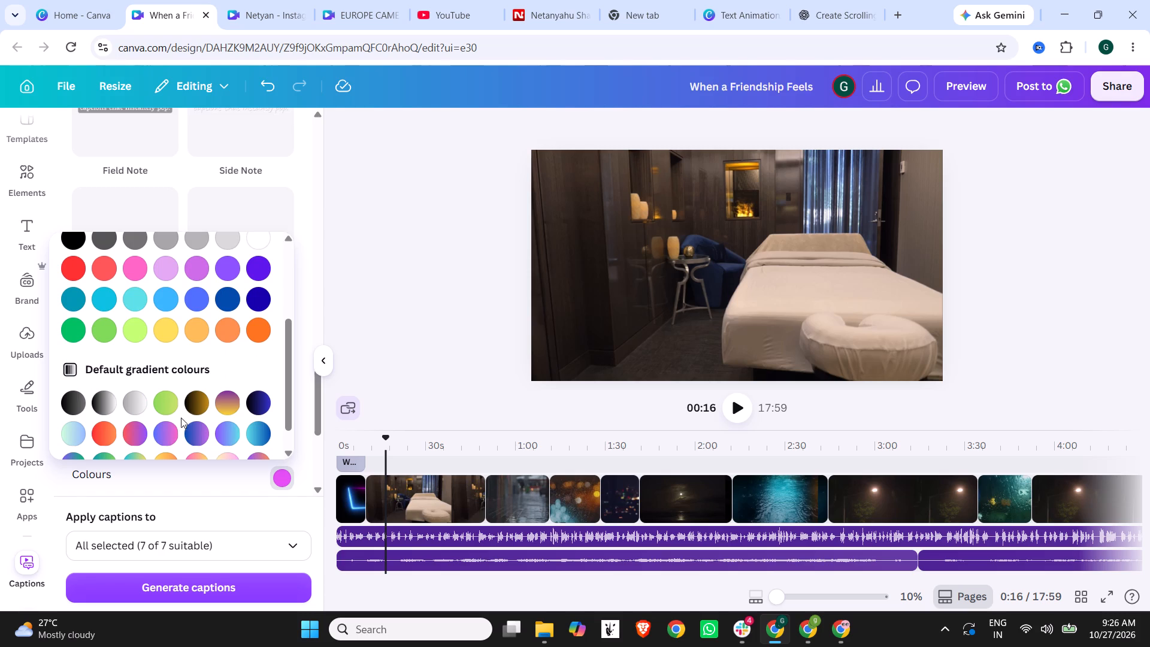
{"action": "left_click", "coordinate": [162, 433]}
{"action": "left_click", "coordinate": [217, 475]}
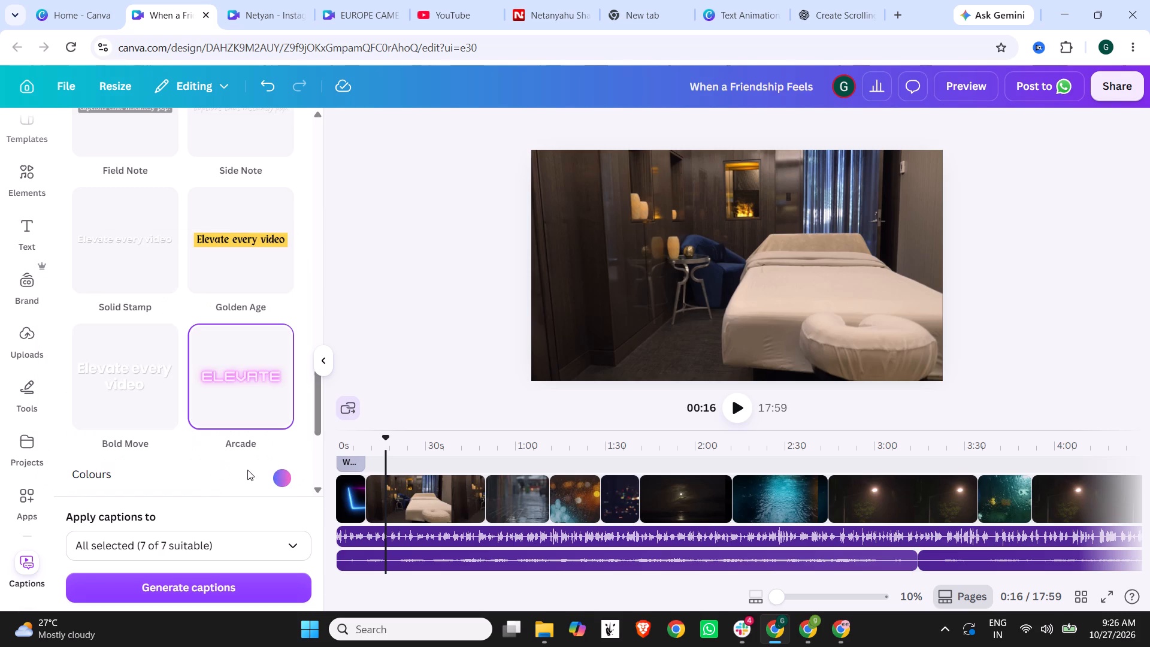
Generate captions for all suitable audio and video clips.
{"action": "left_click", "coordinate": [189, 589]}
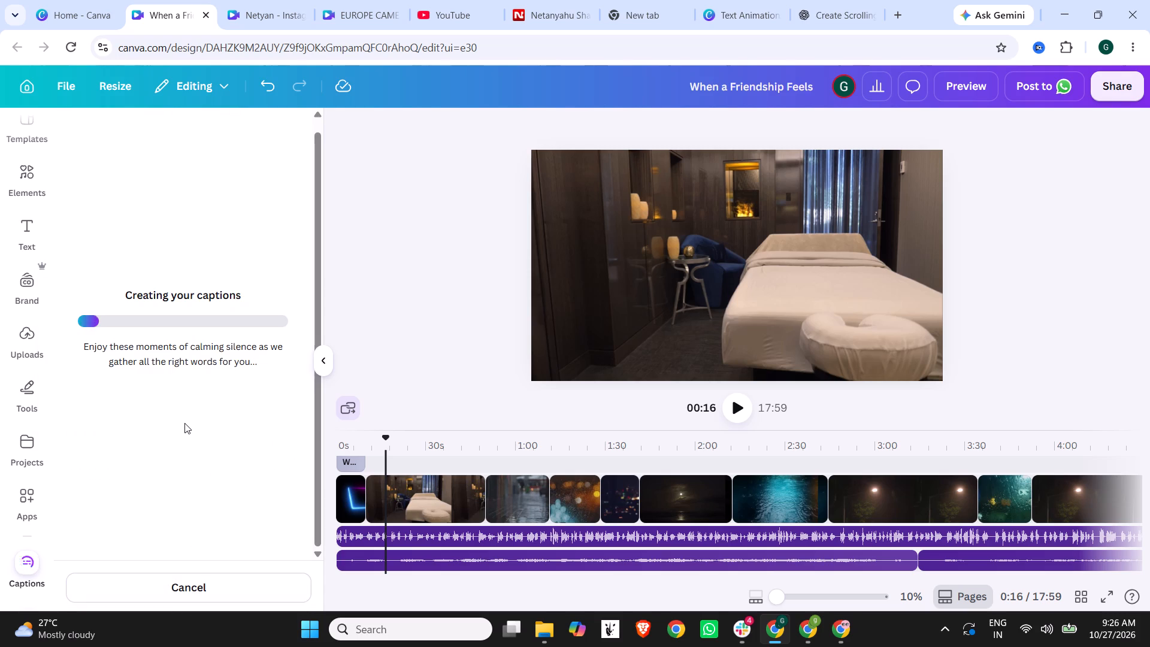
{"action": "scroll", "coordinate": [435, 467], "scroll_direction": "up", "scroll_amount": 5}
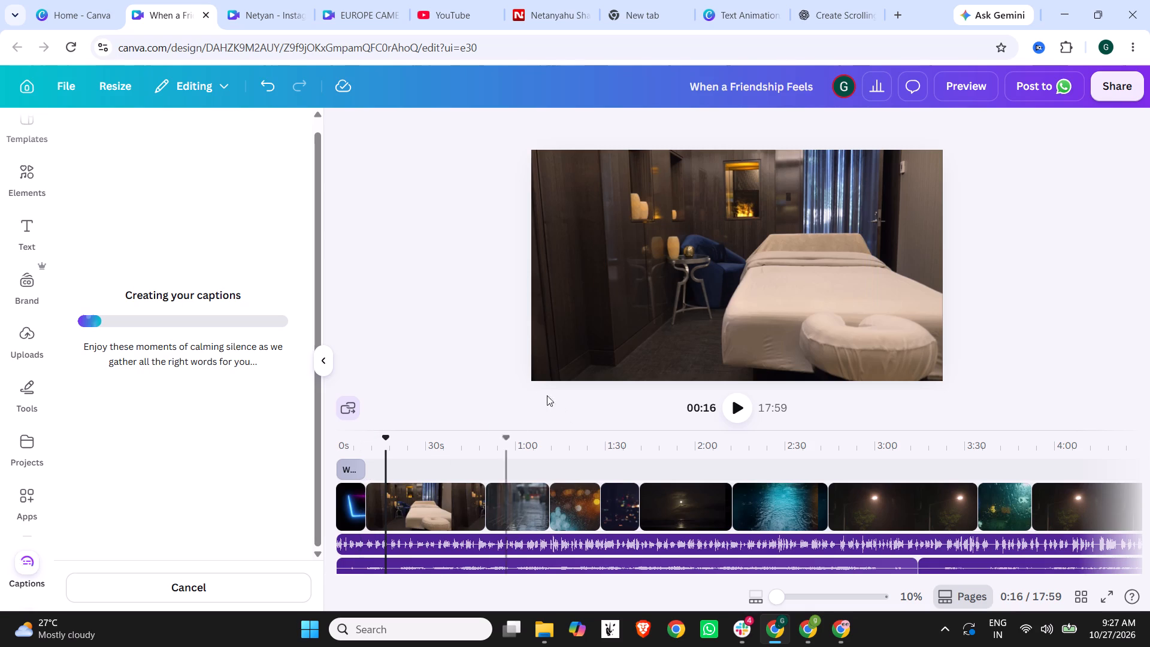
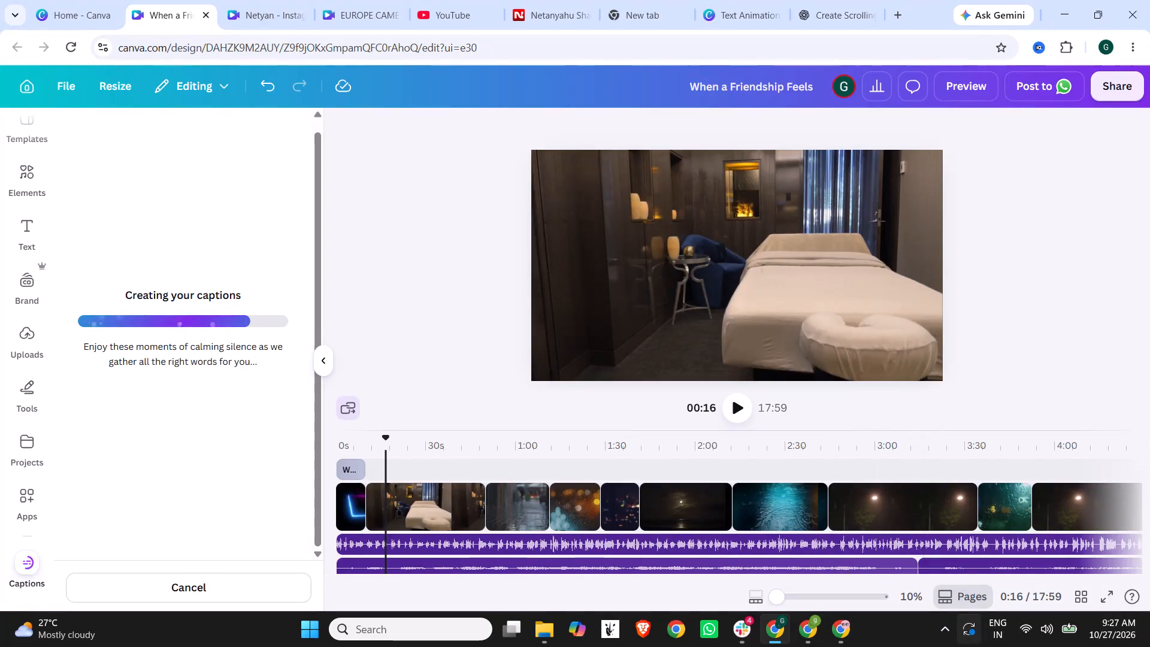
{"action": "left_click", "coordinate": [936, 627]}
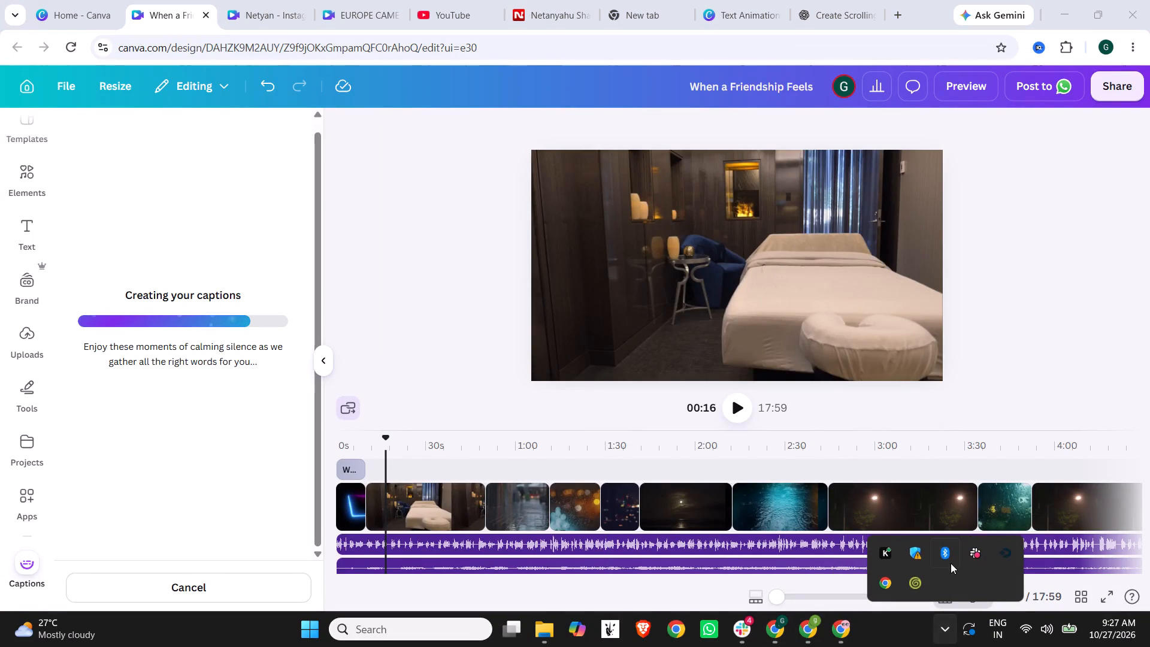
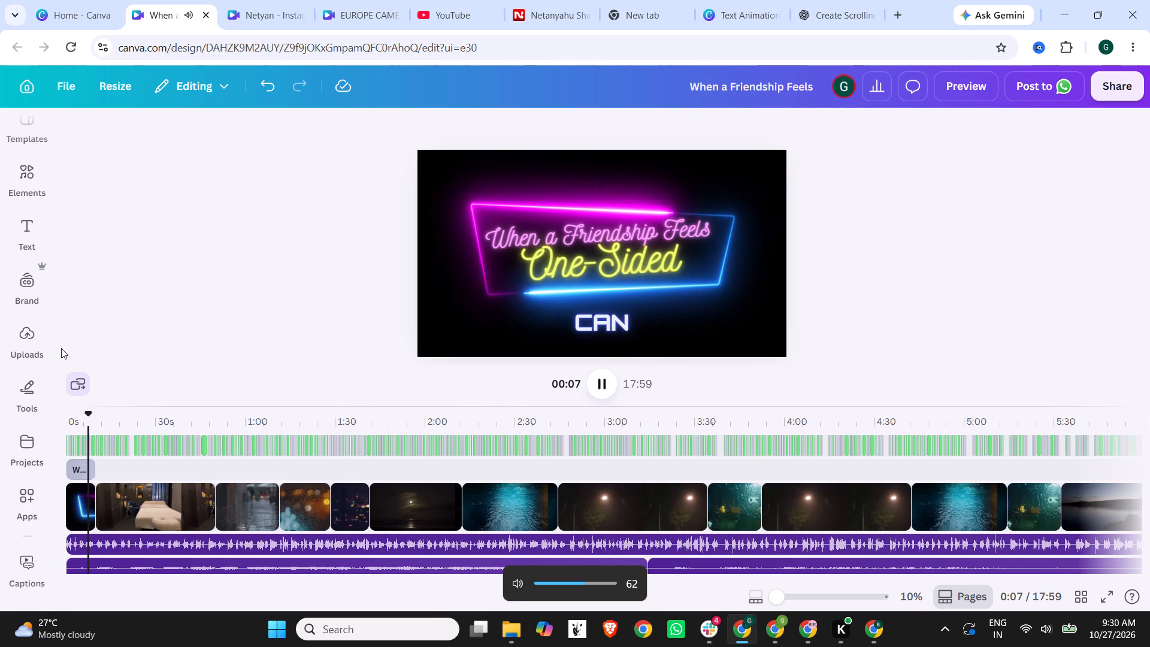
Browse the caption style gallery for an alternative look for the video's captions.
{"action": "left_click", "coordinate": [29, 237]}
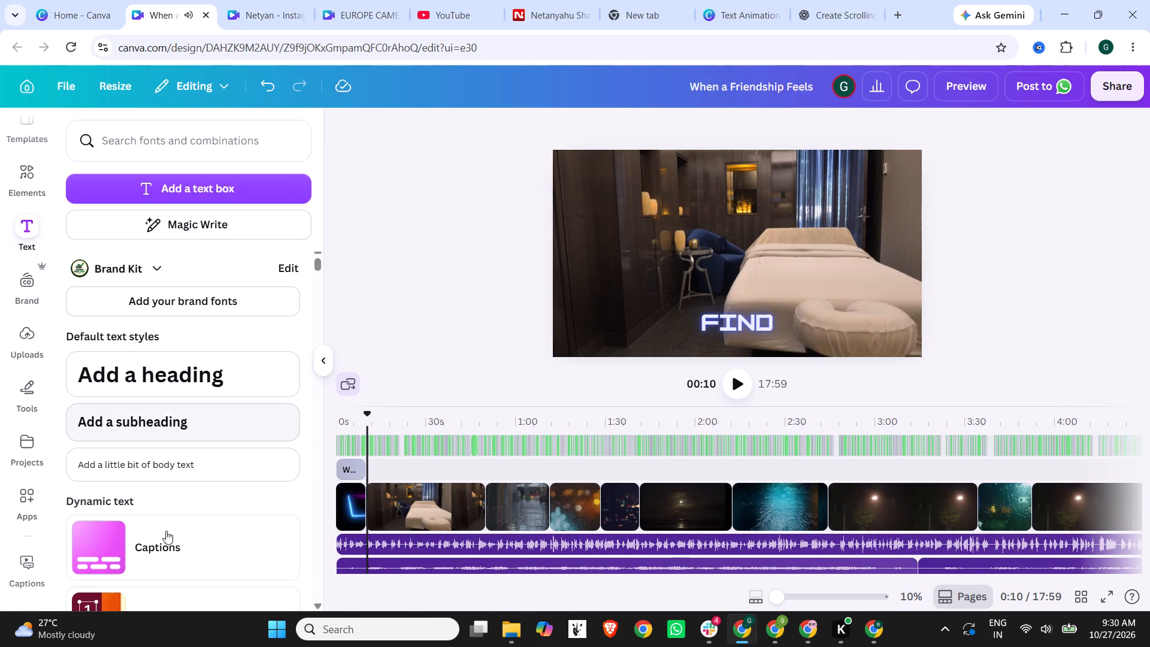
{"action": "left_click", "coordinate": [164, 536]}
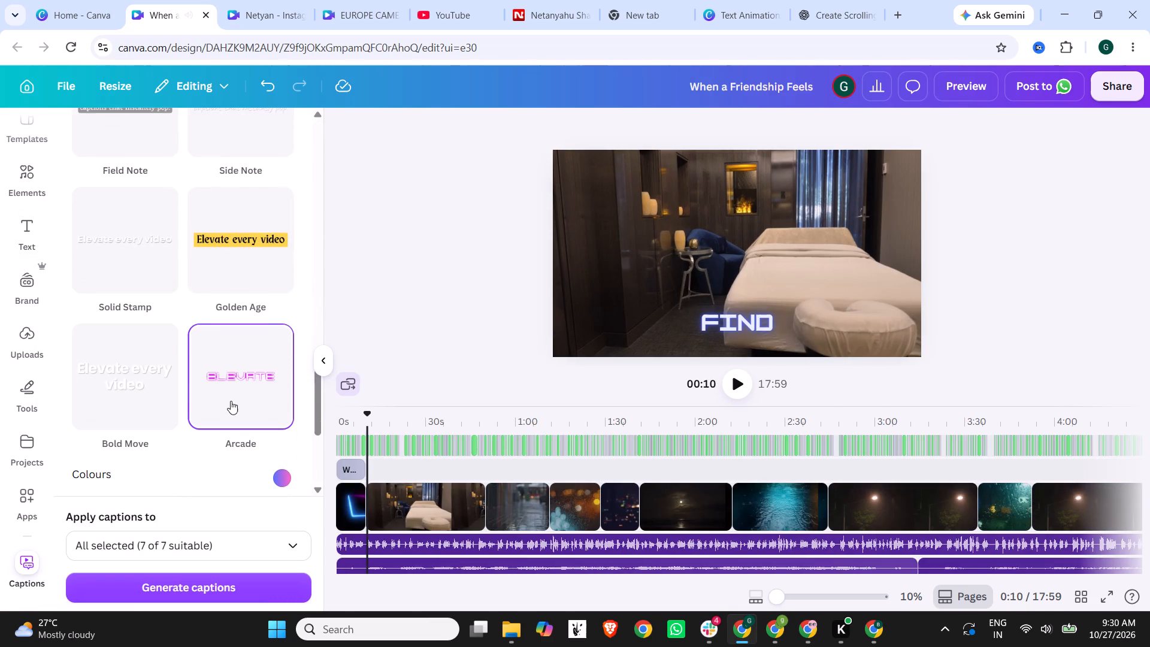
{"action": "scroll", "coordinate": [231, 401], "scroll_direction": "down", "scroll_amount": 1}
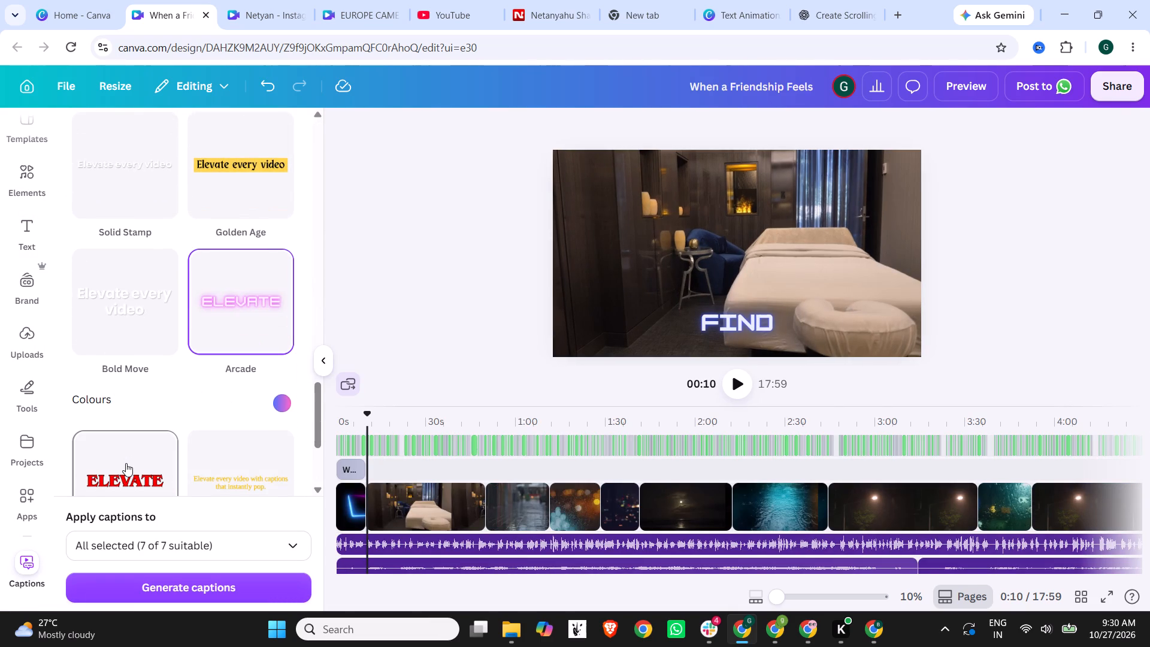
{"action": "scroll", "coordinate": [202, 465], "scroll_direction": "down", "scroll_amount": 9}
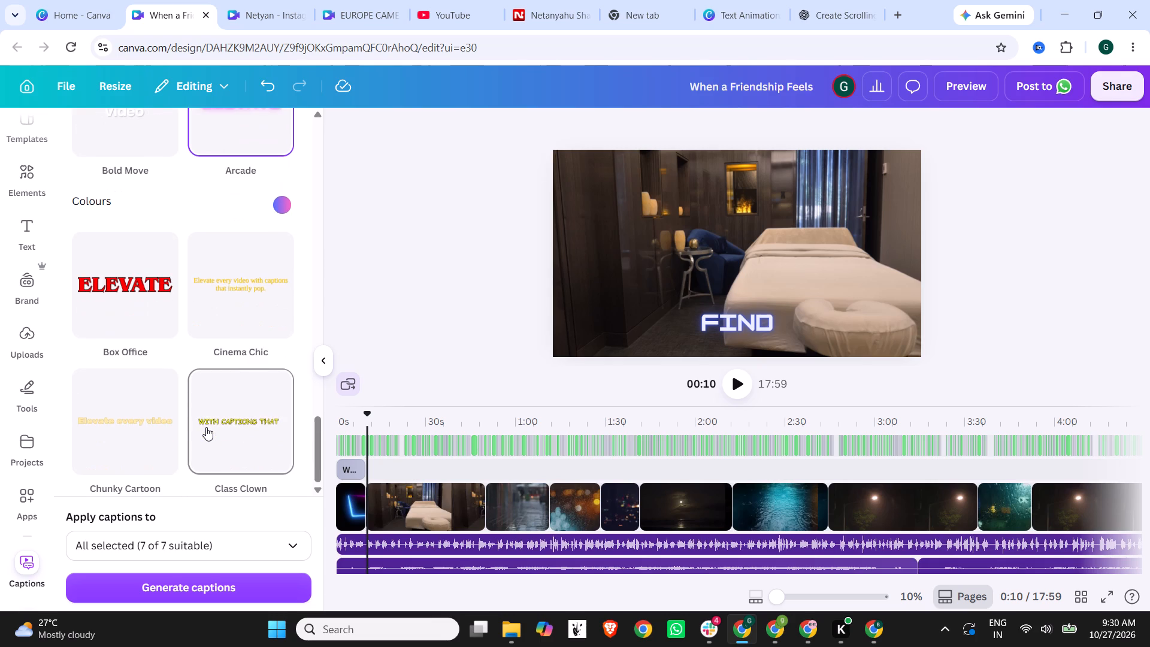
{"action": "scroll", "coordinate": [206, 427], "scroll_direction": "up", "scroll_amount": 7}
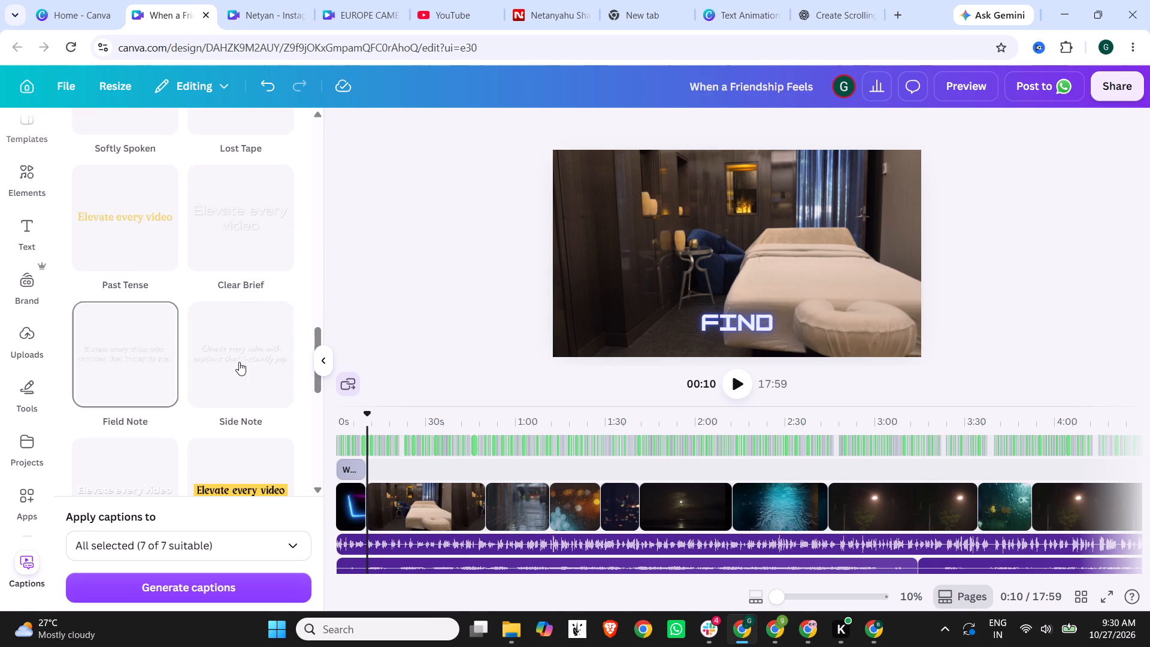
{"action": "scroll", "coordinate": [239, 362], "scroll_direction": "up", "scroll_amount": 4}
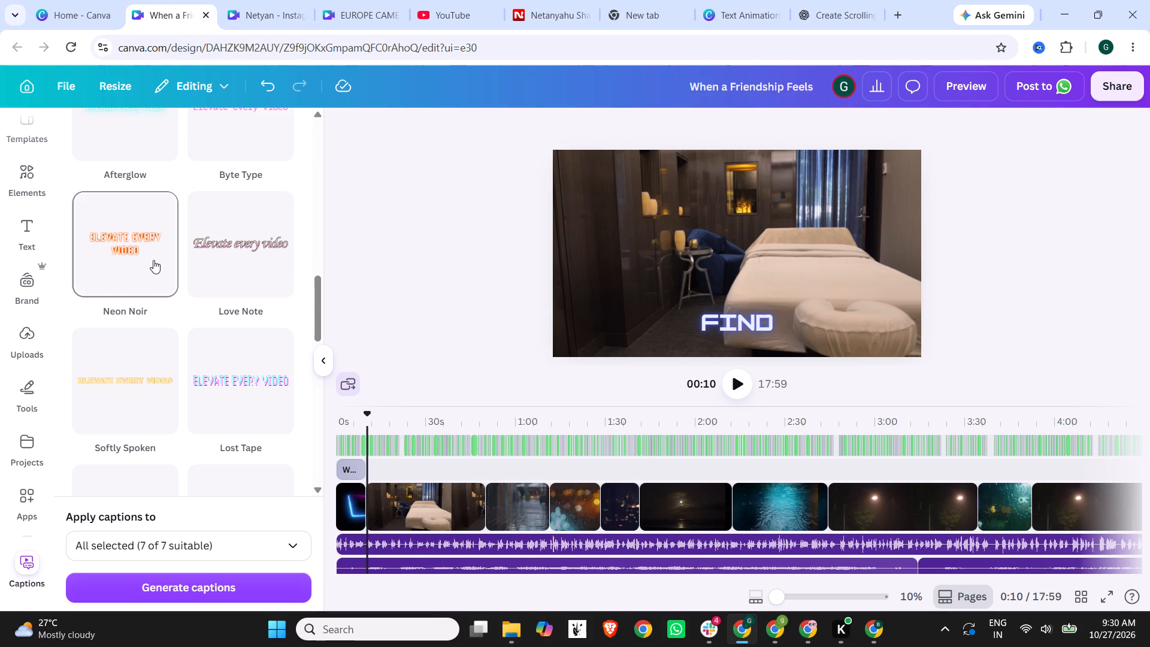
{"action": "scroll", "coordinate": [154, 259], "scroll_direction": "up", "scroll_amount": 3}
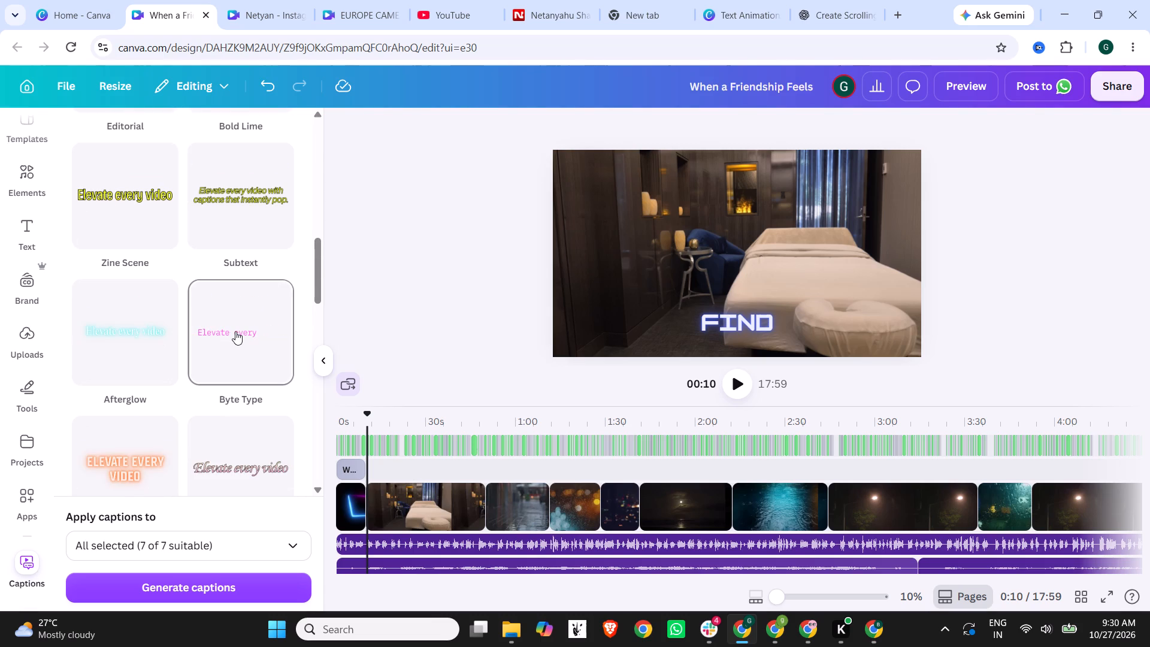
{"action": "scroll", "coordinate": [176, 301], "scroll_direction": "up", "scroll_amount": 5}
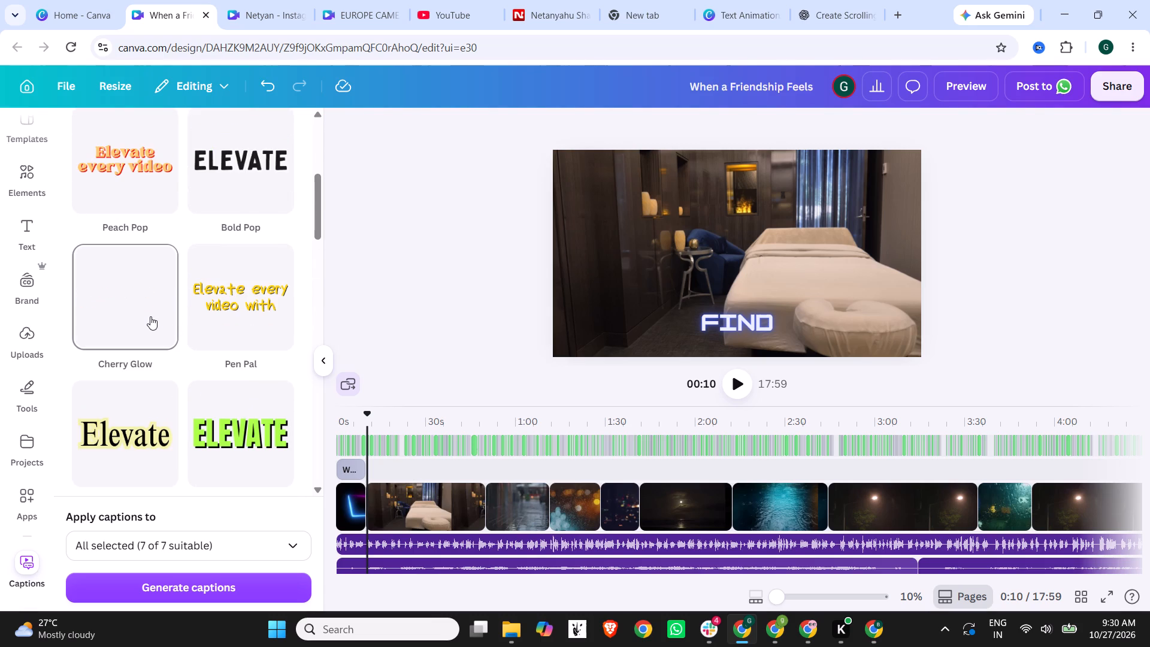
{"action": "scroll", "coordinate": [156, 414], "scroll_direction": "up", "scroll_amount": 3}
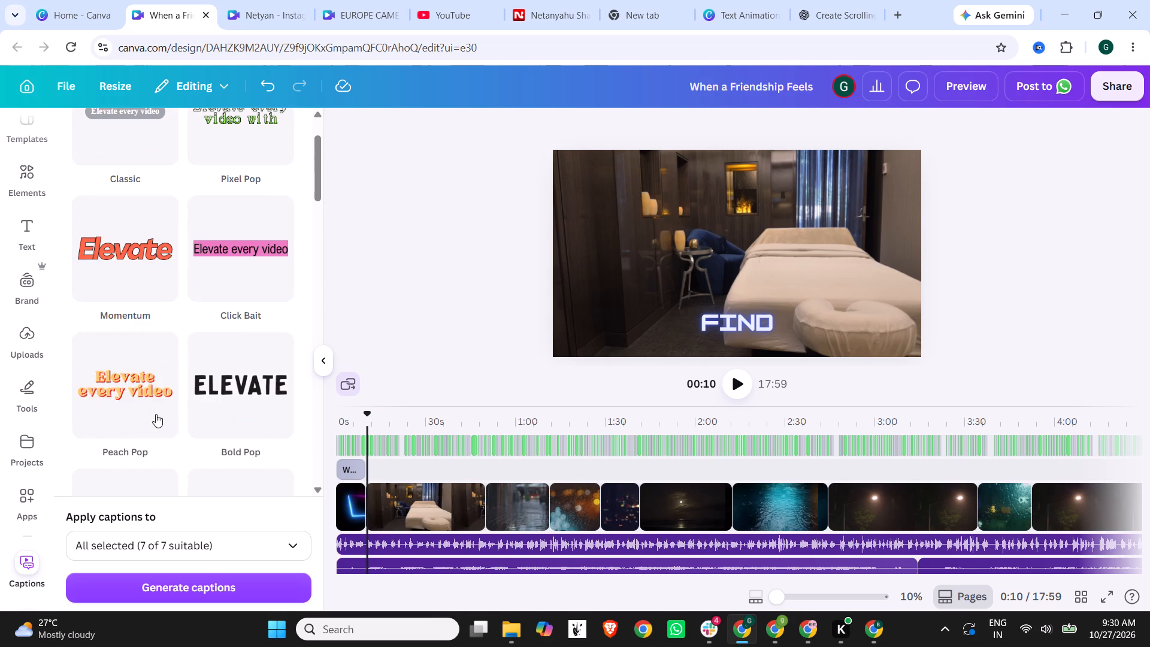
{"action": "scroll", "coordinate": [156, 414], "scroll_direction": "up", "scroll_amount": 2}
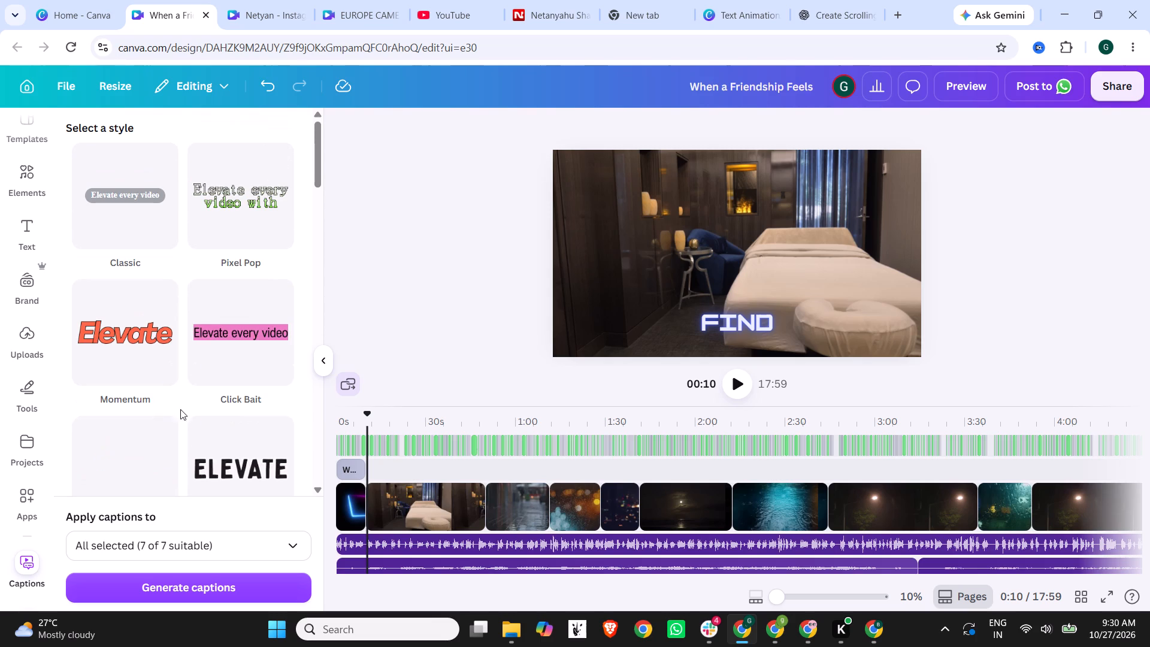
Select the "FIND" caption over the massage-room clip, try Open Sauce, and set its font to League Spartan.
{"action": "left_click", "coordinate": [719, 325]}
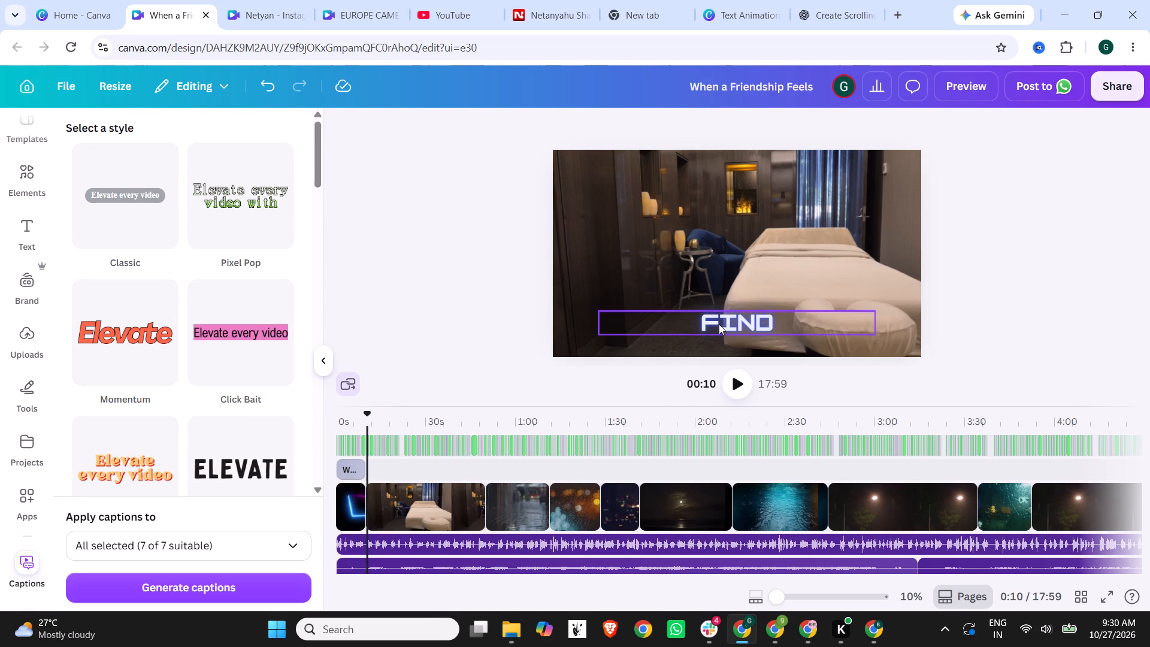
{"action": "double_click", "coordinate": [719, 324]}
{"action": "left_click", "coordinate": [719, 324]}
{"action": "scroll", "coordinate": [235, 377], "scroll_direction": "down", "scroll_amount": 8}
{"action": "scroll", "coordinate": [181, 347], "scroll_direction": "down", "scroll_amount": 1}
{"action": "left_click_drag", "start_coordinate": [316, 277], "coordinate": [328, 250]}
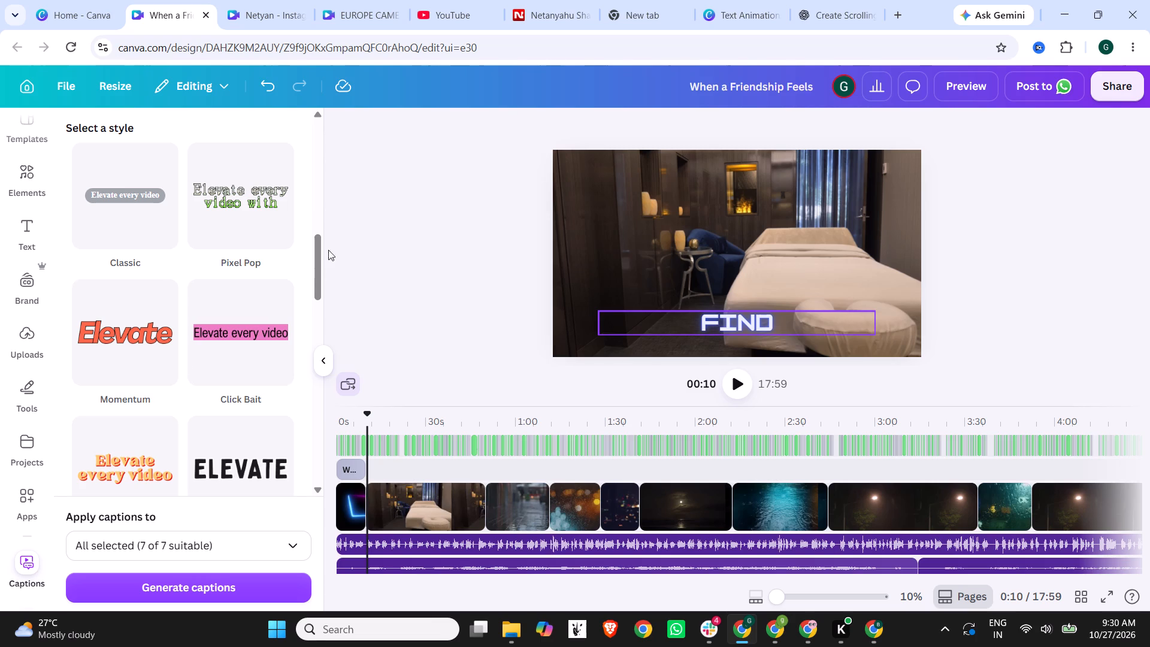
{"action": "left_click_drag", "start_coordinate": [328, 250], "coordinate": [320, 136]}
{"action": "scroll", "coordinate": [224, 354], "scroll_direction": "down", "scroll_amount": 8}
{"action": "scroll", "coordinate": [250, 415], "scroll_direction": "down", "scroll_amount": 17}
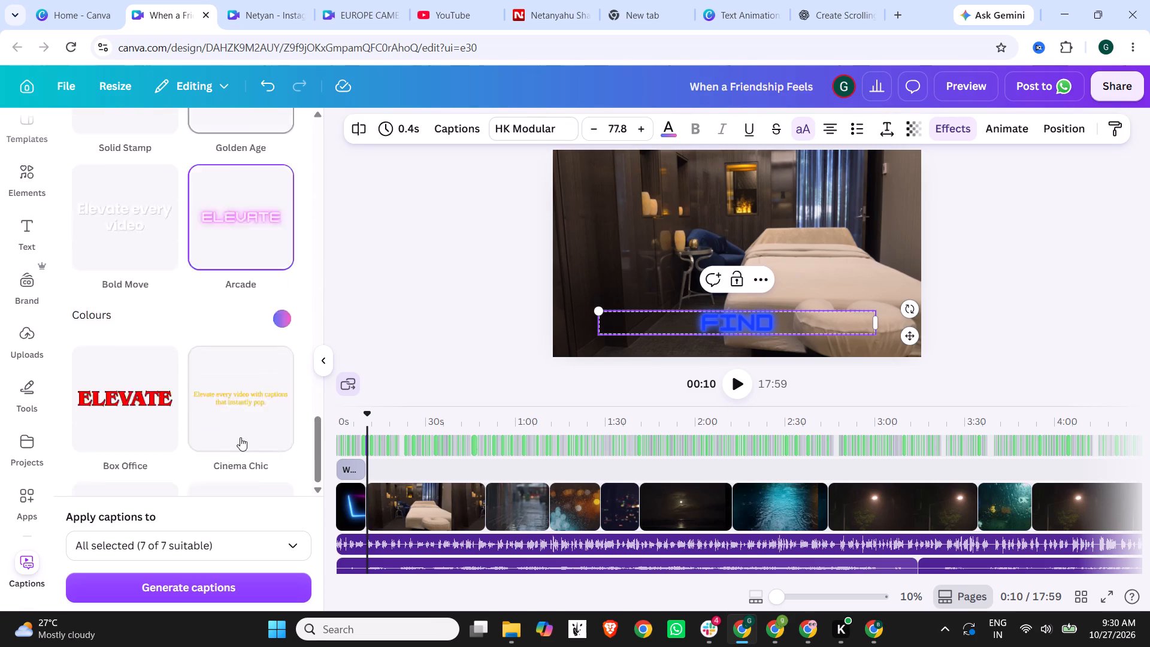
{"action": "left_click", "coordinate": [545, 123]}
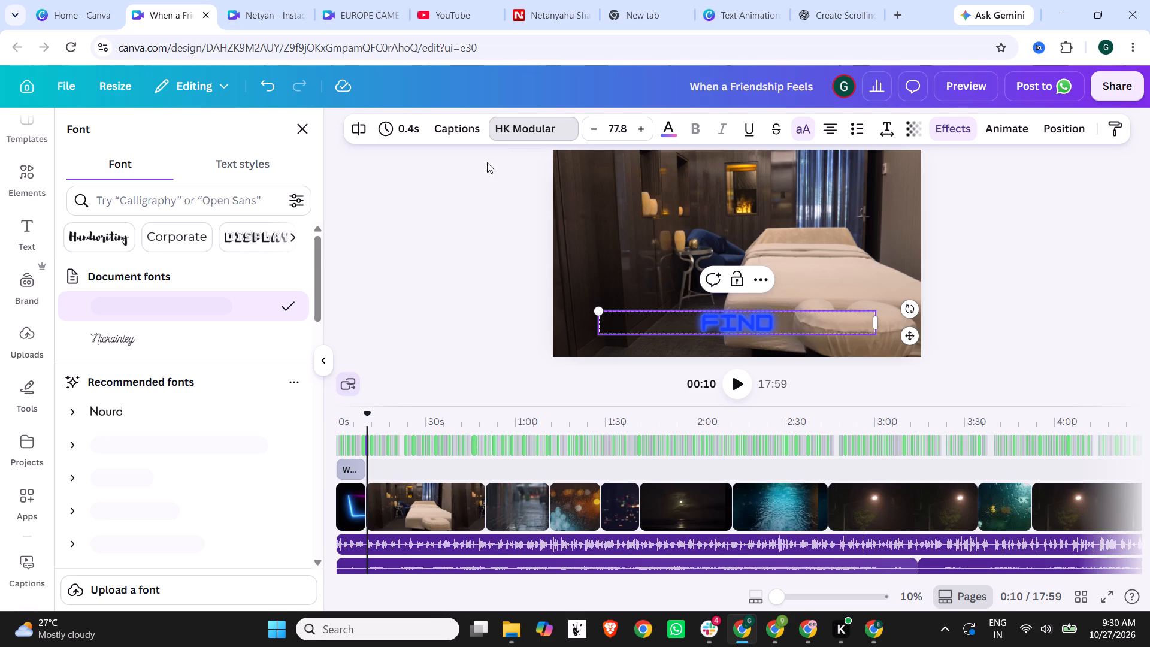
{"action": "left_click", "coordinate": [135, 476]}
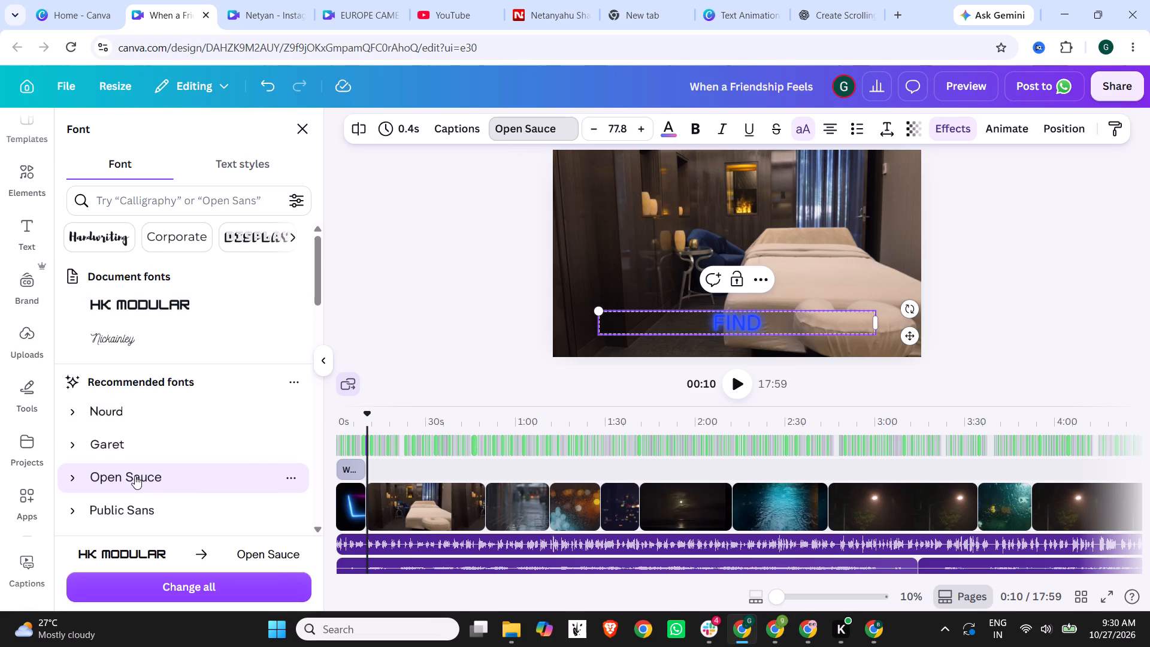
{"action": "scroll", "coordinate": [143, 491], "scroll_direction": "down", "scroll_amount": 2}
{"action": "scroll", "coordinate": [184, 395], "scroll_direction": "down", "scroll_amount": 1}
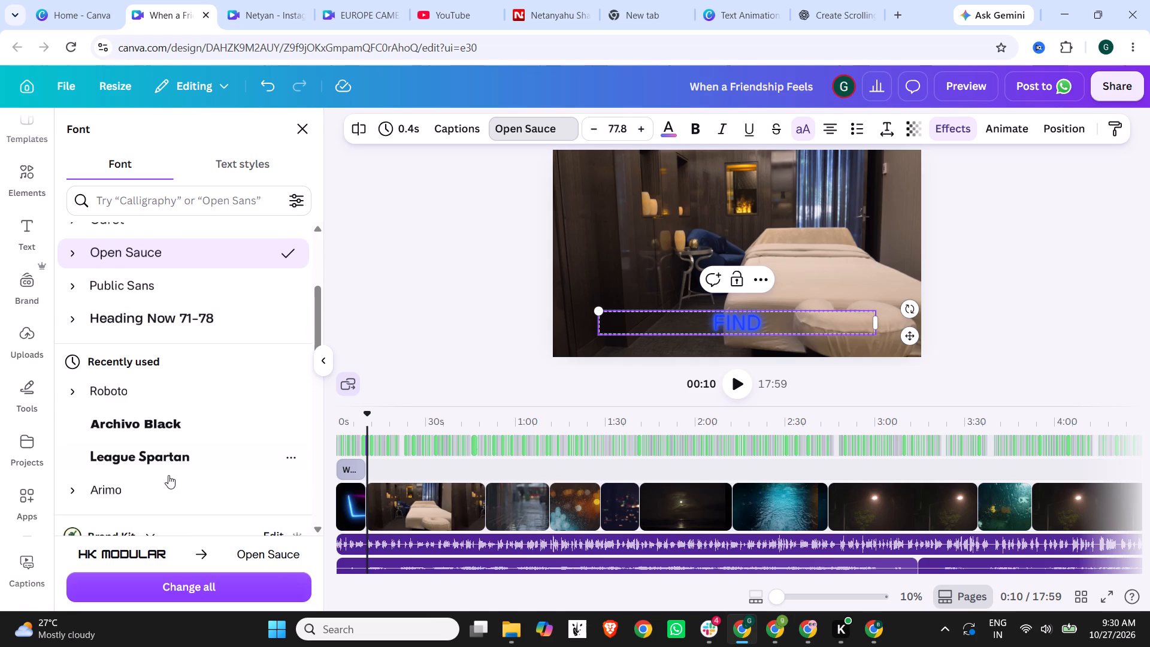
{"action": "left_click", "coordinate": [165, 450]}
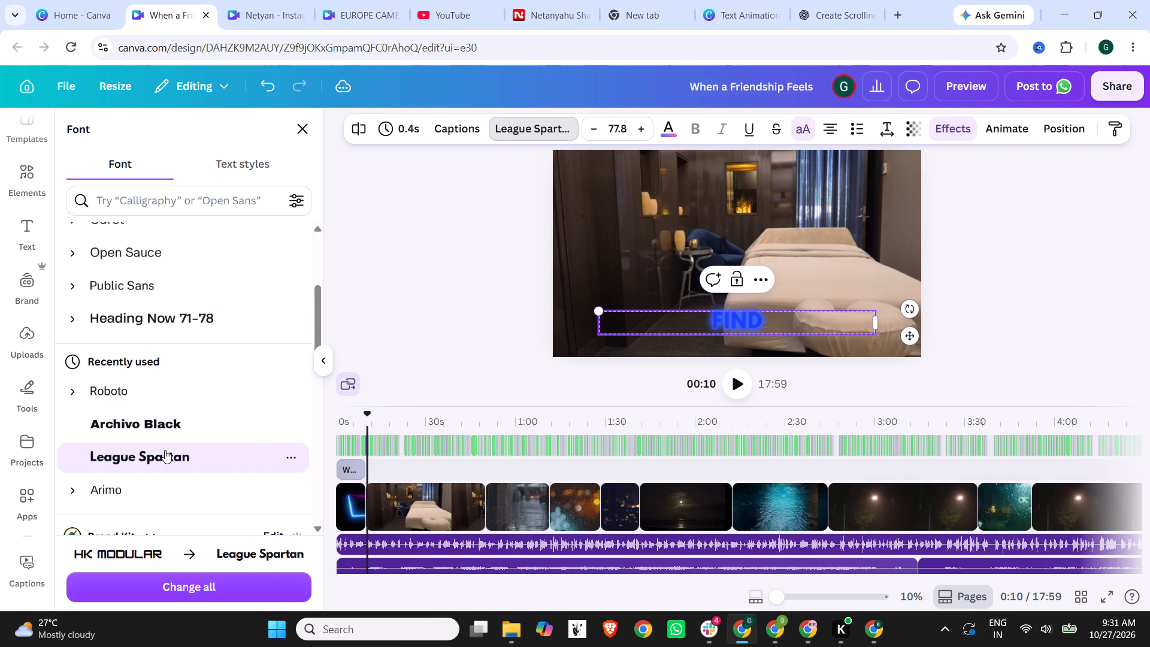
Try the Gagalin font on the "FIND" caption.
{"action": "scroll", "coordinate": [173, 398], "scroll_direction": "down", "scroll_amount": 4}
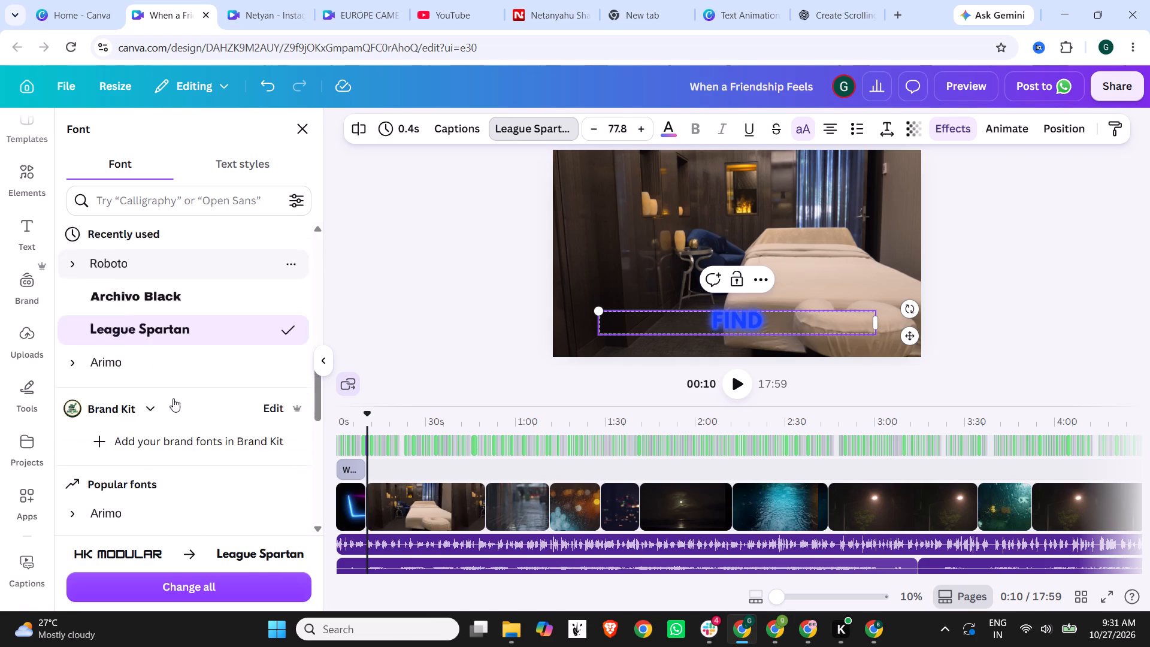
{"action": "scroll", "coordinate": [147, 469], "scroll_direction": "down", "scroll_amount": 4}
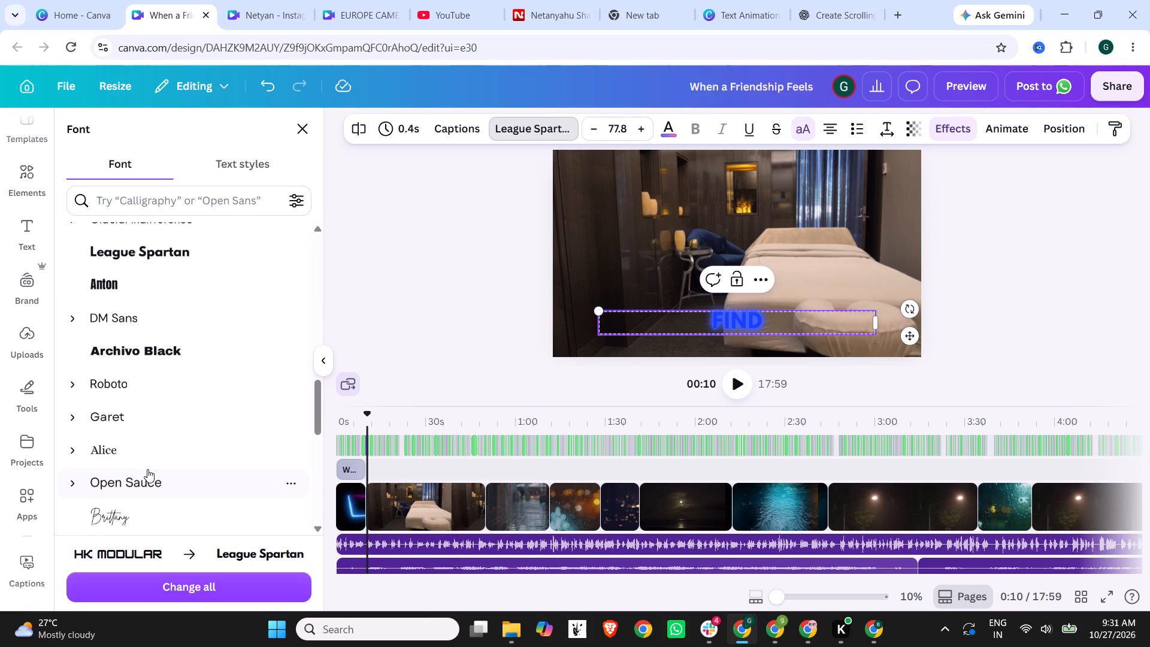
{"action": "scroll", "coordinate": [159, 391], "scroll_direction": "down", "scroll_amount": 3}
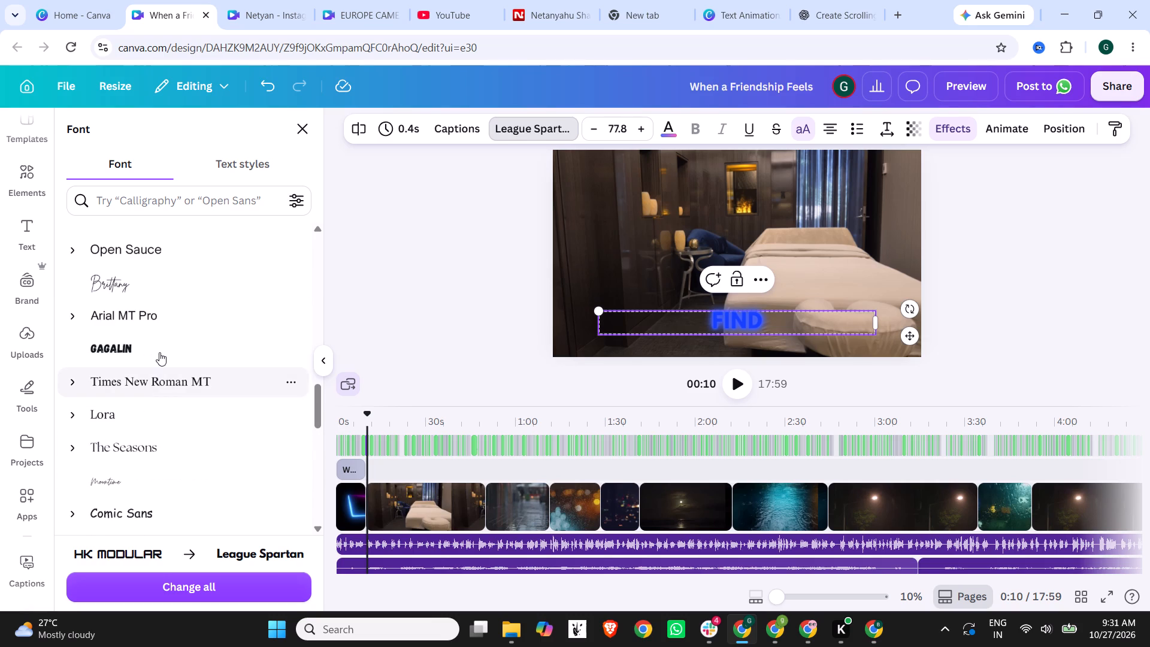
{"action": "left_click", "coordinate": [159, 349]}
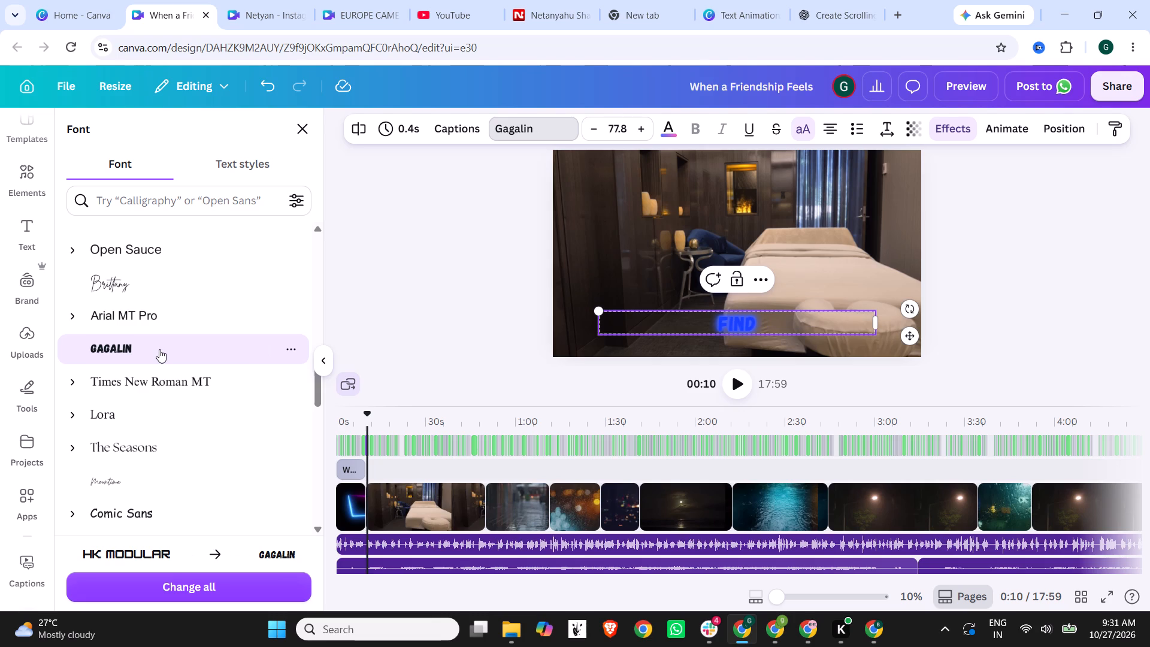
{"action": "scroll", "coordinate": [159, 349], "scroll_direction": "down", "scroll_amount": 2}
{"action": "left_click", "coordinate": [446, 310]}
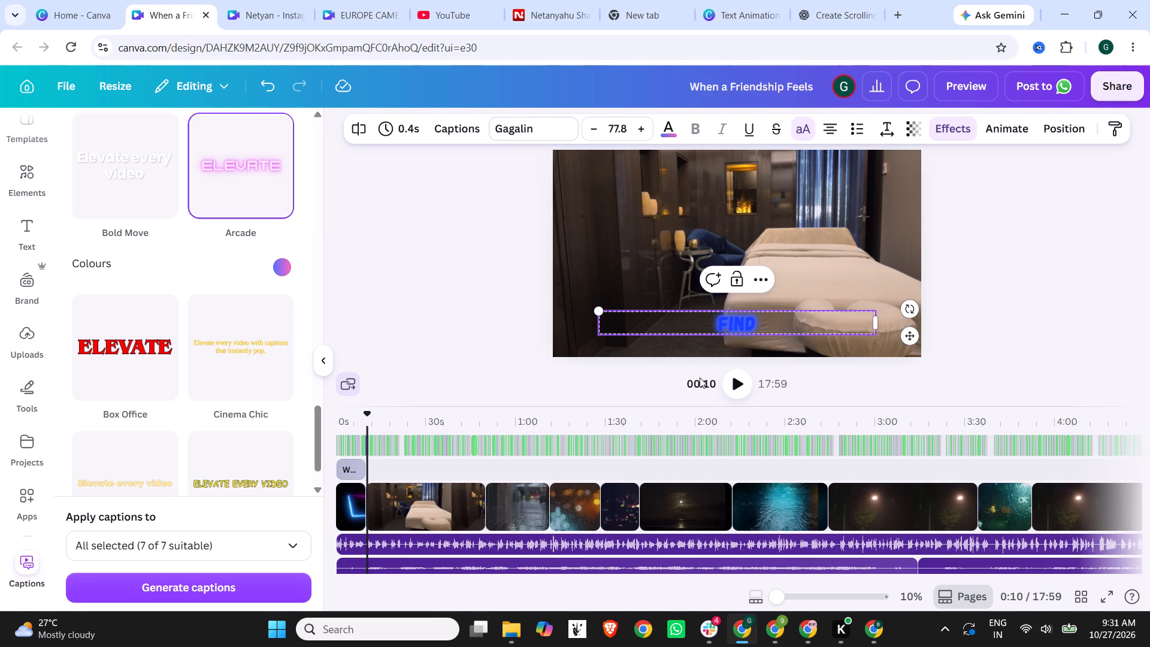
Play the video from the "FIND" caption to check how the captions look in playback.
{"action": "left_click", "coordinate": [734, 383]}
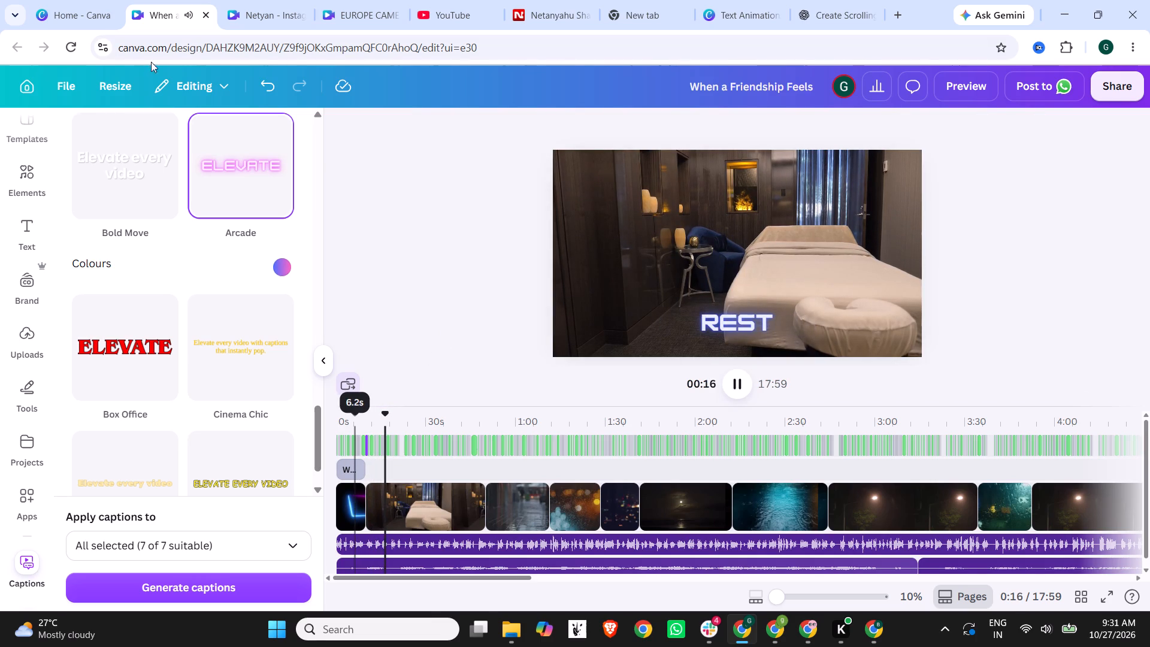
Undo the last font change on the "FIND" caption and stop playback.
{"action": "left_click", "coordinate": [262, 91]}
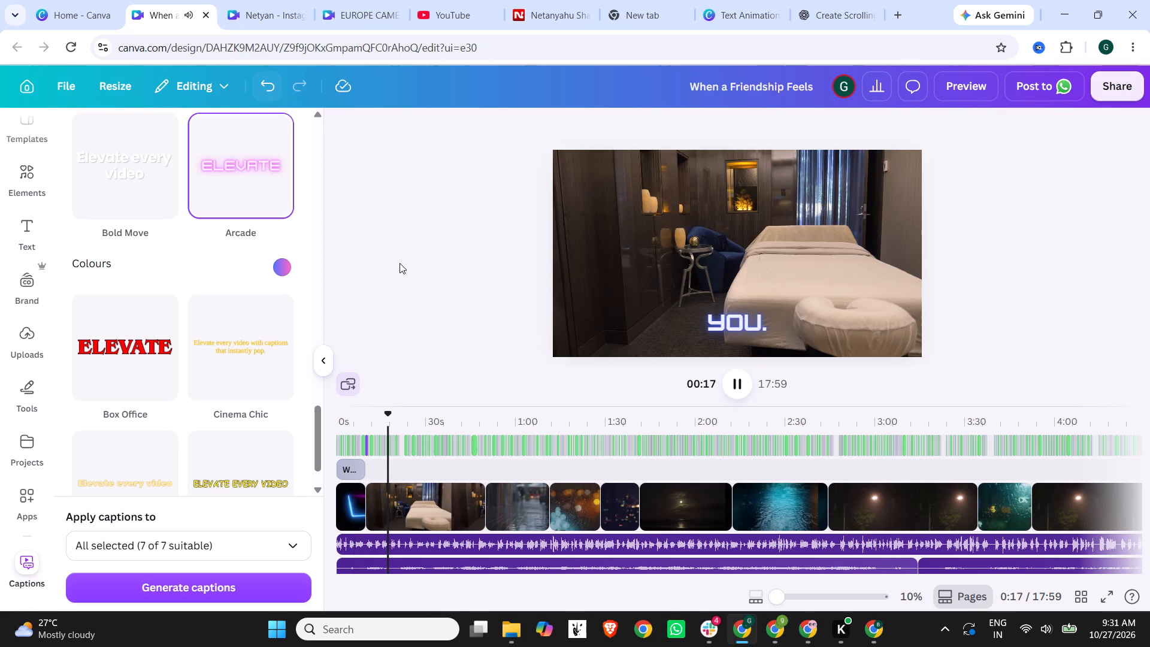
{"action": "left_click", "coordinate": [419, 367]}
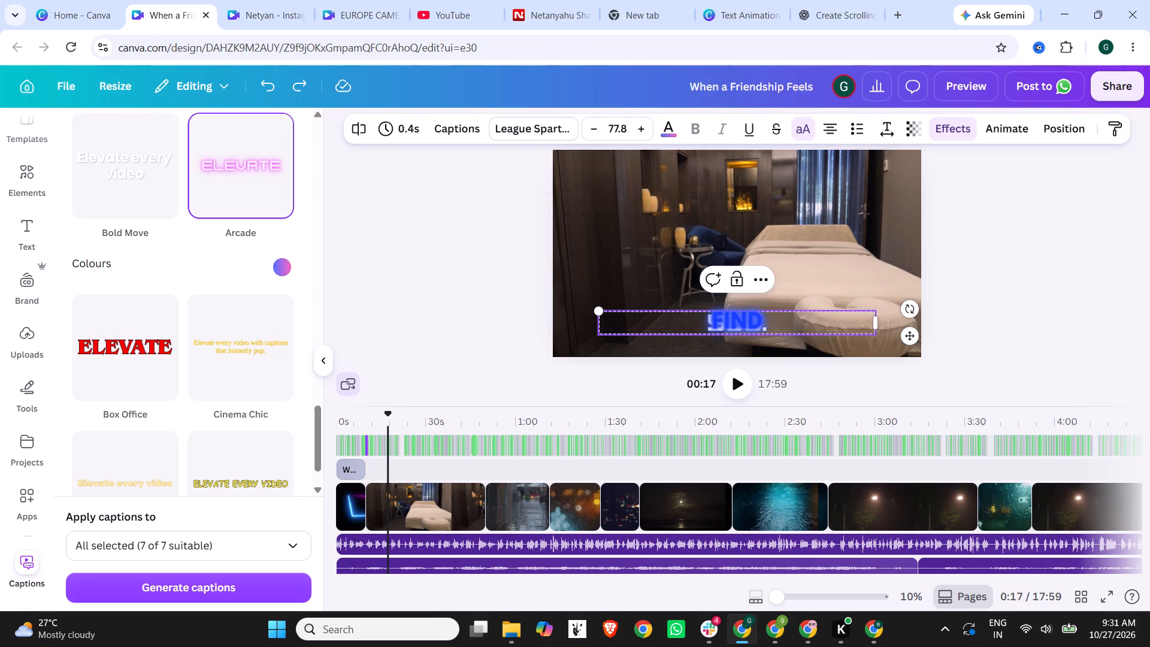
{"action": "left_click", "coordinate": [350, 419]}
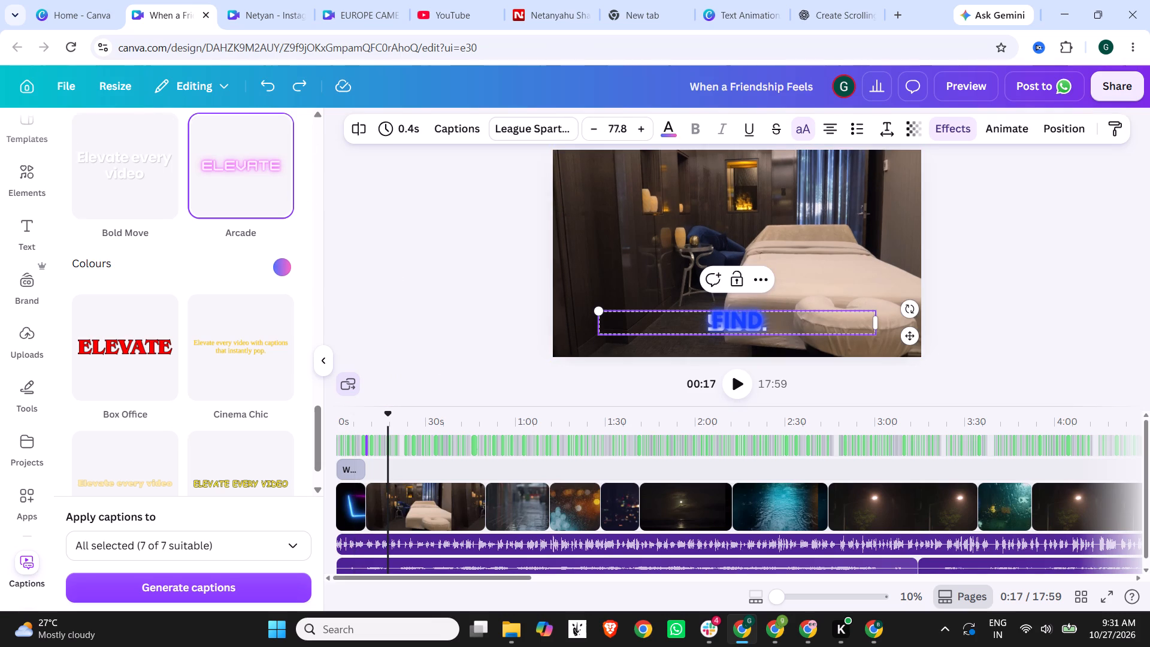
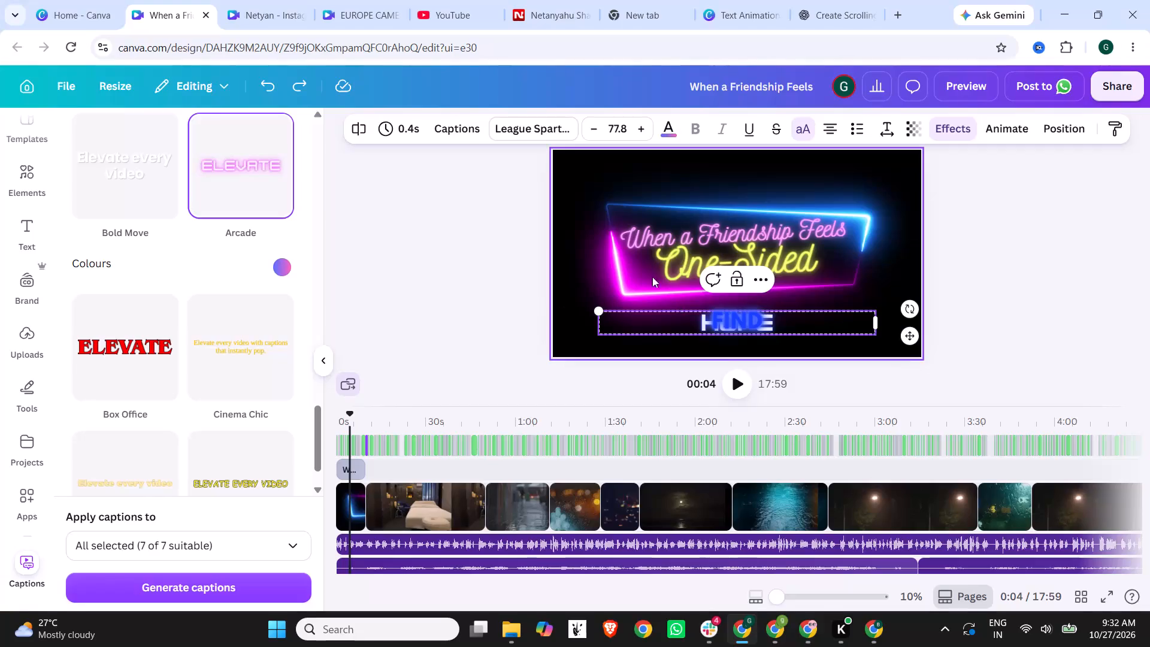
Select all captions across the timeline, leaving out the intro title, and apply the Cherry Glow caption style to them.
{"action": "left_click", "coordinate": [448, 236]}
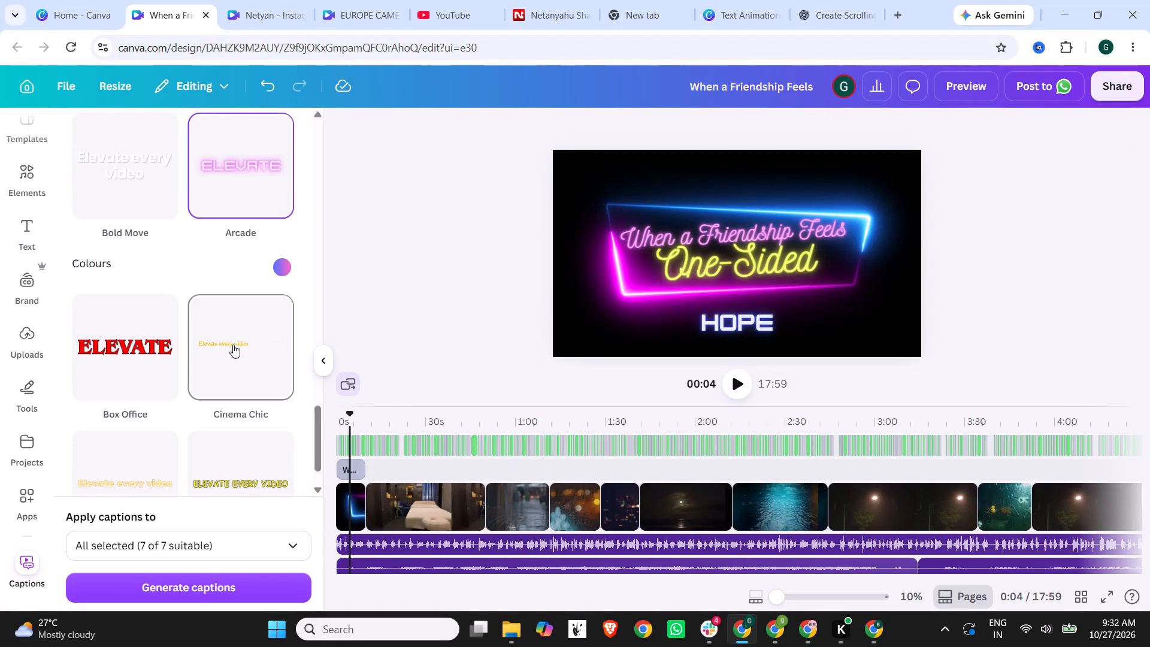
{"action": "left_click", "coordinate": [342, 442]}
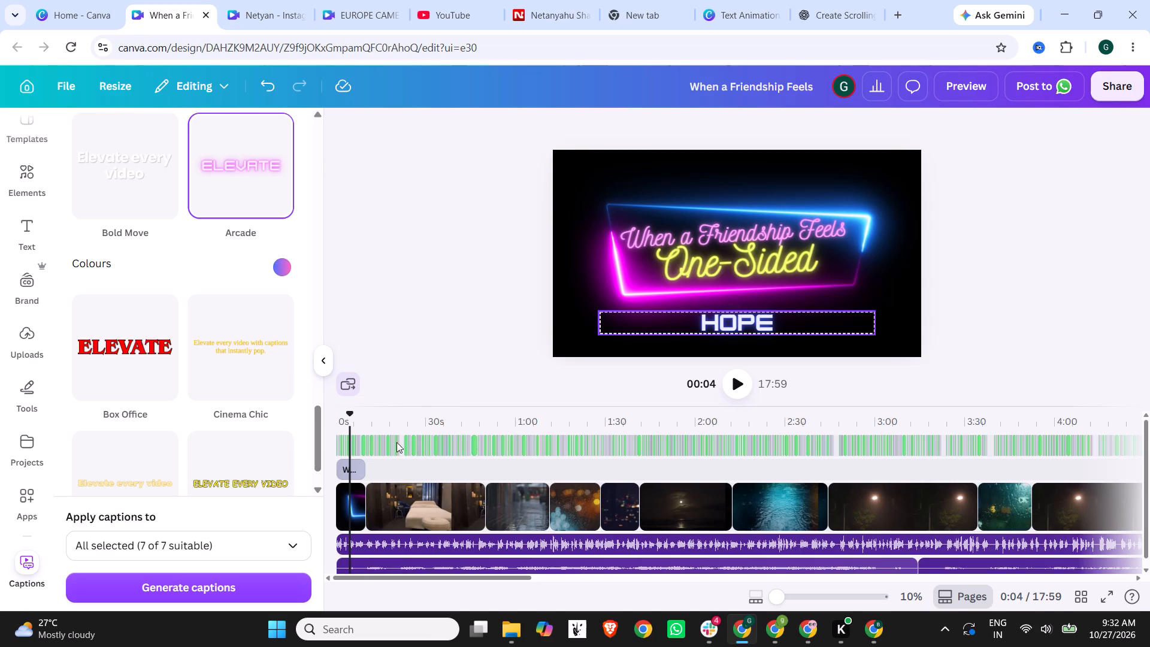
{"action": "key", "text": "ctrl+a"}
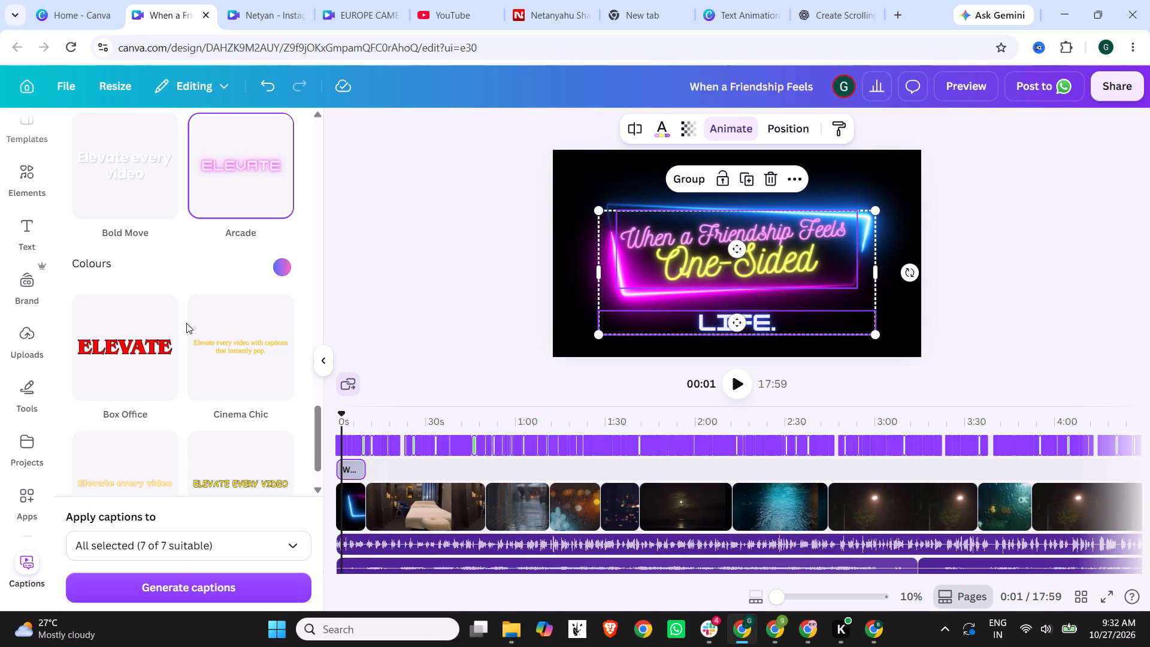
{"action": "left_click", "coordinate": [348, 466], "text": "ctrl"}
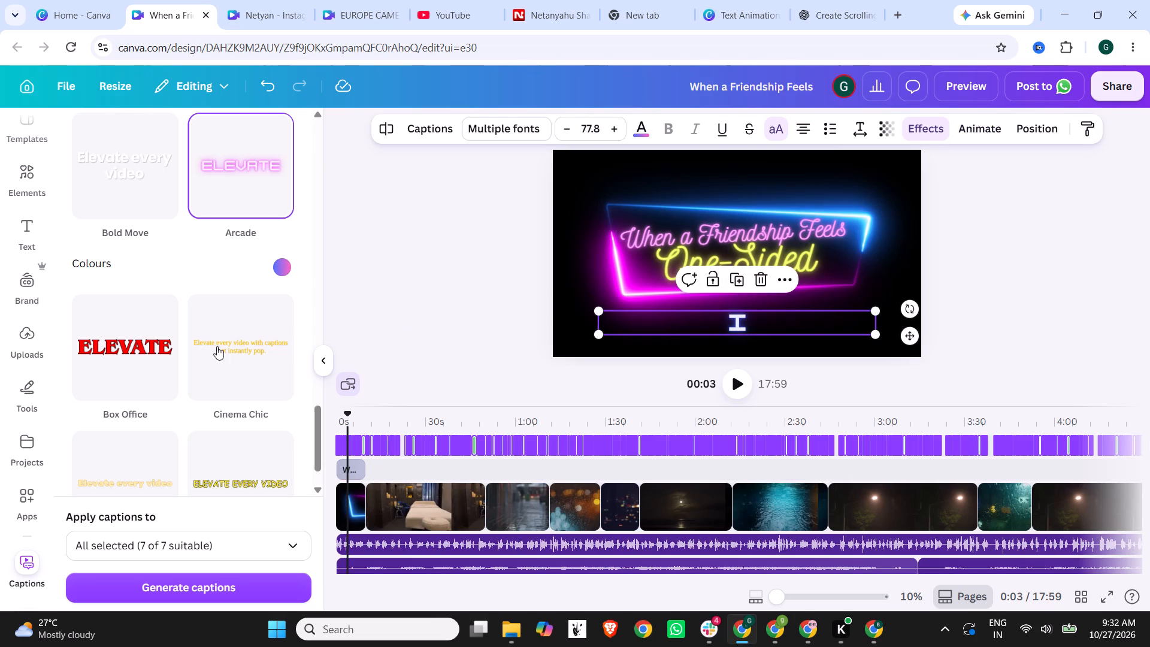
{"action": "scroll", "coordinate": [160, 201], "scroll_direction": "down", "scroll_amount": 1}
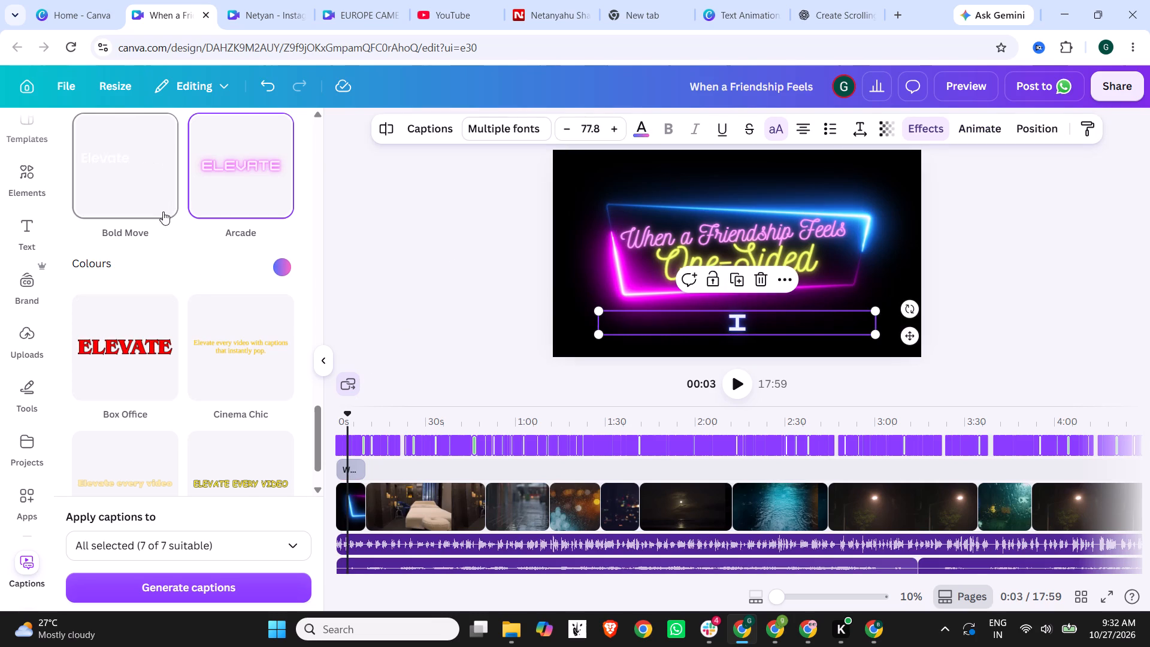
{"action": "scroll", "coordinate": [163, 211], "scroll_direction": "down", "scroll_amount": 1}
{"action": "scroll", "coordinate": [175, 328], "scroll_direction": "down", "scroll_amount": 1}
{"action": "scroll", "coordinate": [138, 413], "scroll_direction": "down", "scroll_amount": 5}
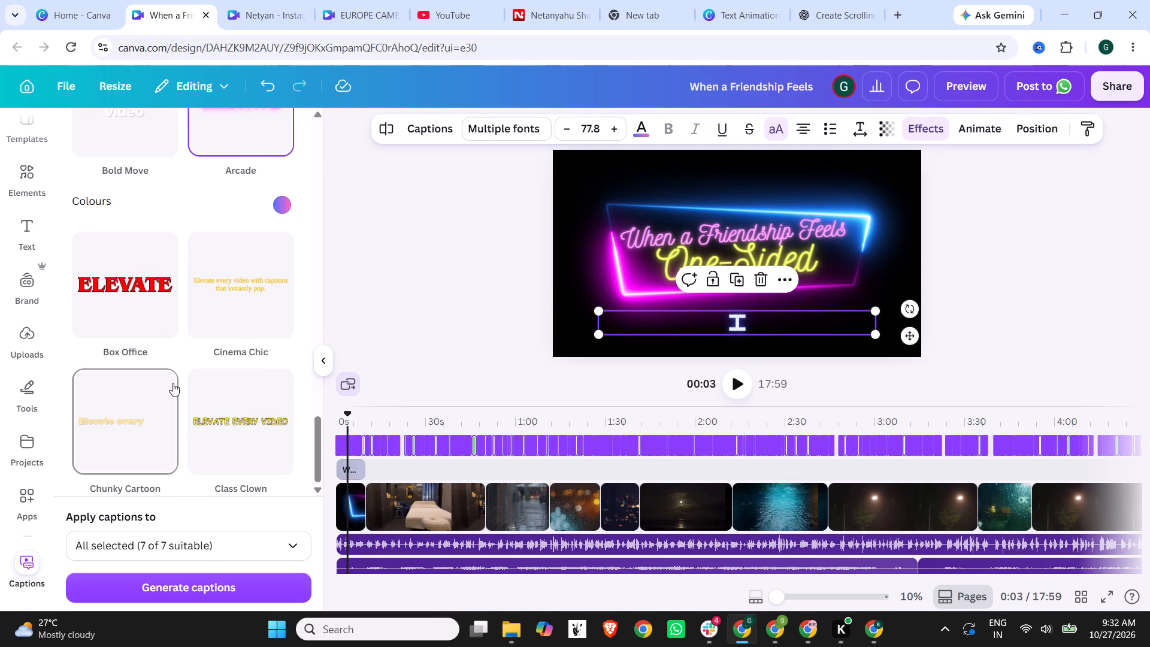
{"action": "scroll", "coordinate": [184, 371], "scroll_direction": "up", "scroll_amount": 6}
{"action": "scroll", "coordinate": [156, 306], "scroll_direction": "up", "scroll_amount": 5}
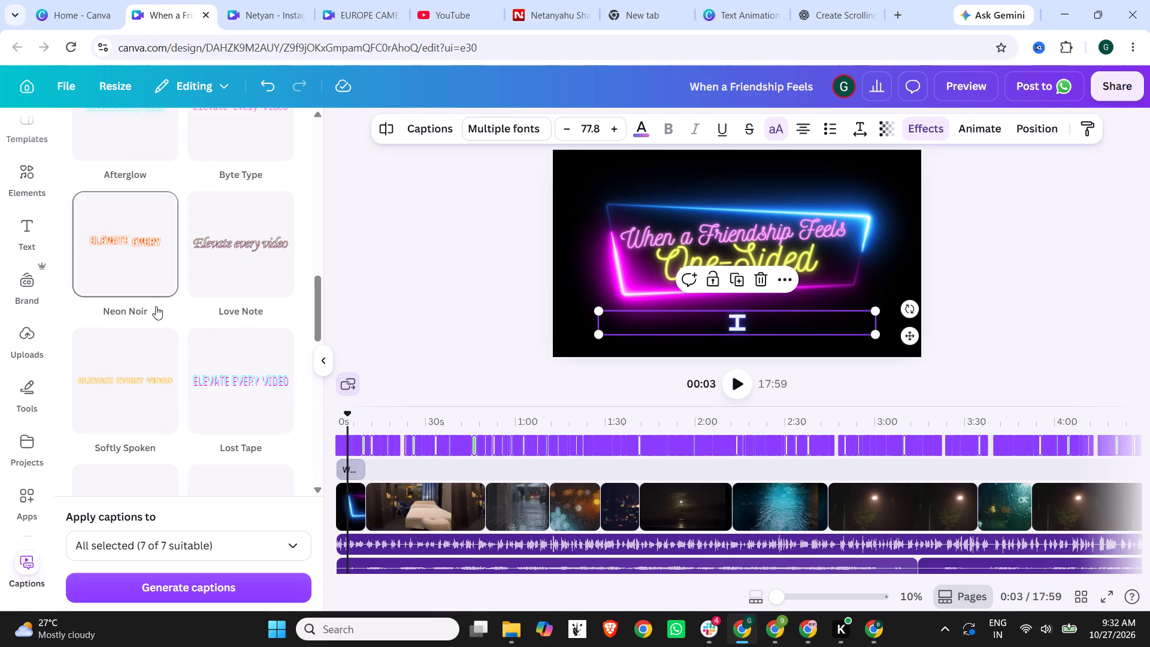
{"action": "scroll", "coordinate": [154, 261], "scroll_direction": "up", "scroll_amount": 3}
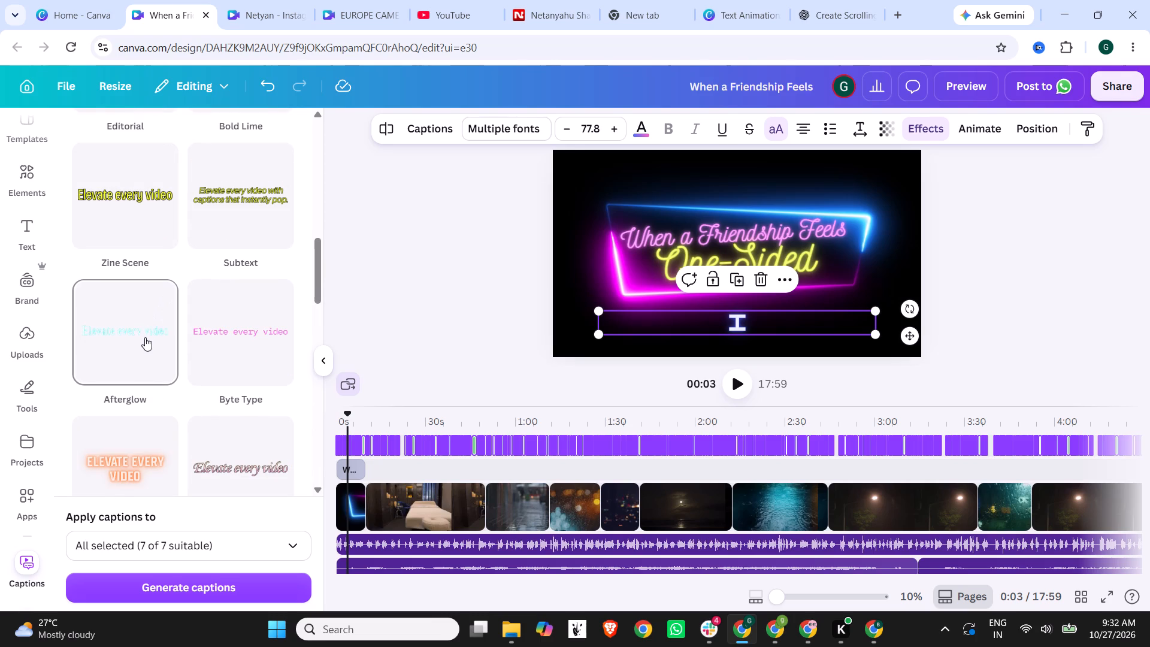
{"action": "scroll", "coordinate": [146, 349], "scroll_direction": "up", "scroll_amount": 3}
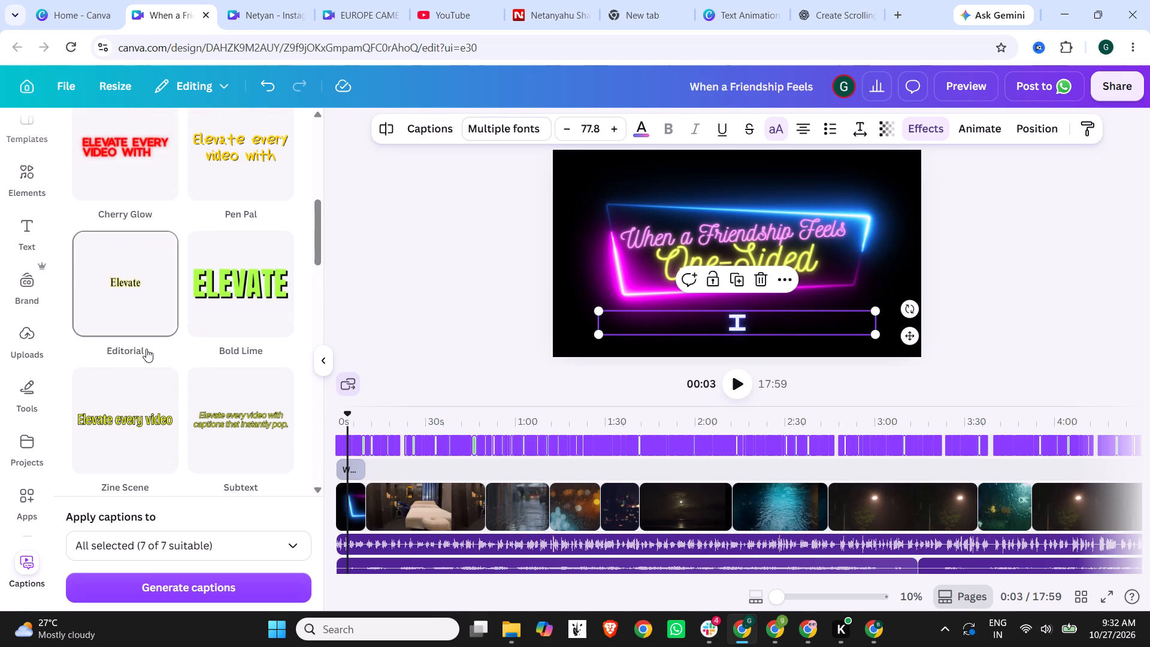
{"action": "left_click", "coordinate": [134, 162]}
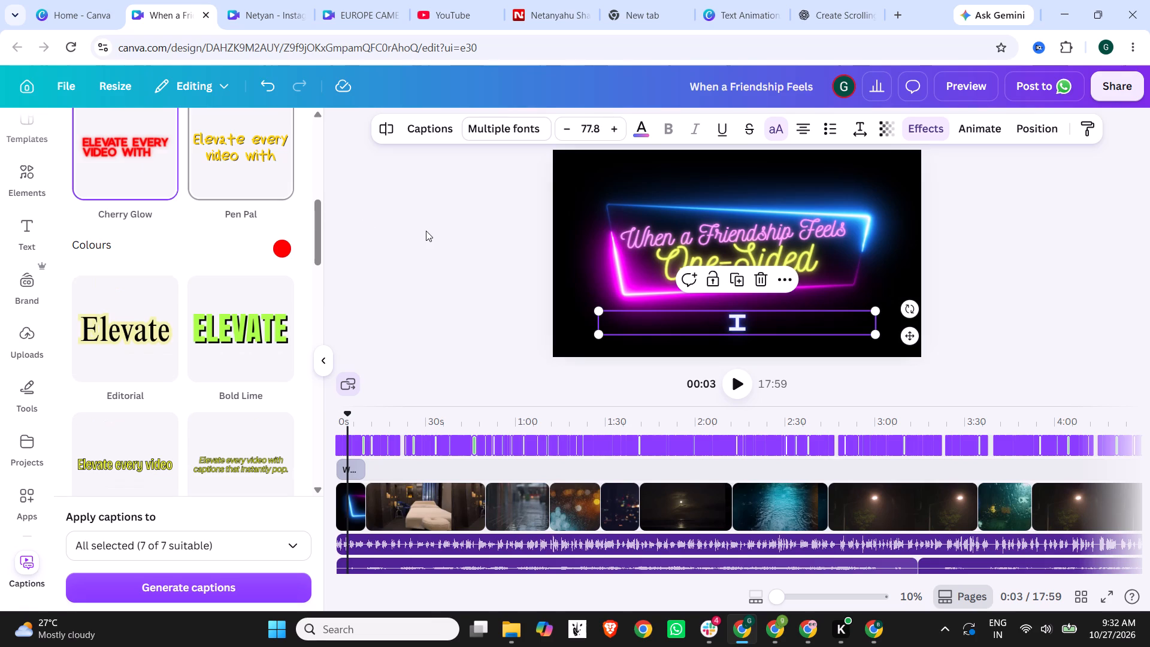
Play the video from the neon intro to check the restyled captions.
{"action": "left_click", "coordinate": [740, 376]}
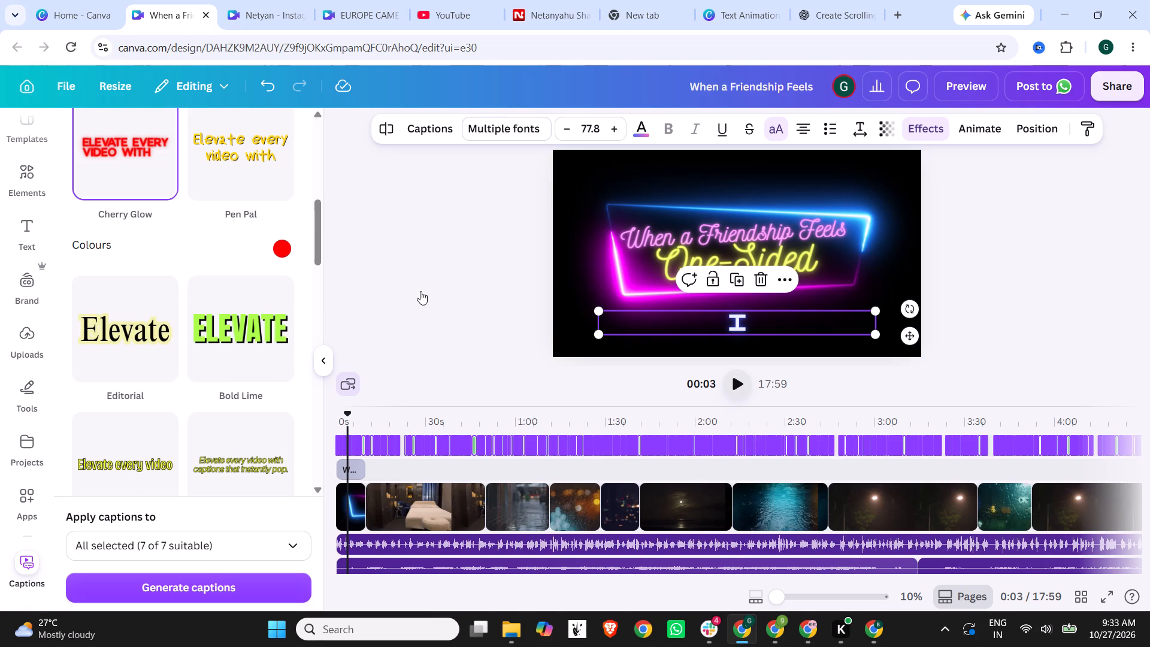
{"action": "left_click", "coordinate": [420, 291]}
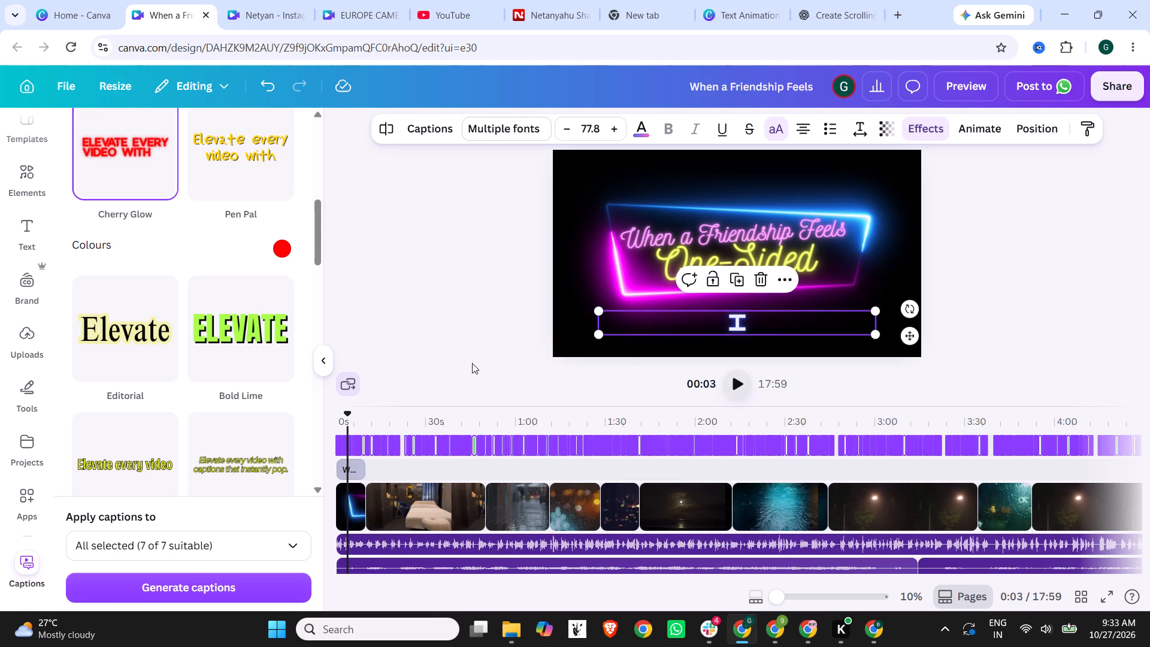